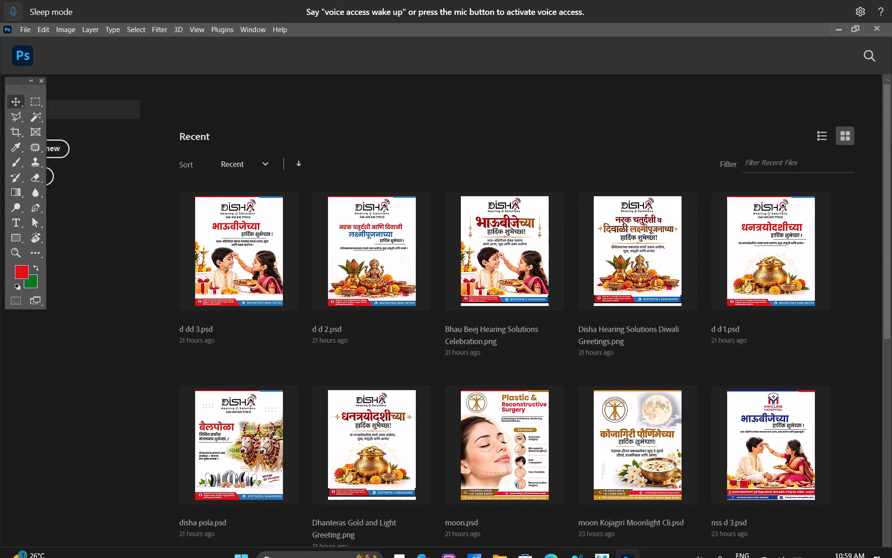
# Open the uv PNG file from the maya folder on the Desktop as a document in Photoshop and dismiss the preset syncing tip.
pyautogui.click(505, 544)
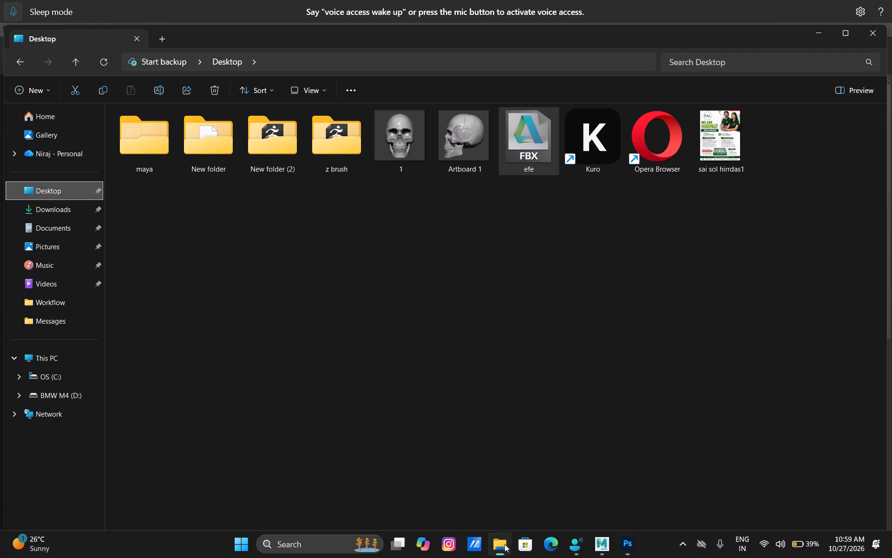
pyautogui.doubleClick(144, 159)
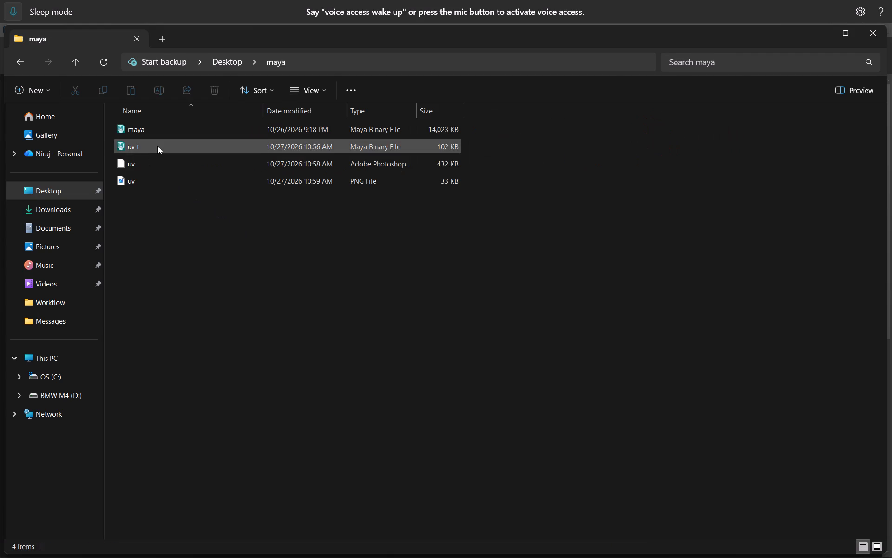
pyautogui.click(154, 168)
pyautogui.click(137, 180)
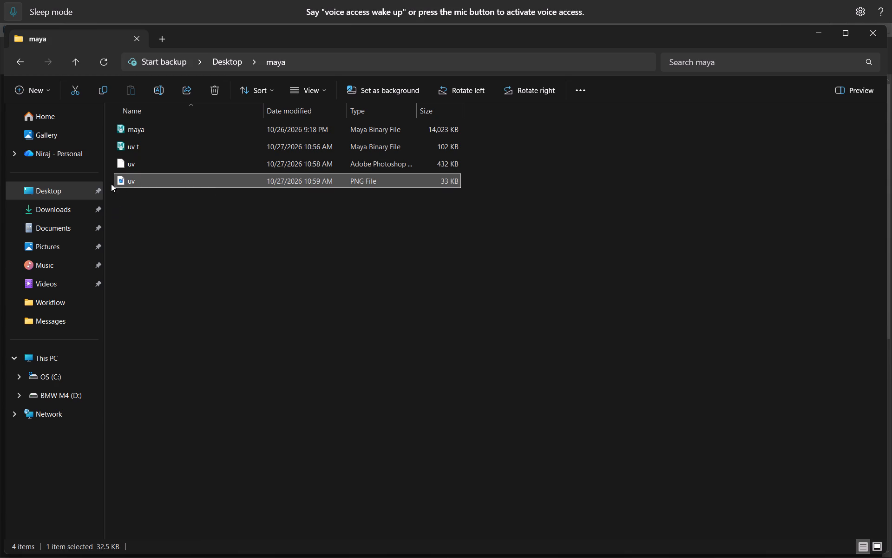
pyautogui.moveTo(130, 181); pyautogui.dragTo(199, 244)
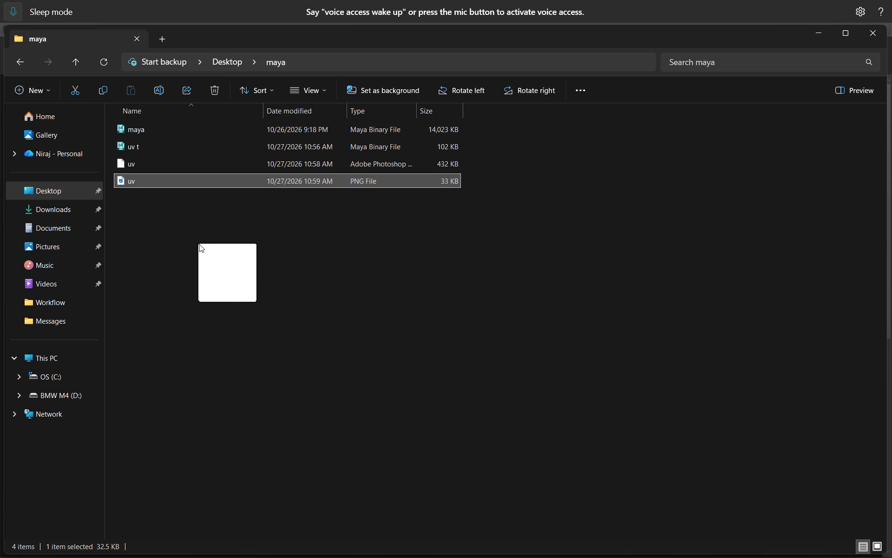
pyautogui.moveTo(199, 244); pyautogui.dragTo(301, 133)
pyautogui.hotkey('alt', 'Tab')
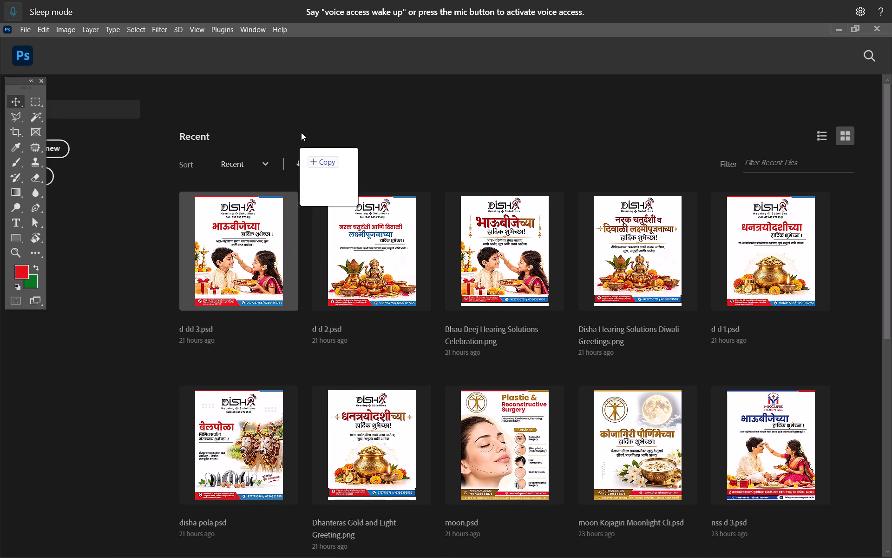
pyautogui.moveTo(301, 133); pyautogui.dragTo(302, 101)
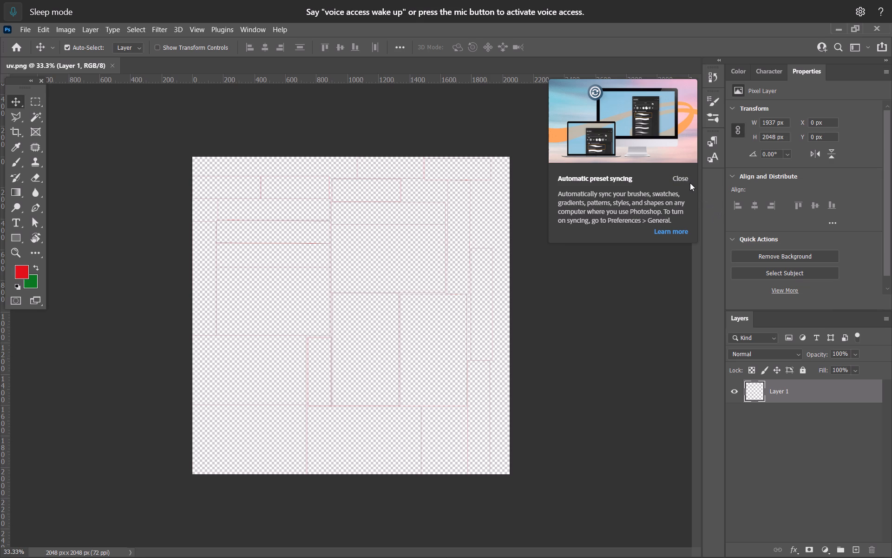
pyautogui.click(676, 177)
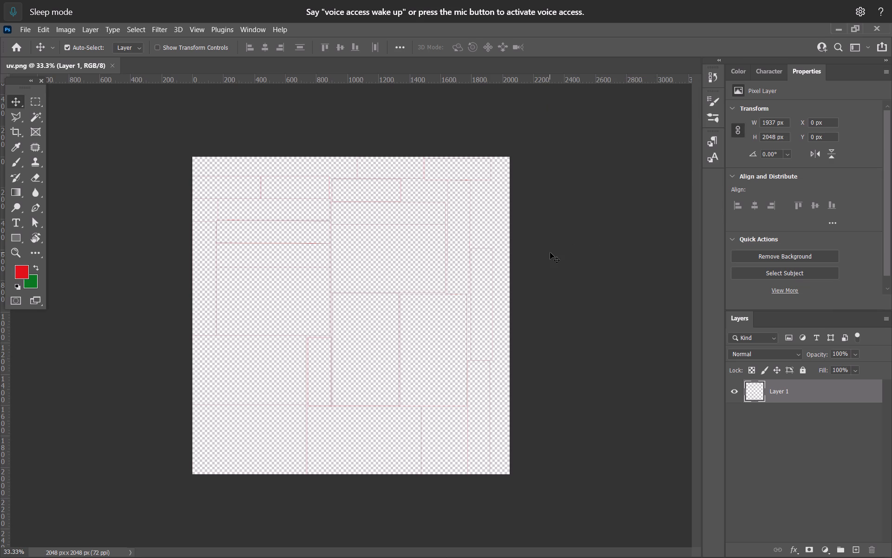
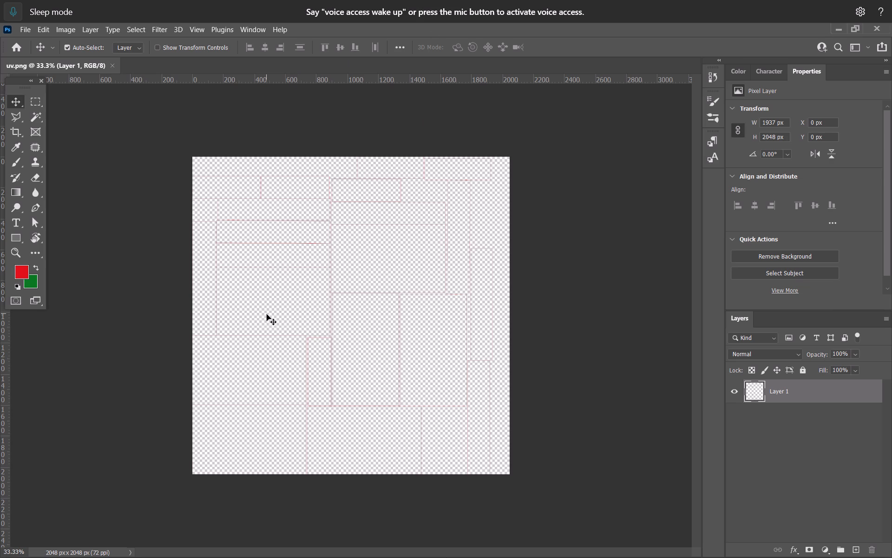
# Examine the narrow vertical UV shell near the layout's lower middle, especially its bottom corner where it borders the neighbouring shells.
pyautogui.scroll(19, 267, 319)
pyautogui.keyDown('alt'); pyautogui.scroll(-6, 276, 362); pyautogui.keyUp('alt')
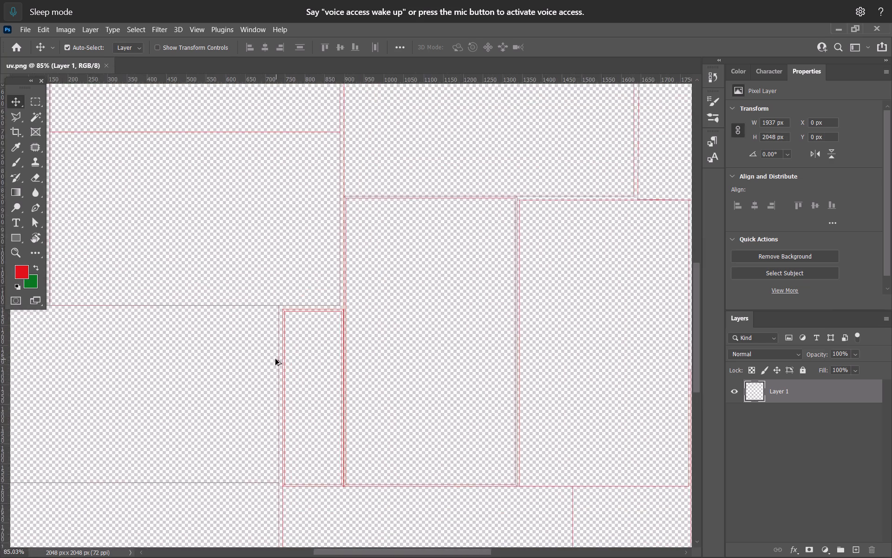
pyautogui.keyDown('alt'); pyautogui.scroll(-2, 275, 359); pyautogui.keyUp('alt')
pyautogui.press('space')
pyautogui.press('space')
pyautogui.press('space')
pyautogui.press('space')
pyautogui.press('space')
pyautogui.press('space')
pyautogui.press('space')
pyautogui.press('space')
pyautogui.press('space')
pyautogui.press('space')
pyautogui.press('space')
pyautogui.press('space')
pyautogui.press('space')
pyautogui.press('space')
pyautogui.press('space')
pyautogui.press('space')
pyautogui.moveTo(252, 379); pyautogui.dragTo(390, 318)
pyautogui.keyDown('alt'); pyautogui.scroll(3, 435, 386); pyautogui.keyUp('alt')
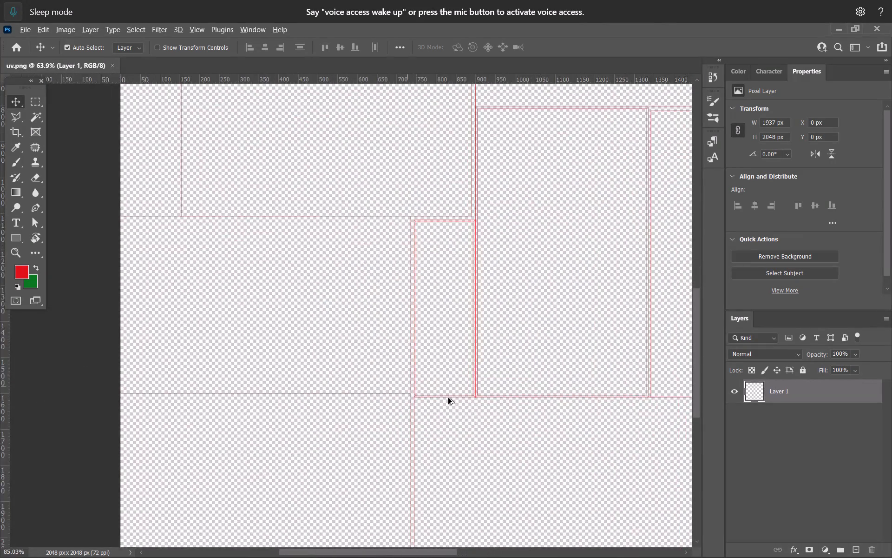
pyautogui.keyDown('alt'); pyautogui.scroll(11, 448, 398); pyautogui.keyUp('alt')
pyautogui.keyDown('alt'); pyautogui.scroll(5, 499, 397); pyautogui.keyUp('alt')
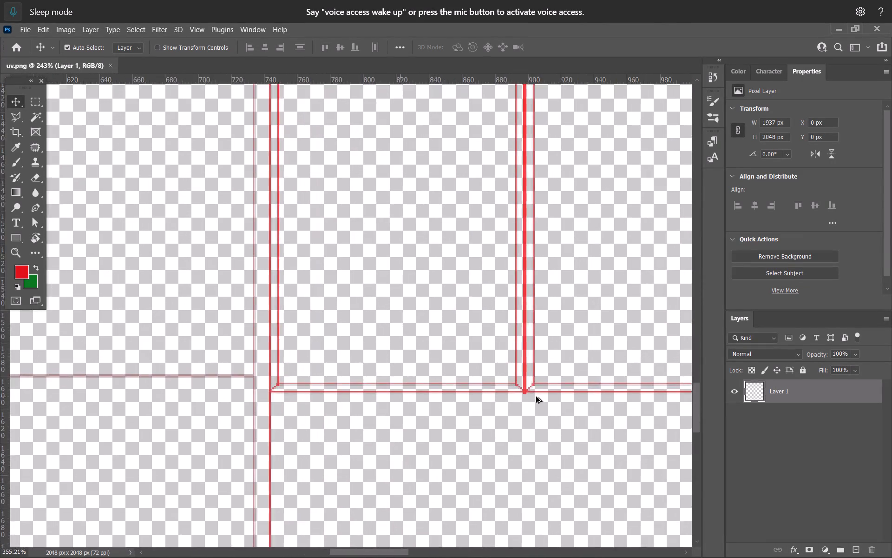
pyautogui.keyDown('alt'); pyautogui.scroll(11, 536, 397); pyautogui.keyUp('alt')
pyautogui.keyDown('alt'); pyautogui.scroll(-7, 520, 383); pyautogui.keyUp('alt')
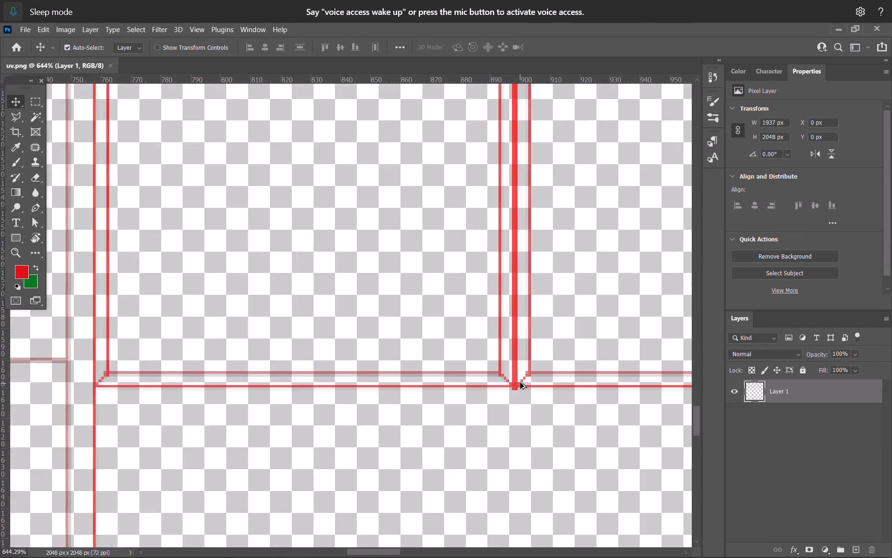
pyautogui.keyDown('alt'); pyautogui.scroll(-17, 520, 383); pyautogui.keyUp('alt')
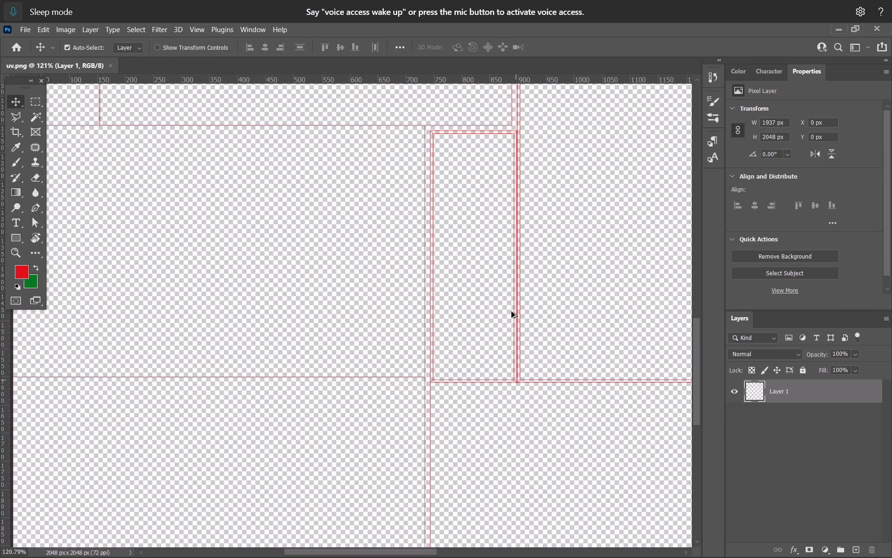
pyautogui.keyDown('alt'); pyautogui.moveTo(505, 261); pyautogui.dragTo(488, 361, button='middle'); pyautogui.keyUp('alt')
pyautogui.keyDown('alt'); pyautogui.scroll(2, 509, 230); pyautogui.keyUp('alt')
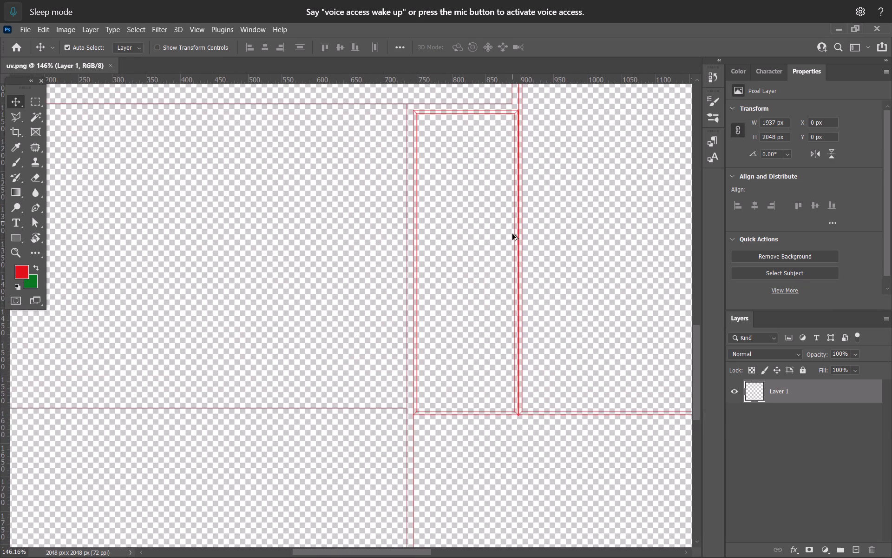
pyautogui.keyDown('alt'); pyautogui.scroll(10, 534, 406); pyautogui.keyUp('alt')
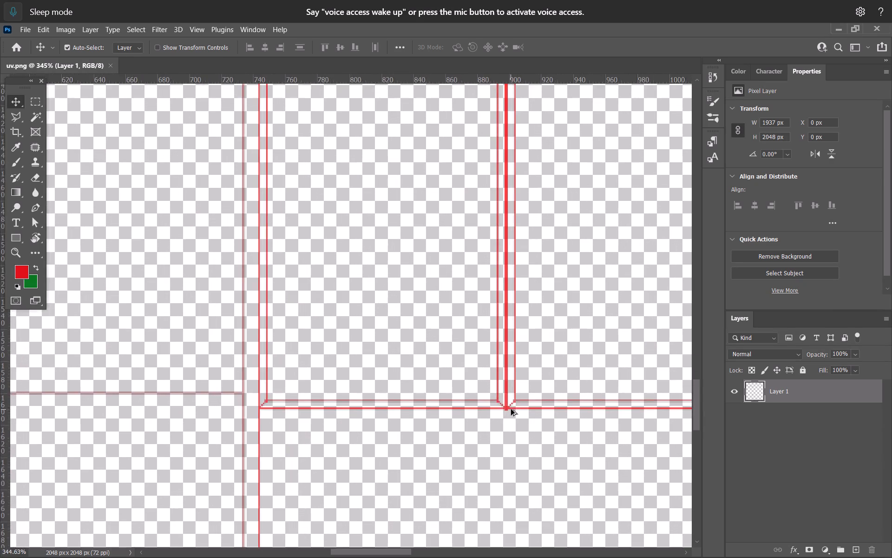
pyautogui.keyDown('alt'); pyautogui.scroll(3, 511, 409); pyautogui.keyUp('alt')
pyautogui.keyDown('alt'); pyautogui.scroll(-20, 501, 391); pyautogui.keyUp('alt')
pyautogui.keyDown('alt'); pyautogui.scroll(-2, 501, 391); pyautogui.keyUp('alt')
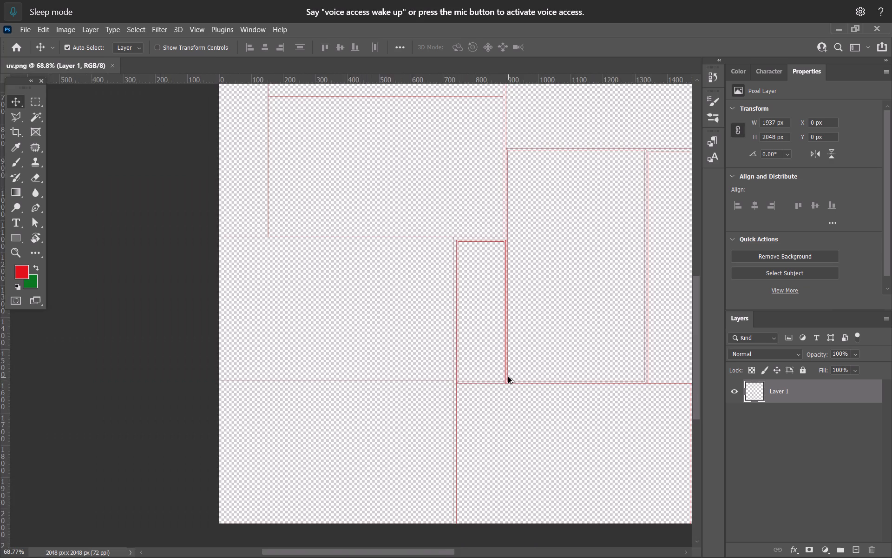
# Examine the narrow UV shell's top edge and its position relative to the surrounding shells in the layout.
pyautogui.keyDown('alt'); pyautogui.scroll(-3, 508, 377); pyautogui.keyUp('alt')
pyautogui.keyDown('alt'); pyautogui.scroll(20, 509, 269); pyautogui.keyUp('alt')
pyautogui.keyDown('alt'); pyautogui.scroll(1, 509, 269); pyautogui.keyUp('alt')
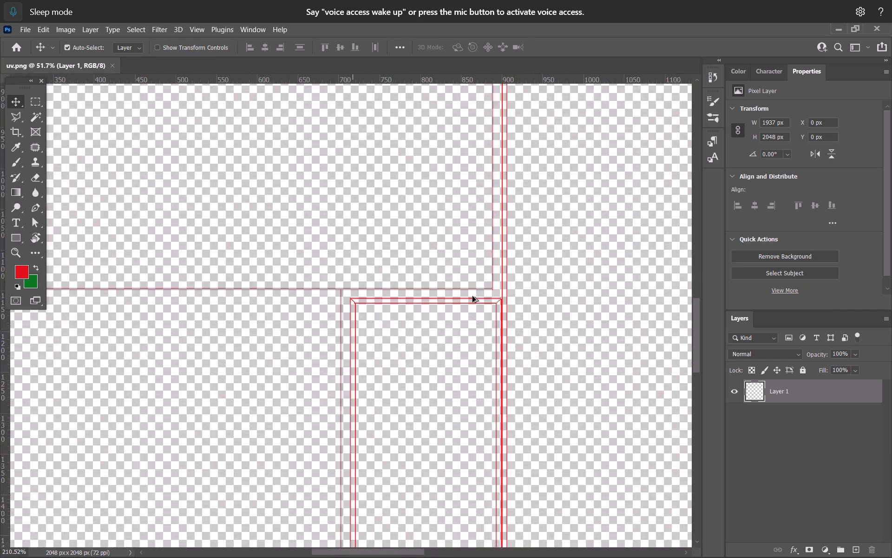
pyautogui.keyDown('alt'); pyautogui.scroll(4, 472, 301); pyautogui.keyUp('alt')
pyautogui.keyDown('alt'); pyautogui.scroll(-5, 465, 319); pyautogui.keyUp('alt')
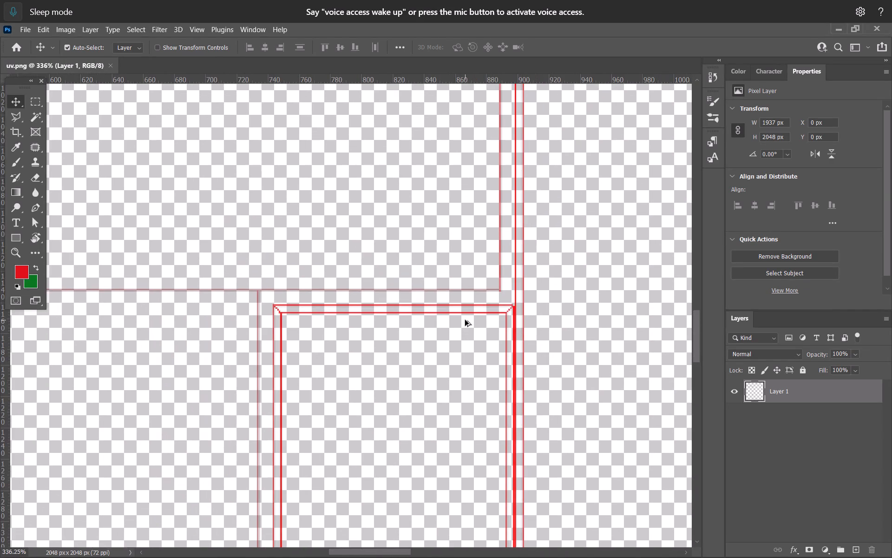
pyautogui.keyDown('alt'); pyautogui.scroll(-19, 460, 325); pyautogui.keyUp('alt')
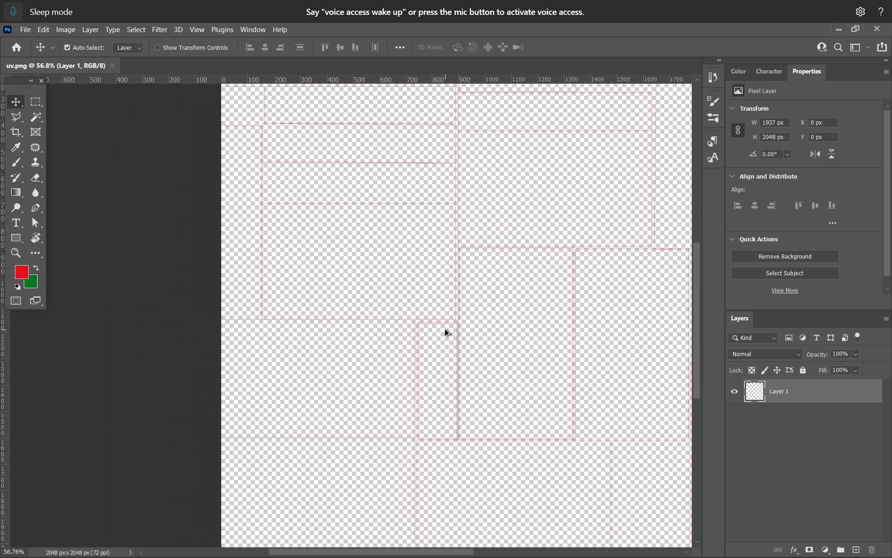
pyautogui.keyDown('alt'); pyautogui.scroll(-3, 367, 381); pyautogui.keyUp('alt')
pyautogui.keyDown('alt'); pyautogui.moveTo(355, 383); pyautogui.dragTo(497, 333, button='middle'); pyautogui.keyUp('alt')
pyautogui.keyDown('alt'); pyautogui.scroll(4, 326, 392); pyautogui.keyUp('alt')
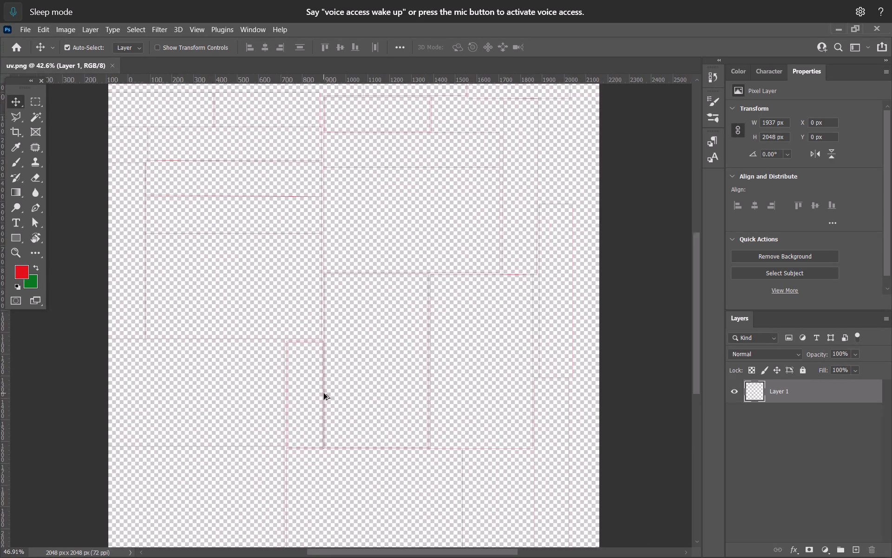
pyautogui.press('space')
pyautogui.press('space')
pyautogui.press('space')
pyautogui.press('space')
pyautogui.press('space')
pyautogui.press('space')
pyautogui.press('space')
pyautogui.press('space')
pyautogui.press('space')
pyautogui.moveTo(275, 406); pyautogui.dragTo(432, 332)
# Switch to Google Chrome, launching it with the first user profile.
pyautogui.hotkey('alt', 'Tab')
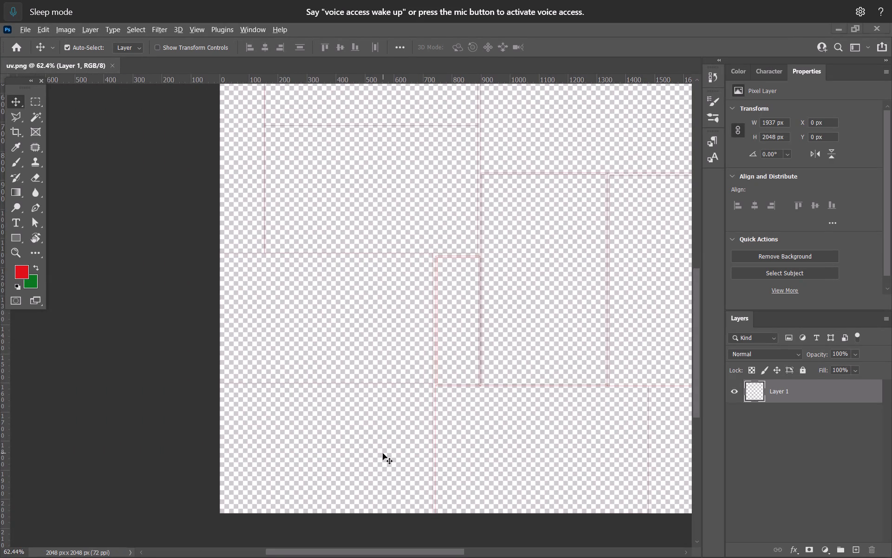
pyautogui.keyDown('alt'); pyautogui.click(175, 298); pyautogui.keyUp('alt')
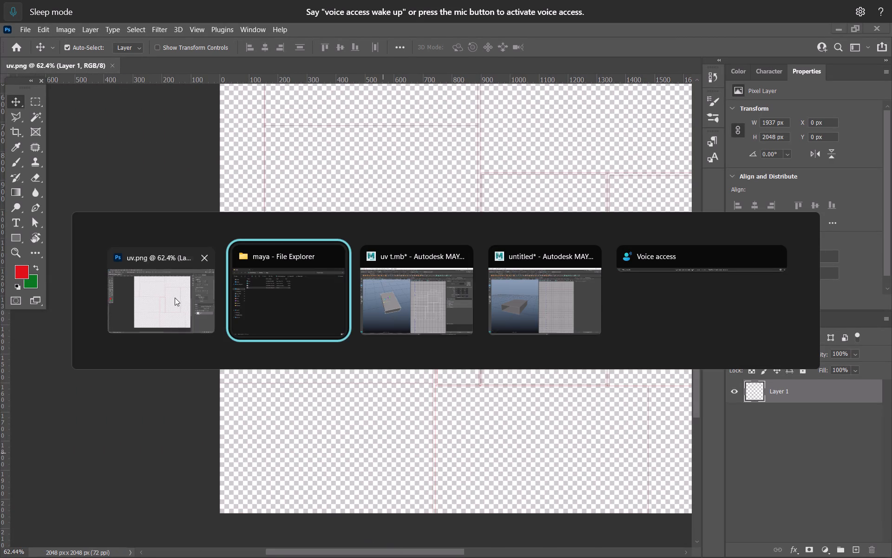
pyautogui.click(336, 540)
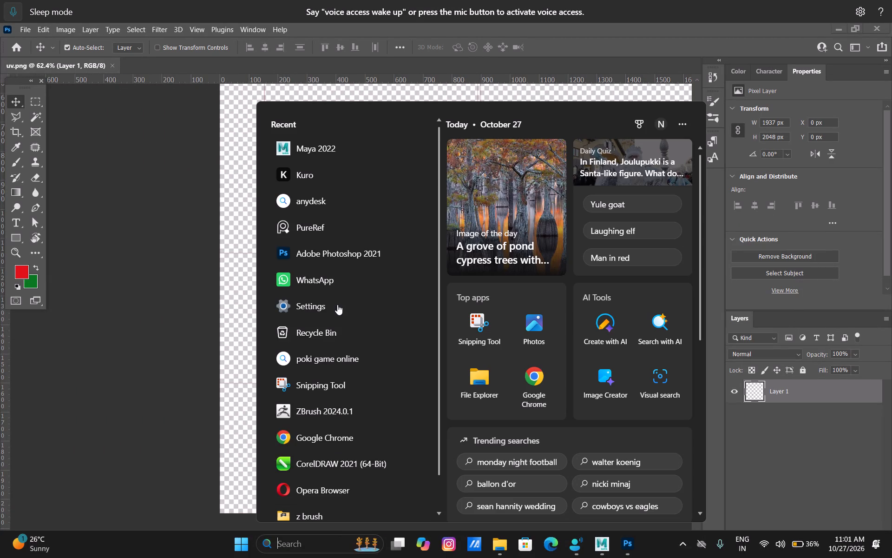
pyautogui.click(323, 437)
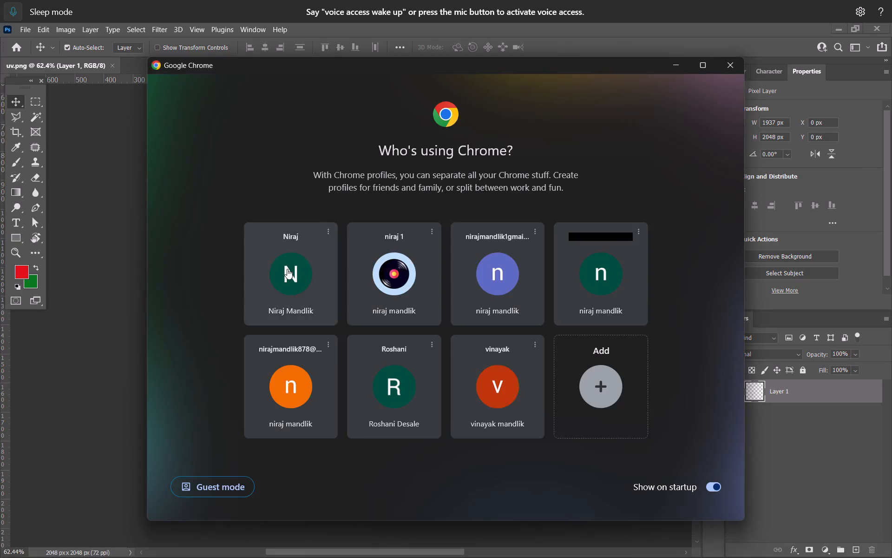
pyautogui.click(287, 269)
pyautogui.click(341, 280)
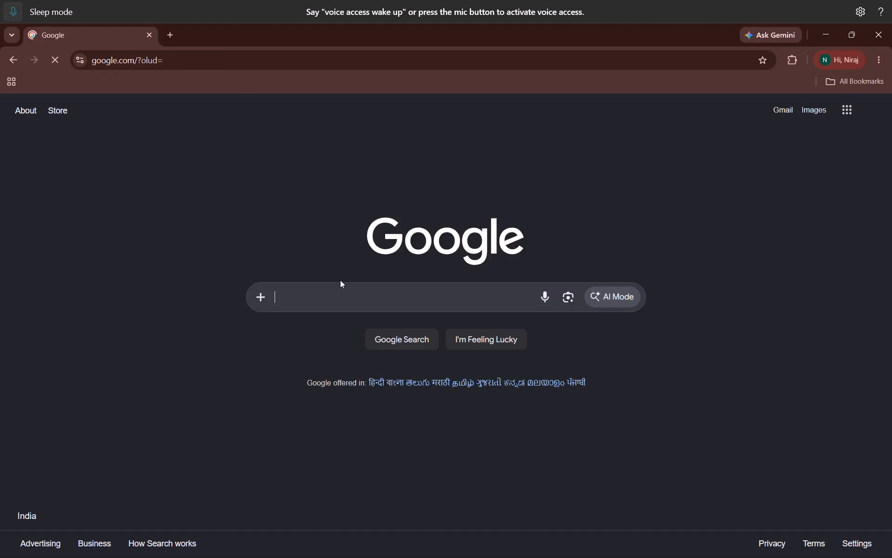
# Search Google for "machis box", then refine the query to "machis box texture".
pyautogui.click(326, 228)
pyautogui.click(328, 293)
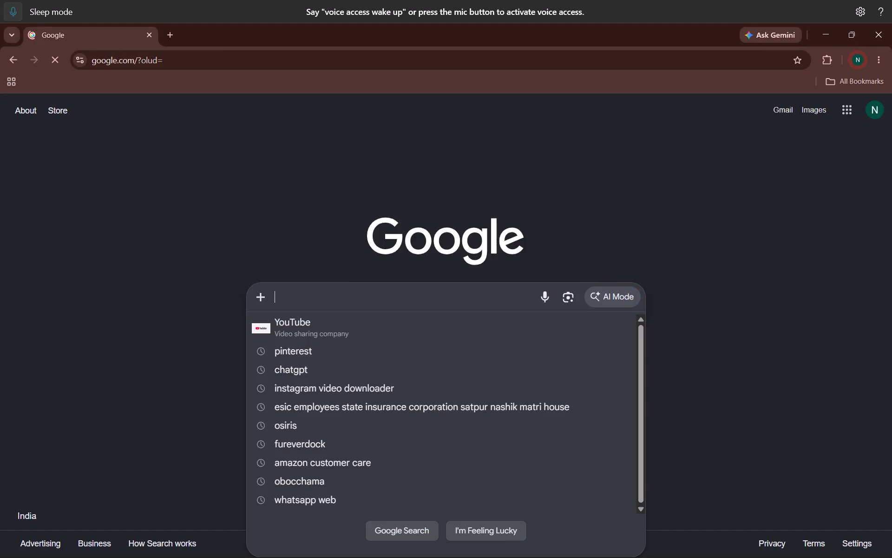
pyautogui.press('m')
pyautogui.write('achic')
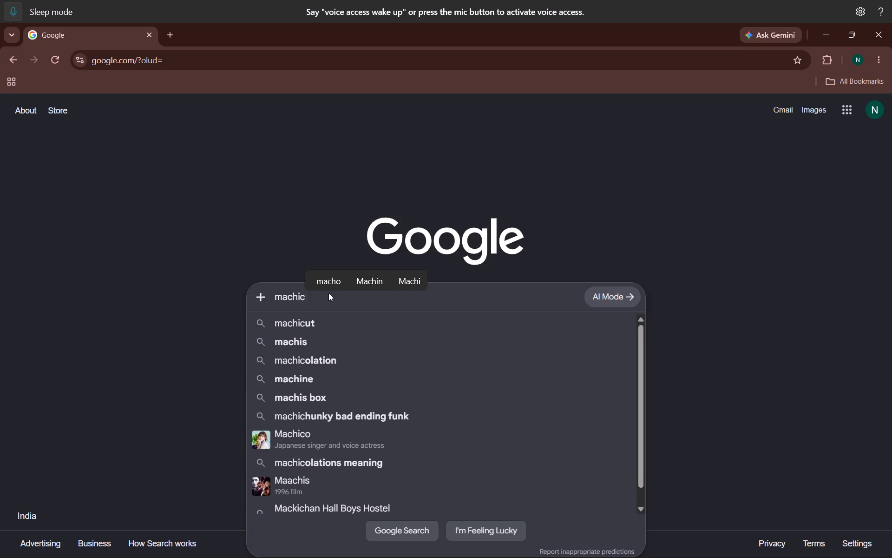
pyautogui.click(317, 399)
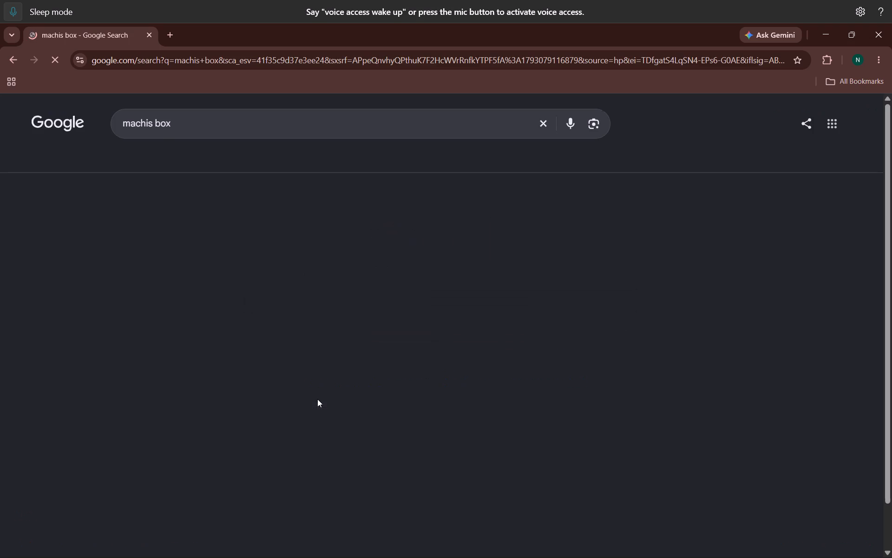
pyautogui.click(192, 128)
pyautogui.press('space')
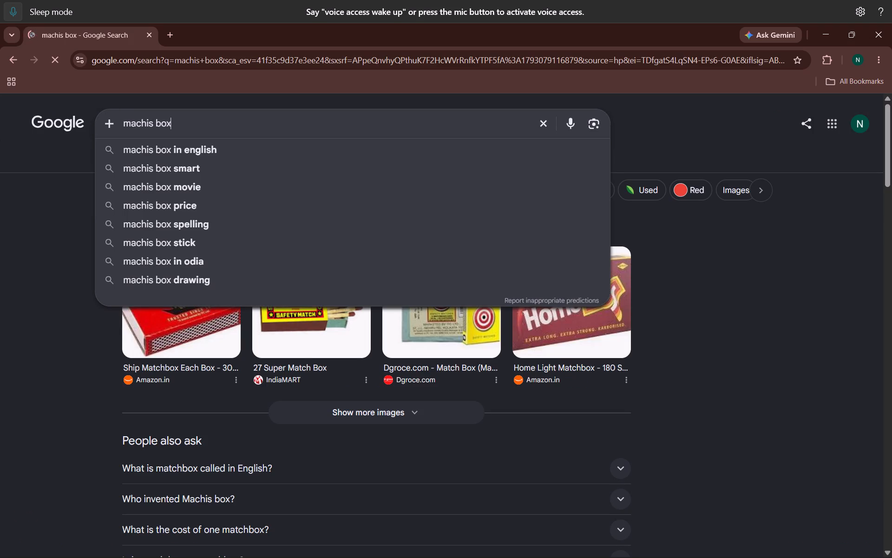
pyautogui.write('tex')
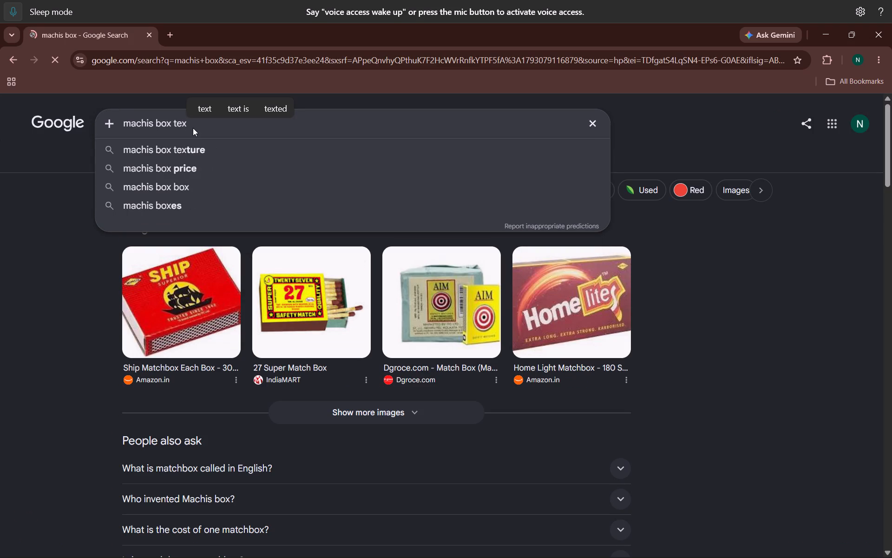
pyautogui.click(177, 153)
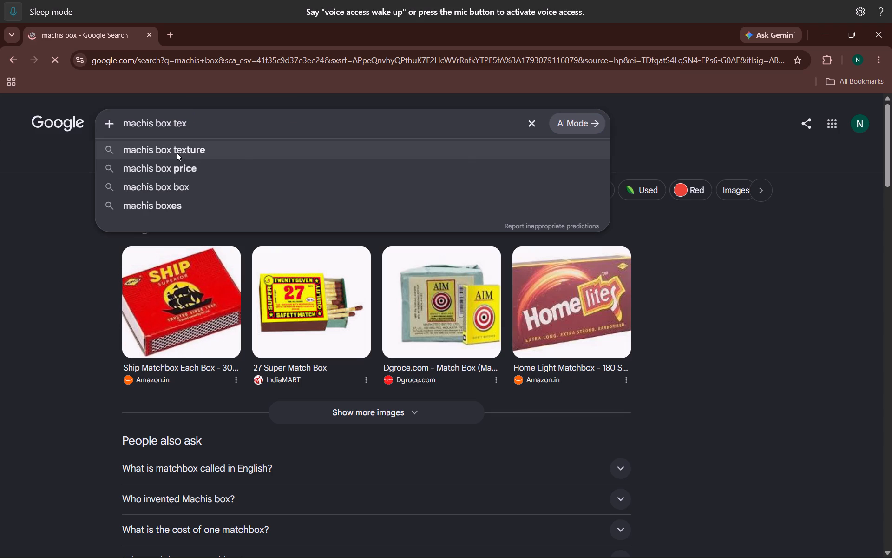
pyautogui.click(177, 153)
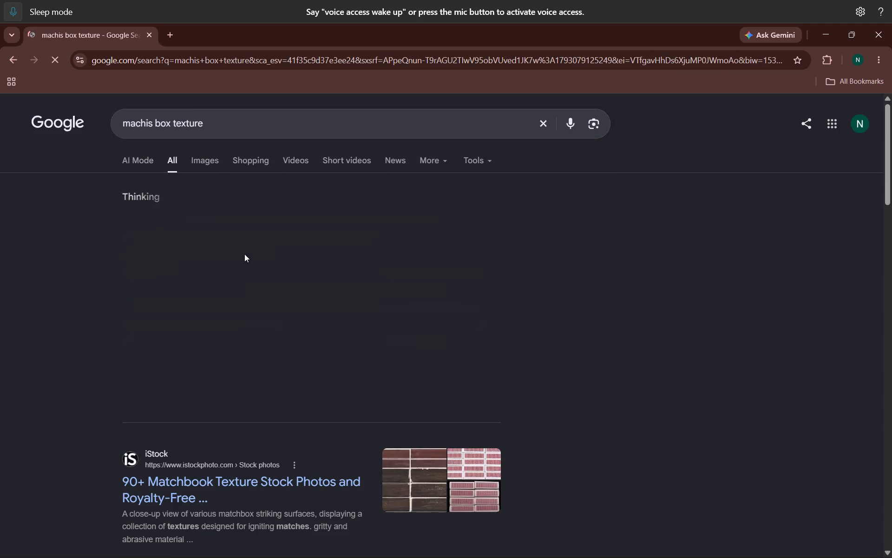
# Look through the web results for "machis box texture" for usable matchbox texture pictures.
pyautogui.scroll(-13, 243, 258)
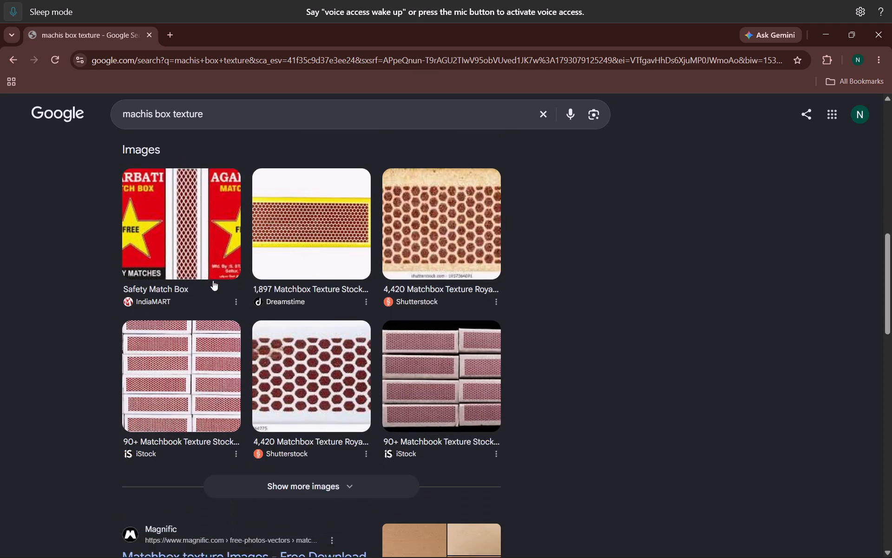
pyautogui.scroll(-3, 225, 285)
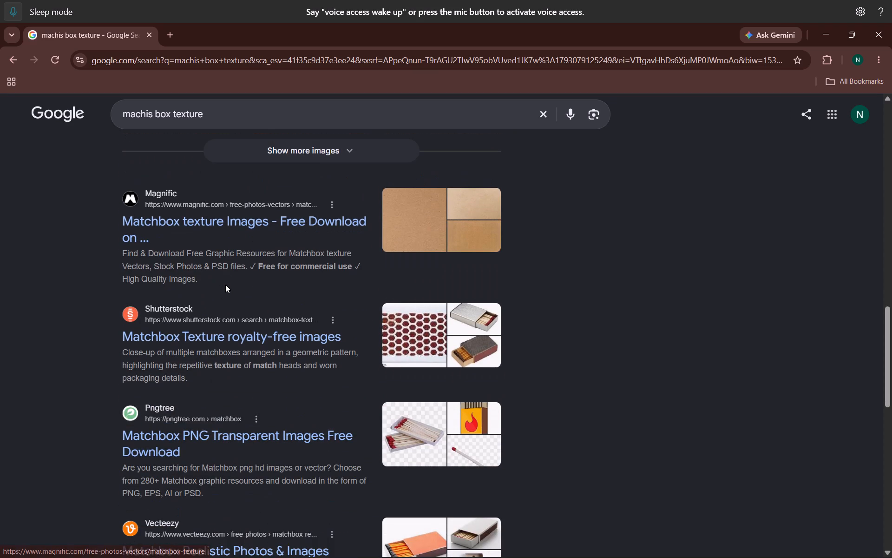
pyautogui.scroll(-5, 230, 285)
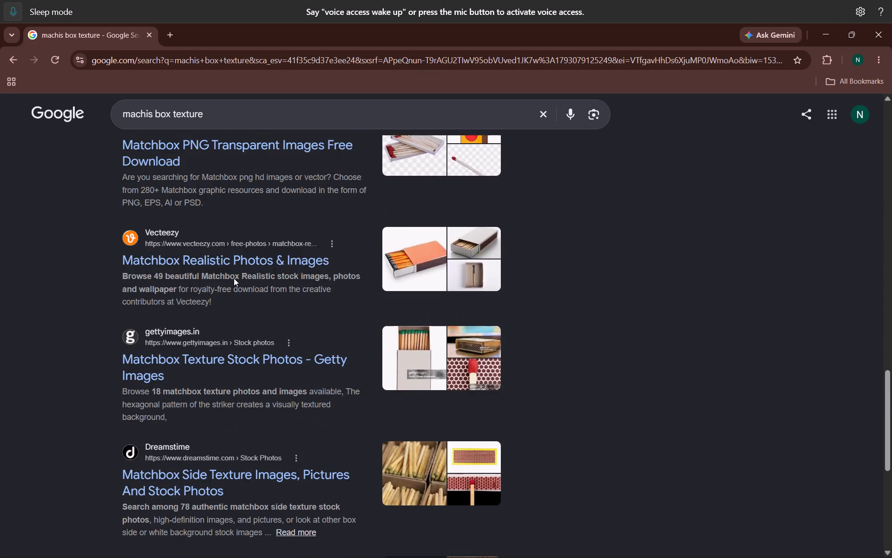
pyautogui.scroll(19, 234, 278)
pyautogui.scroll(4, 187, 131)
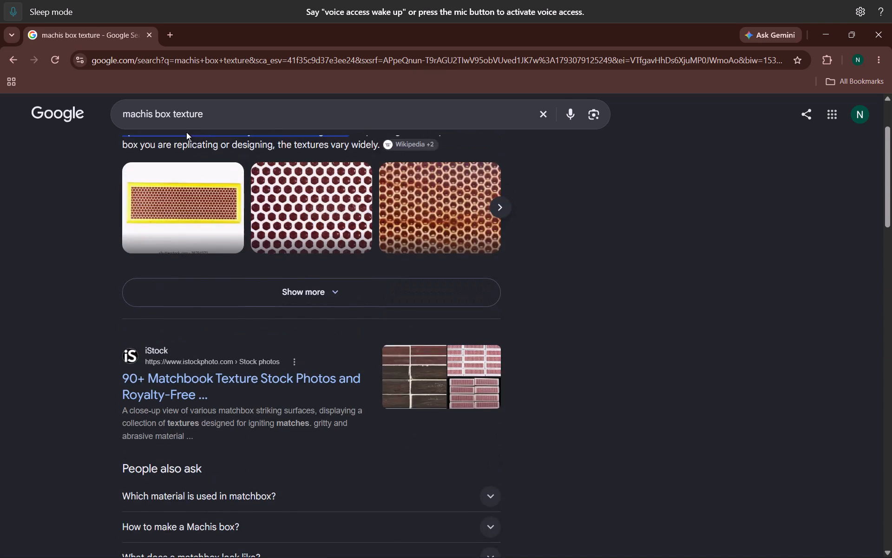
# Switch to the image results for "machis box texture" and look through them for usable matchbox cover and striker-strip pictures.
pyautogui.click(197, 157)
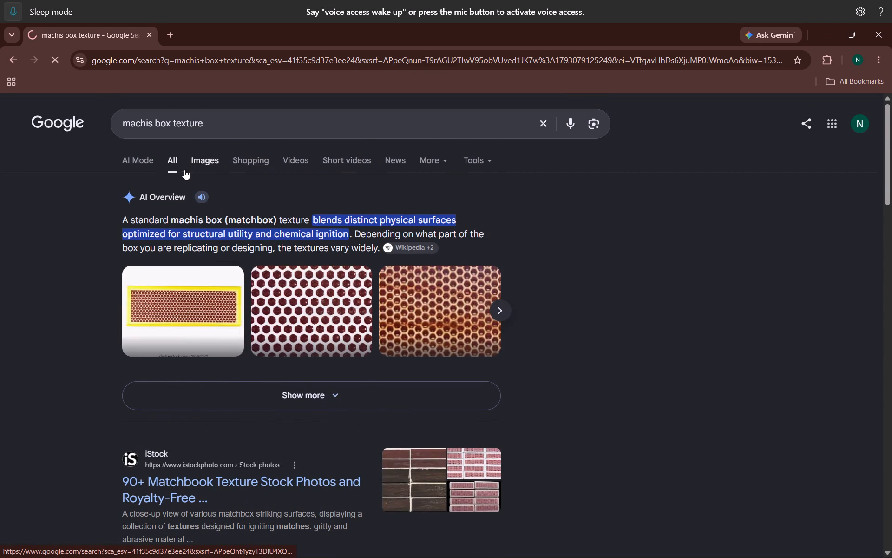
pyautogui.click(209, 157)
pyautogui.scroll(-1, 247, 299)
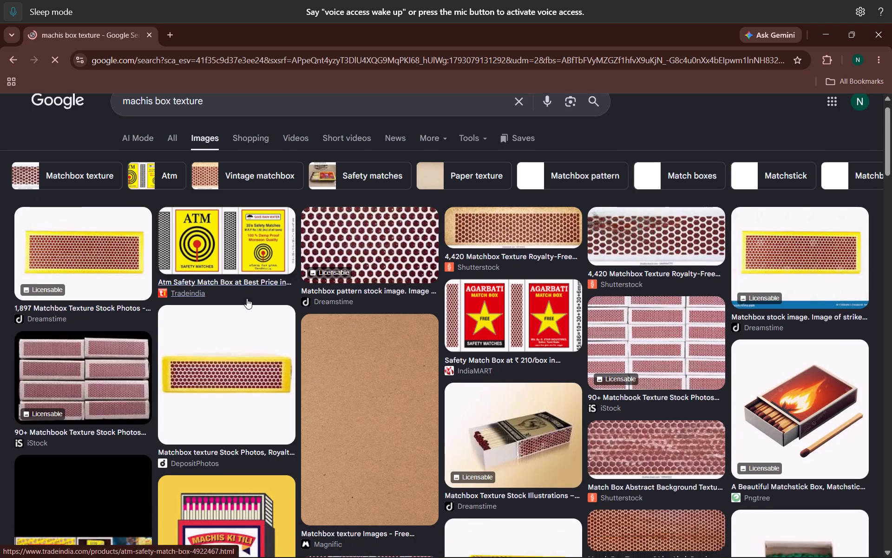
pyautogui.scroll(-6, 247, 299)
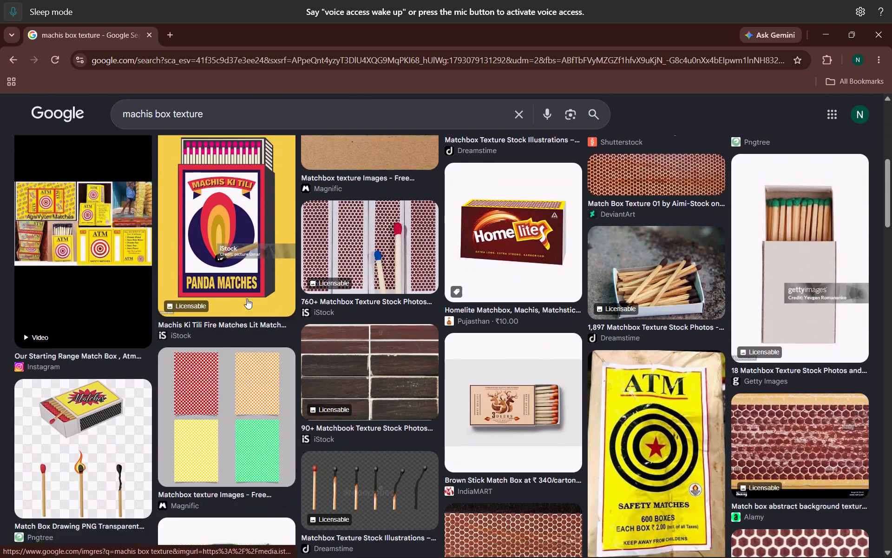
pyautogui.scroll(-10, 247, 299)
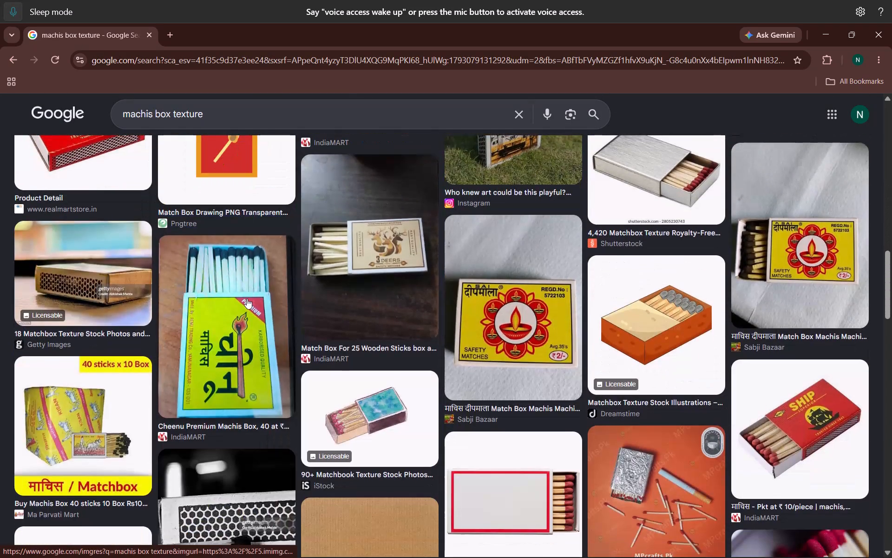
pyautogui.scroll(-11, 247, 299)
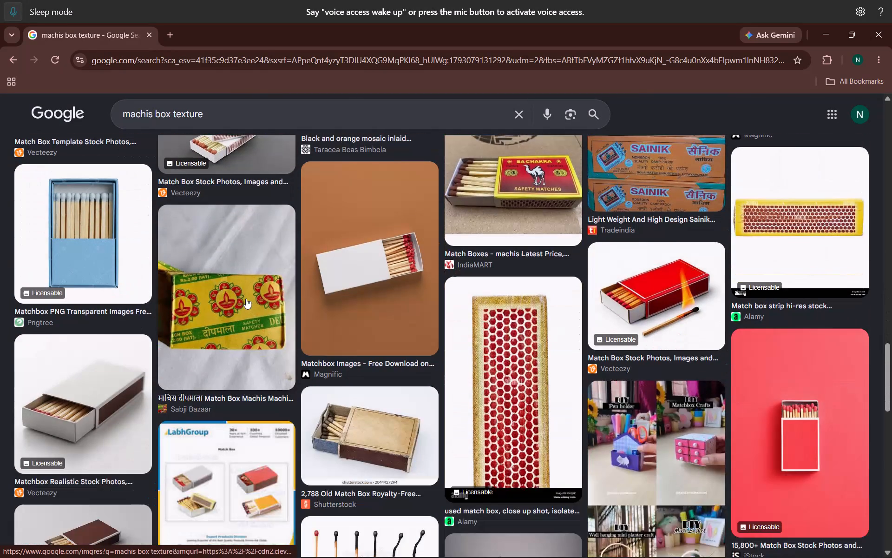
pyautogui.scroll(-9, 246, 299)
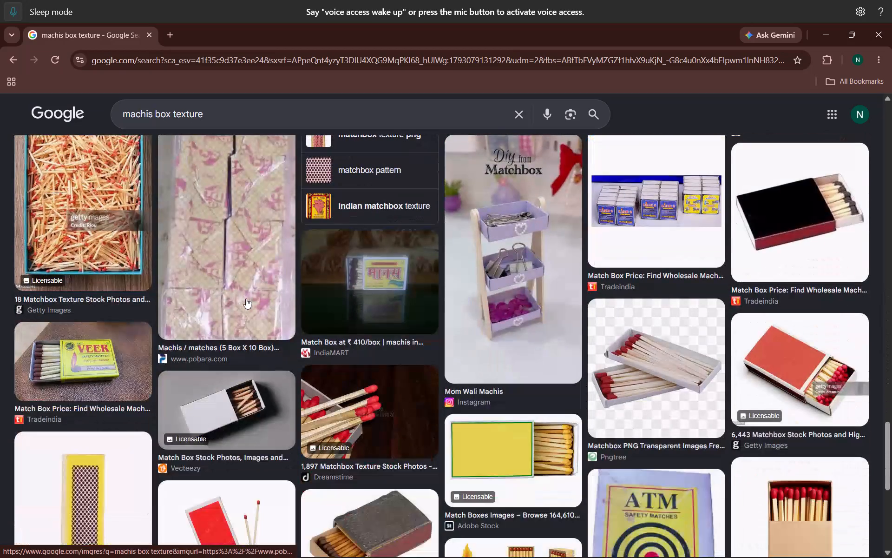
pyautogui.scroll(-8, 246, 299)
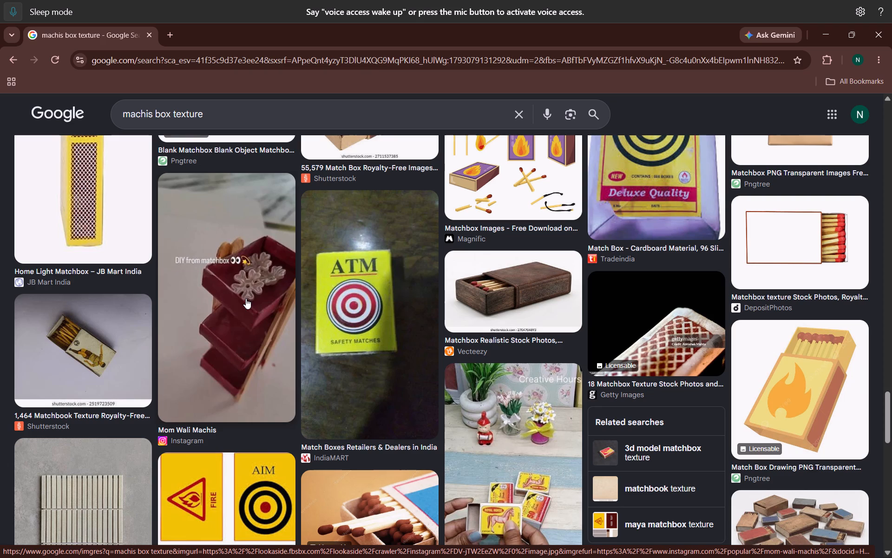
pyautogui.scroll(-5, 516, 376)
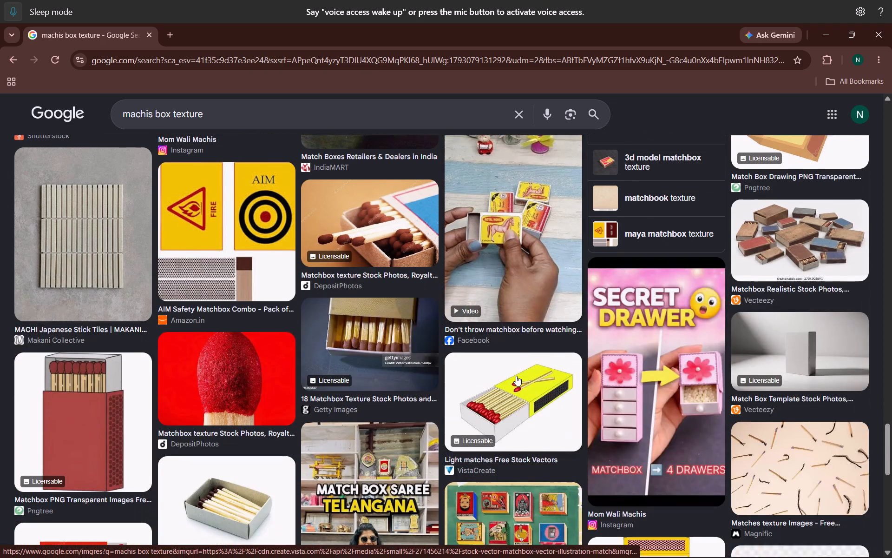
pyautogui.scroll(-6, 516, 378)
pyautogui.scroll(-6, 445, 355)
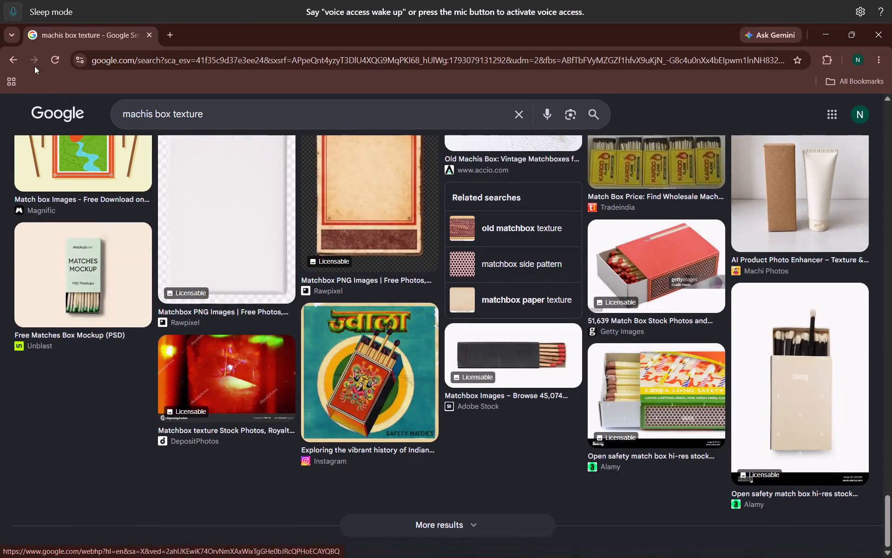
# Return to the web results and change the search query to "machis box laayout".
pyautogui.click(16, 58)
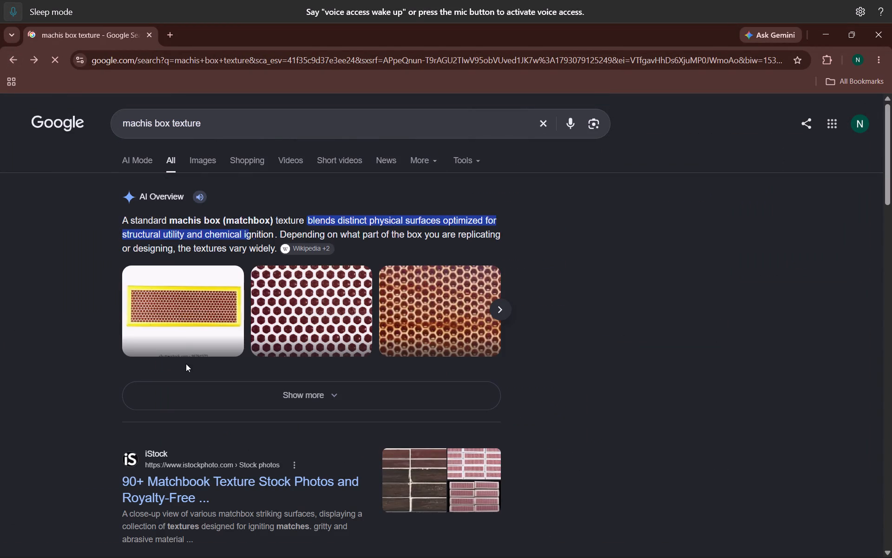
pyautogui.doubleClick(173, 118)
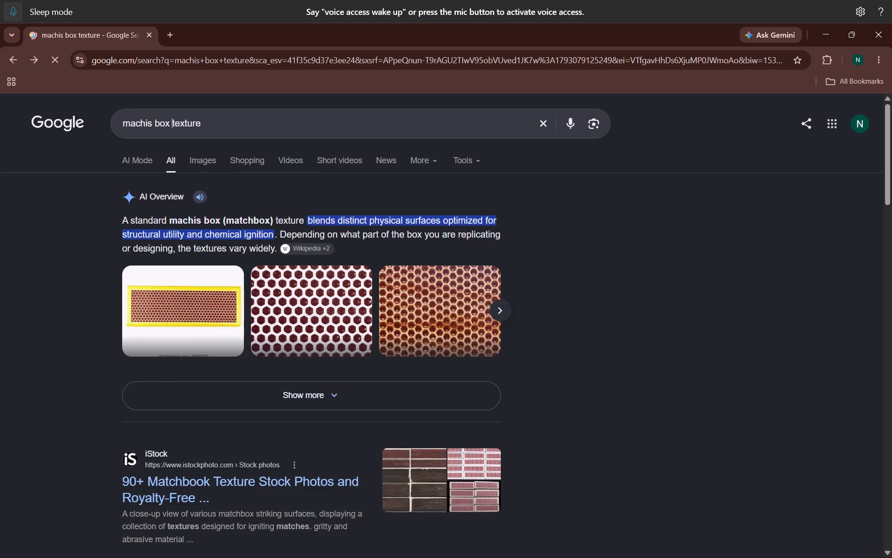
pyautogui.click(184, 119)
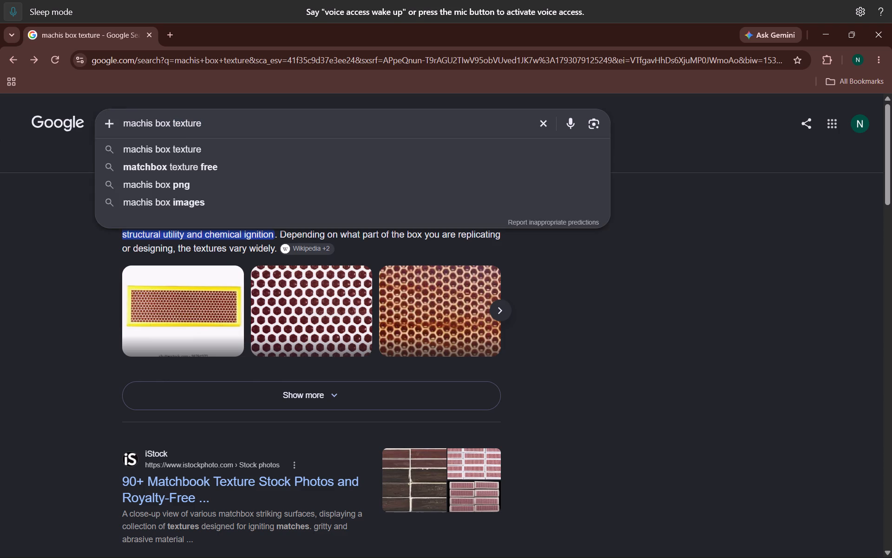
pyautogui.doubleClick(184, 119)
pyautogui.write('laayout')
pyautogui.press('space')
pyautogui.press('Return')
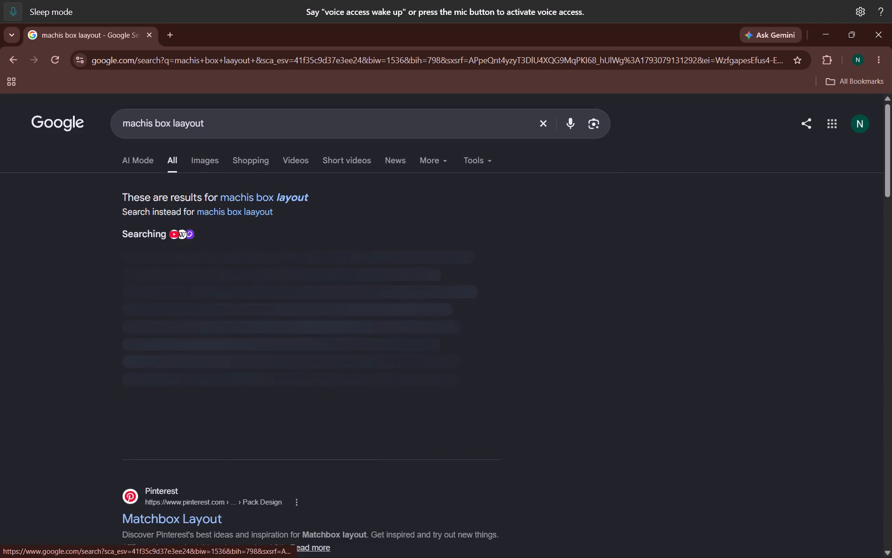
# Change the search query to "machis box design" and look through its web results for matchbox artwork.
pyautogui.doubleClick(190, 125)
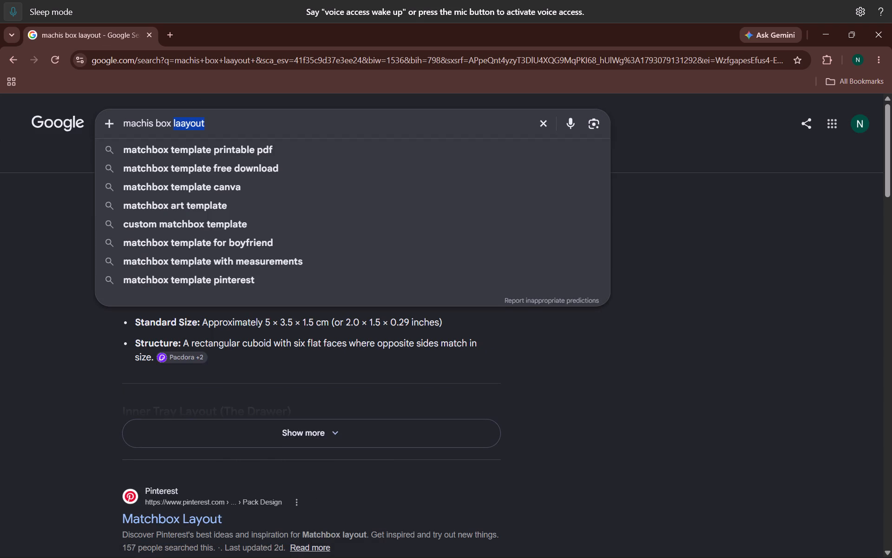
pyautogui.write('design')
pyautogui.press('space')
pyautogui.press('Return')
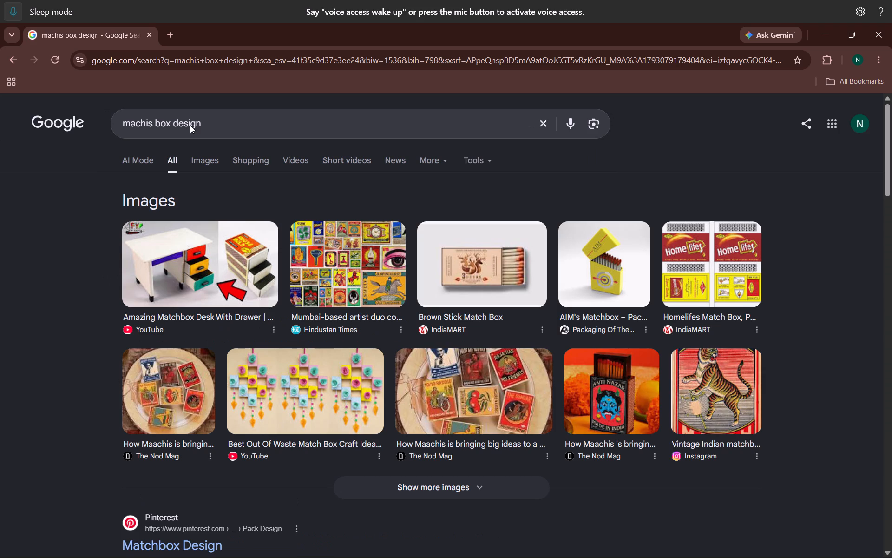
pyautogui.scroll(-6, 335, 180)
pyautogui.scroll(-5, 312, 267)
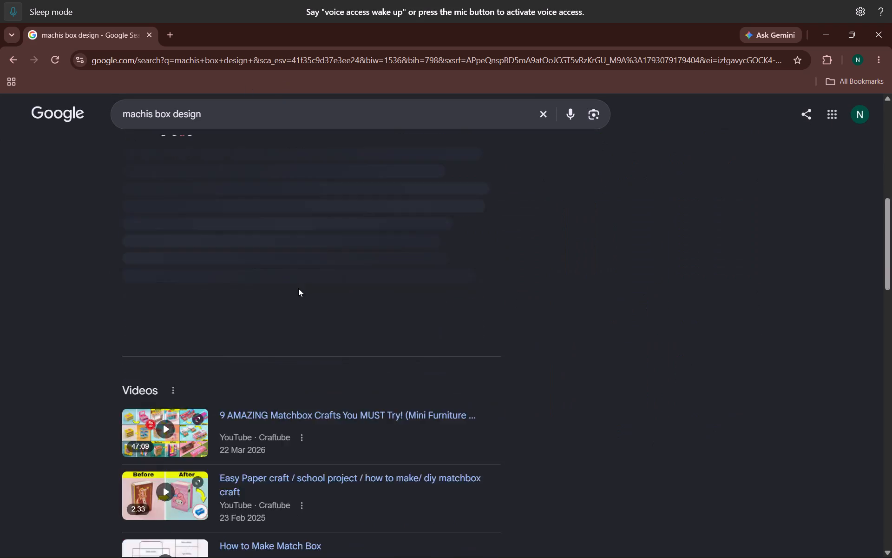
pyautogui.scroll(-3, 297, 290)
pyautogui.scroll(-4, 254, 265)
pyautogui.scroll(2, 281, 309)
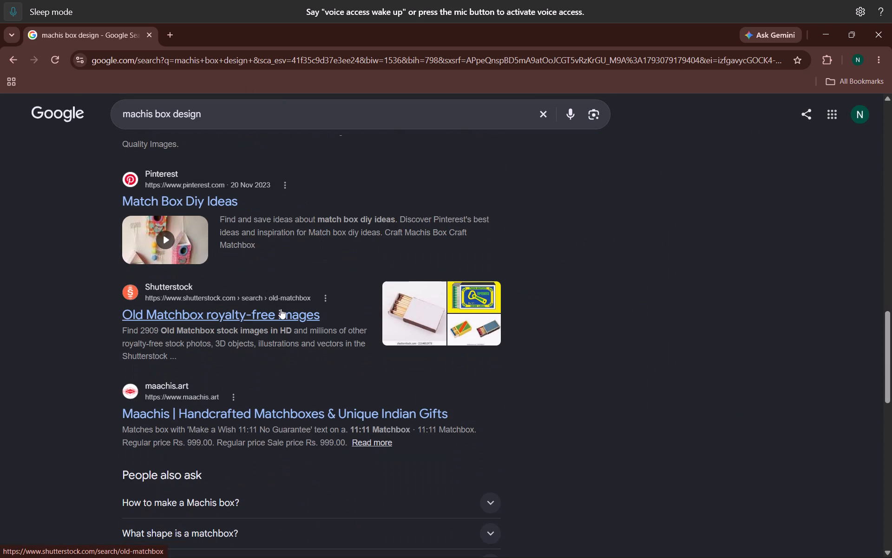
pyautogui.scroll(7, 281, 309)
# Search again for "machis box texture", using the suggested image search.
pyautogui.click(189, 117)
pyautogui.click(188, 114)
pyautogui.doubleClick(185, 114)
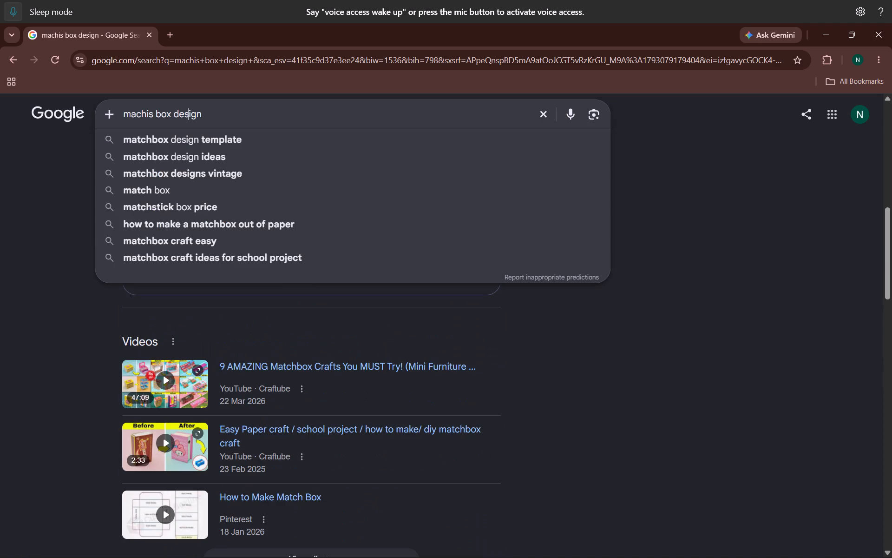
pyautogui.press('t')
pyautogui.press('e')
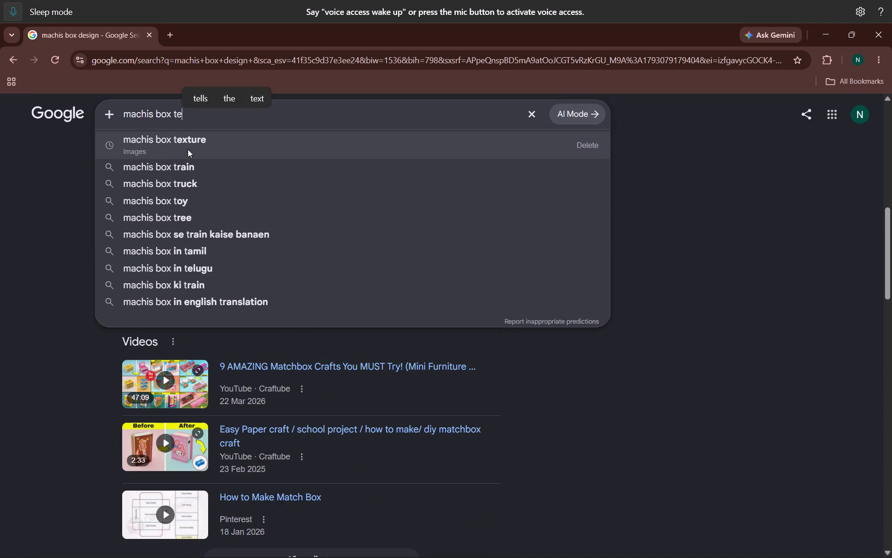
pyautogui.click(190, 142)
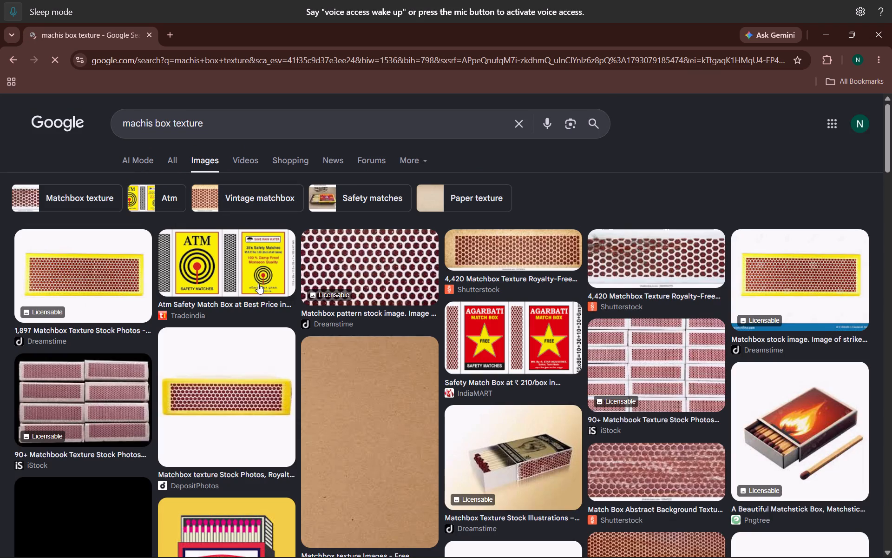
# Look through the "machis box texture" image results for flat matchbox artwork suited to the UV layout.
pyautogui.scroll(-7, 386, 334)
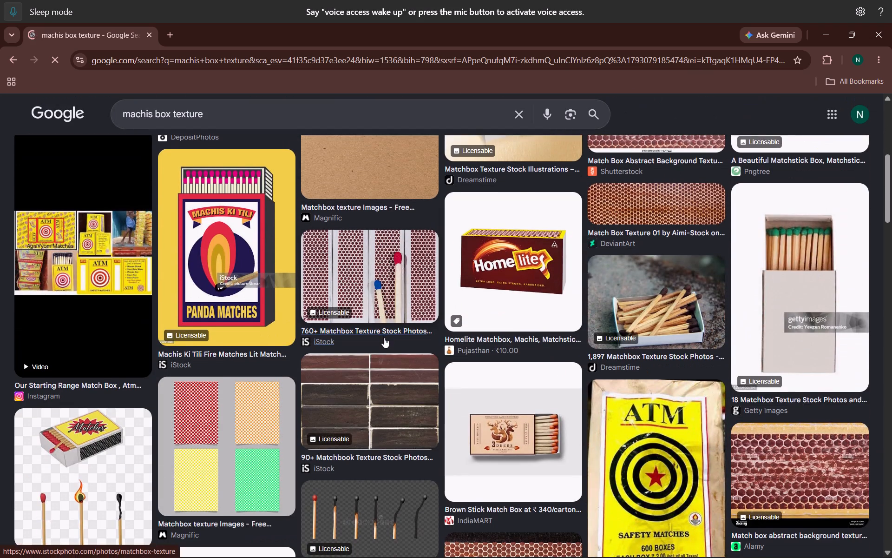
pyautogui.scroll(-11, 384, 338)
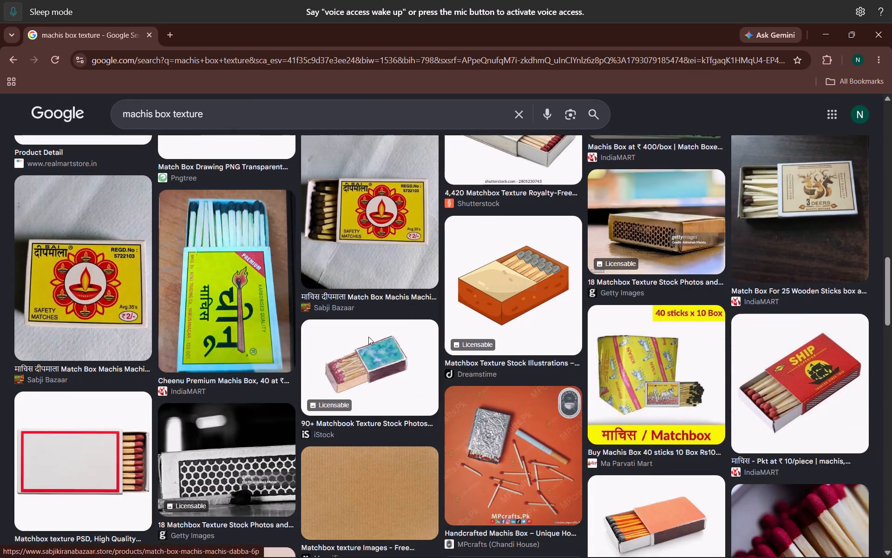
pyautogui.scroll(-7, 368, 337)
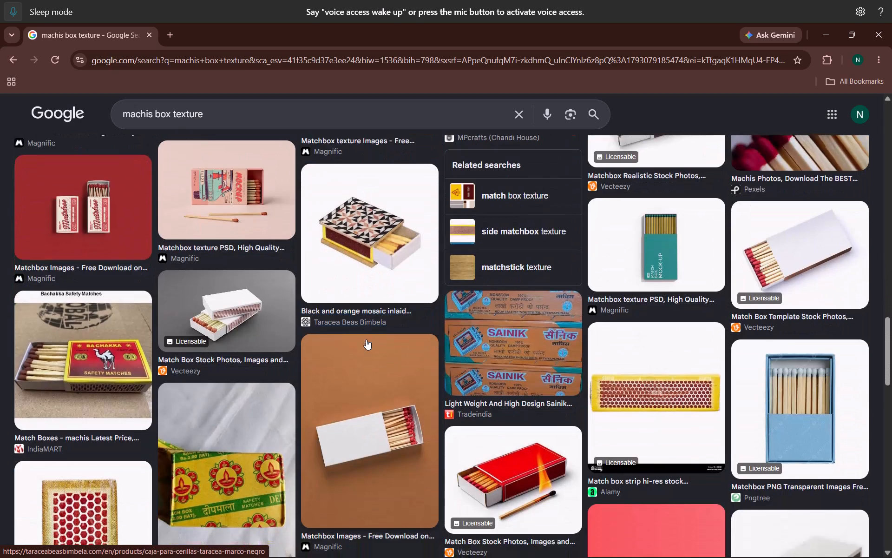
pyautogui.scroll(-10, 366, 339)
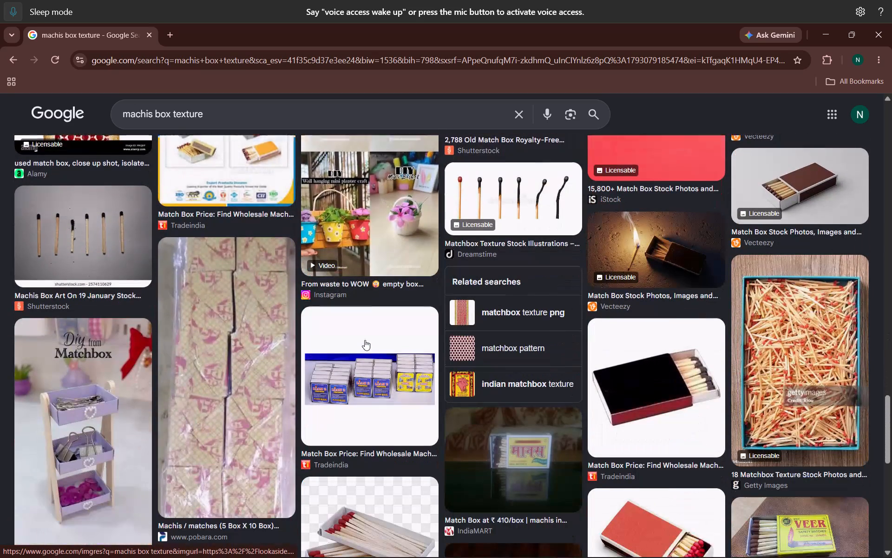
pyautogui.scroll(-10, 365, 340)
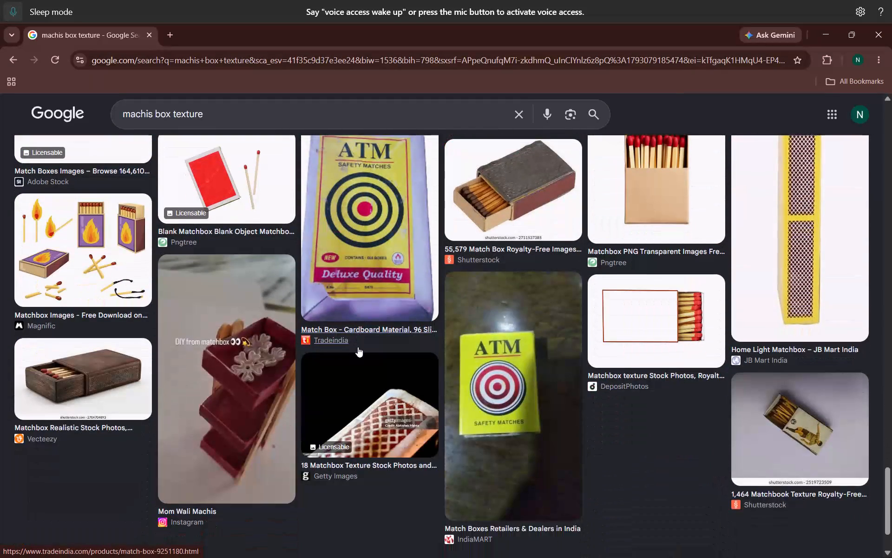
pyautogui.scroll(5, 356, 345)
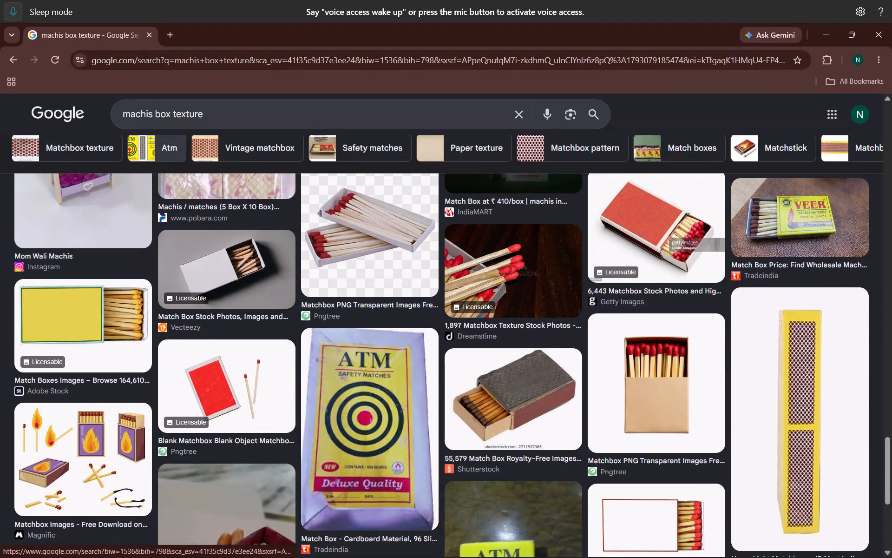
# Narrow the image results to the Atm matchbox brand and look through the pictures for a flat, front-facing box.
pyautogui.click(151, 154)
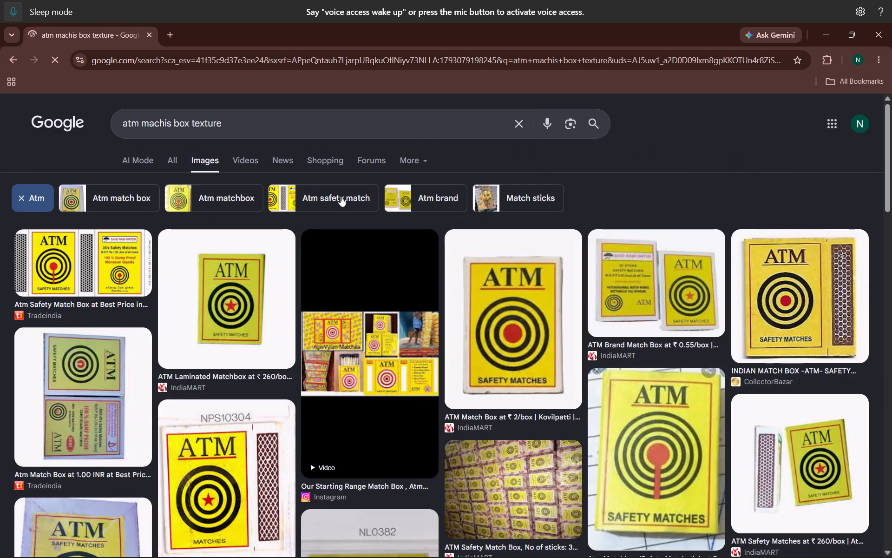
pyautogui.scroll(-6, 306, 345)
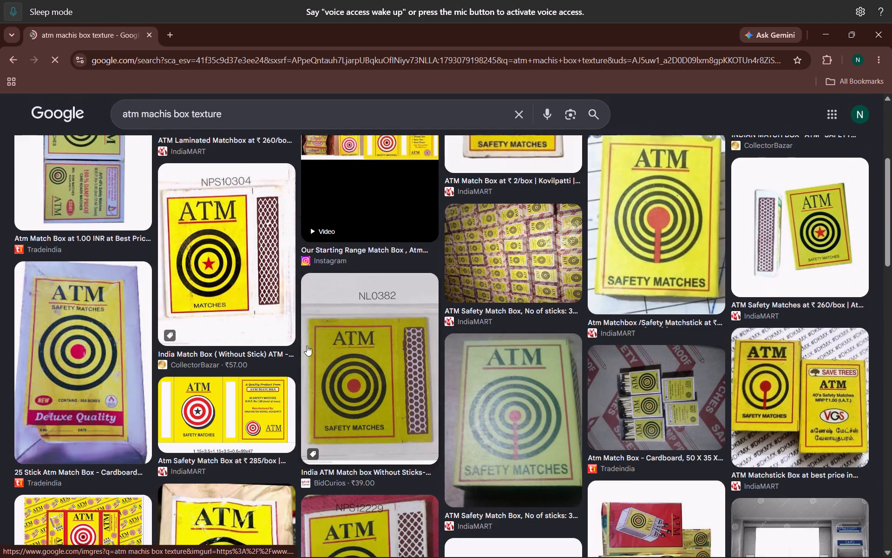
pyautogui.scroll(-1, 307, 345)
pyautogui.scroll(1, 307, 345)
pyautogui.scroll(3, 415, 364)
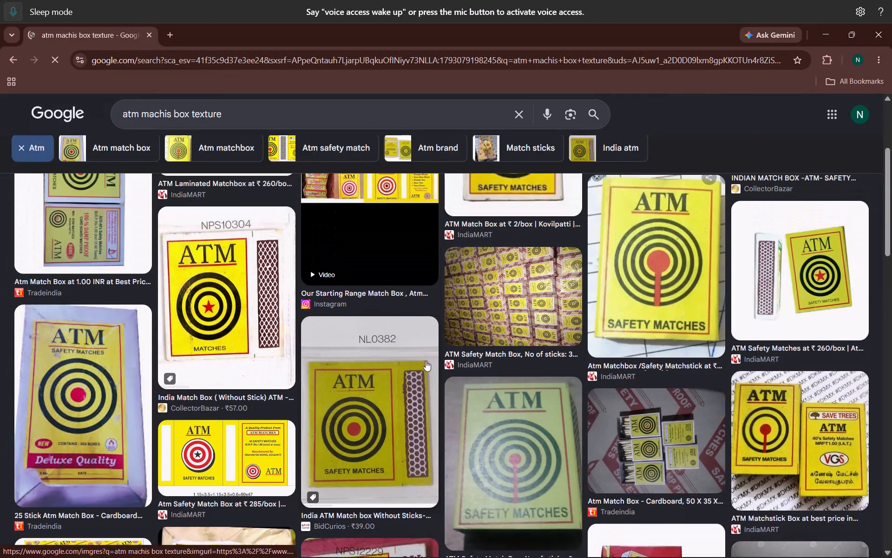
pyautogui.scroll(3, 464, 365)
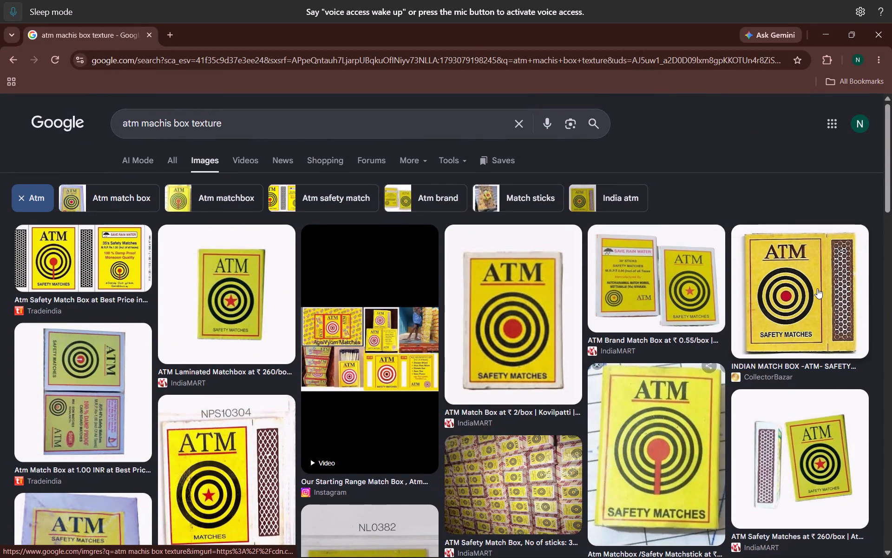
# Open the preview of CollectorBazar's ATM safety matches box with its side striker strip, and compare it with the other ATM results.
pyautogui.click(801, 287)
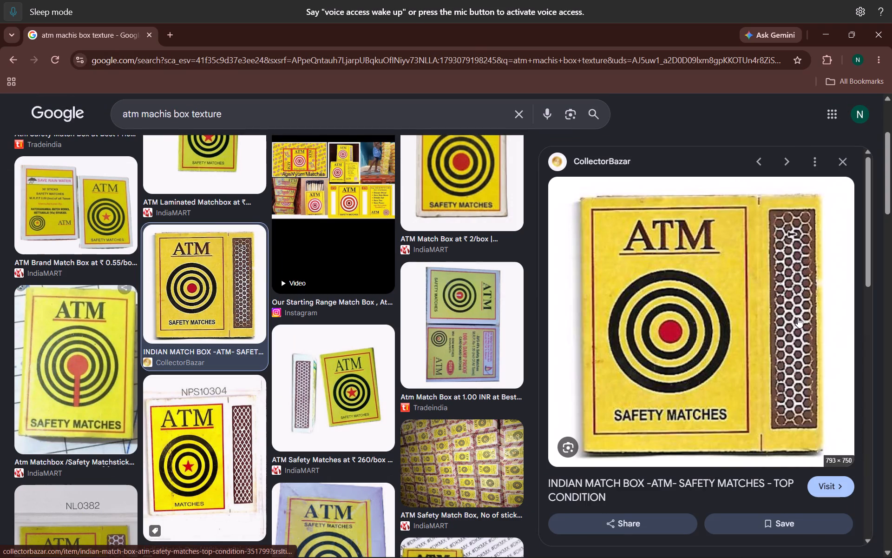
pyautogui.scroll(-6, 446, 370)
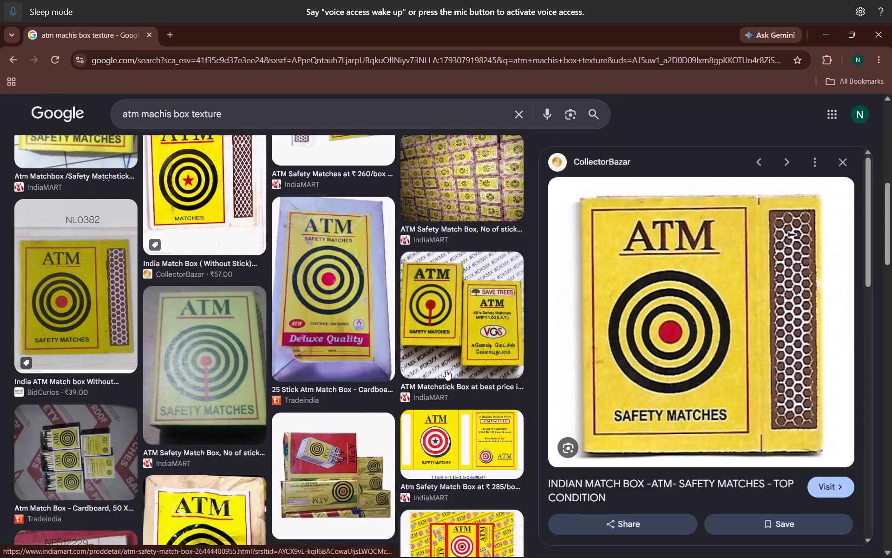
pyautogui.scroll(-2, 446, 370)
pyautogui.scroll(-7, 650, 391)
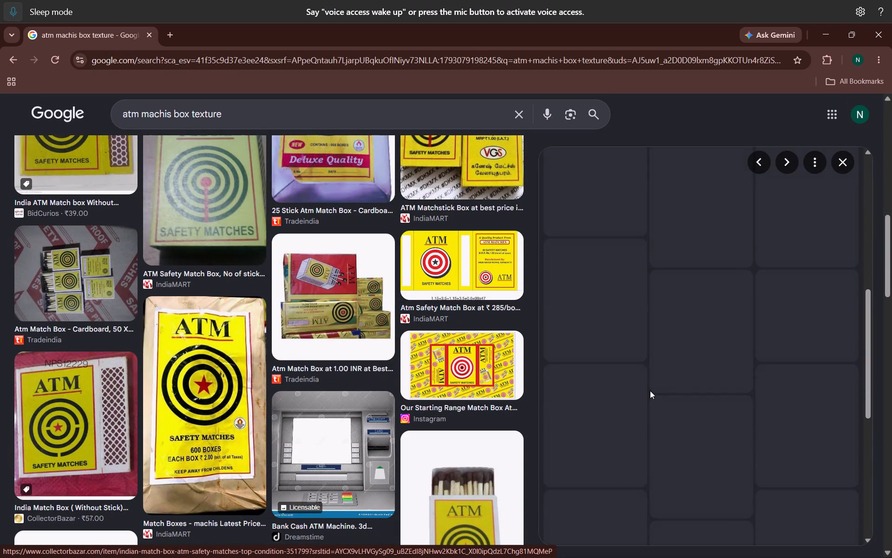
pyautogui.scroll(2, 650, 391)
pyautogui.scroll(-5, 650, 391)
pyautogui.scroll(5, 650, 391)
pyautogui.scroll(-6, 651, 384)
pyautogui.scroll(7, 651, 384)
pyautogui.scroll(-6, 650, 379)
pyautogui.scroll(7, 650, 379)
pyautogui.scroll(1, 450, 412)
pyautogui.scroll(-5, 450, 412)
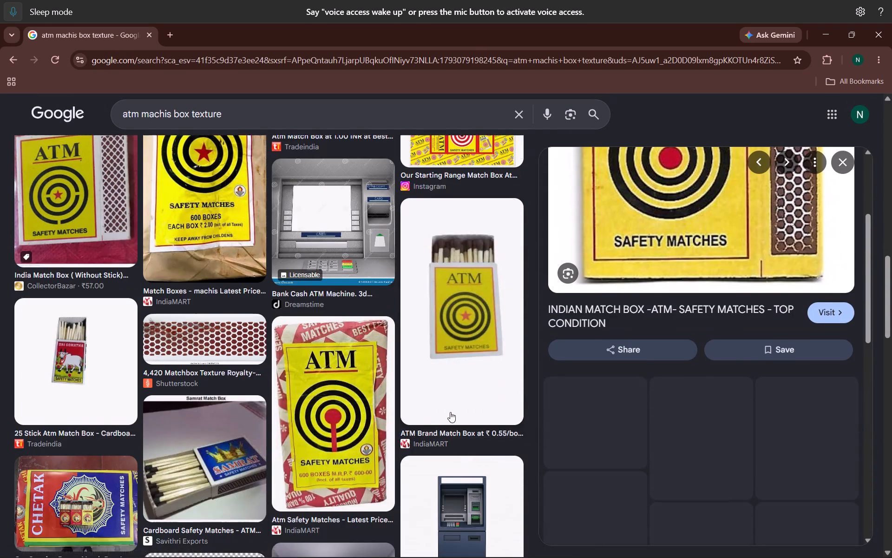
# Look back through the ATM matchbox pictures and narrow the image results to the Atm safety match suggestion.
pyautogui.scroll(6, 450, 412)
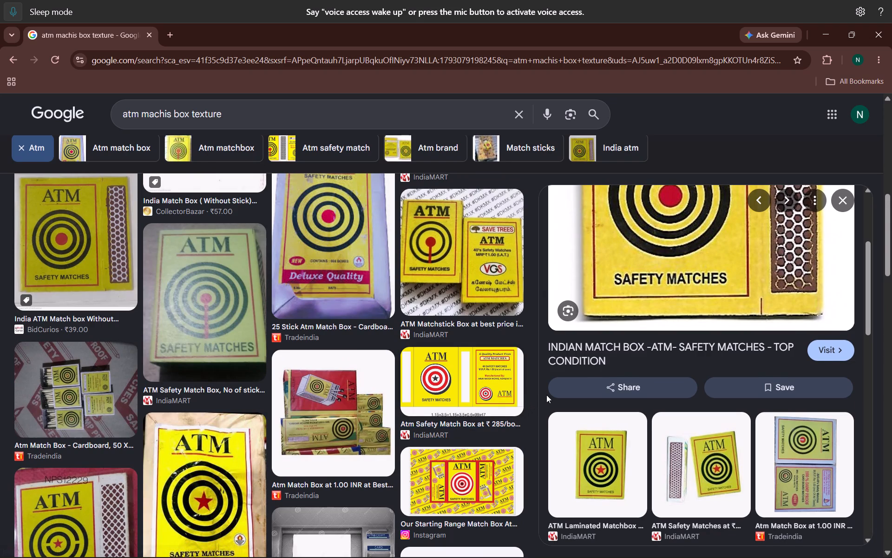
pyautogui.scroll(11, 546, 395)
pyautogui.scroll(-6, 550, 393)
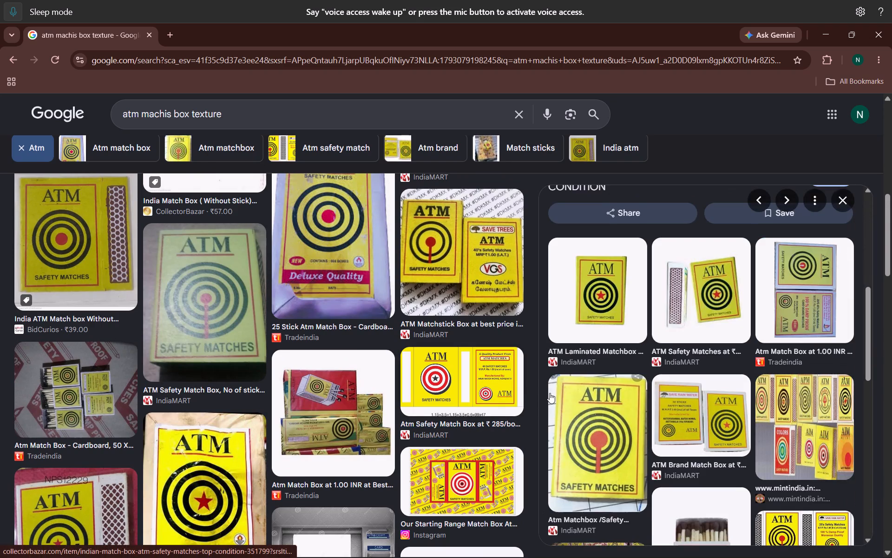
pyautogui.scroll(12, 550, 393)
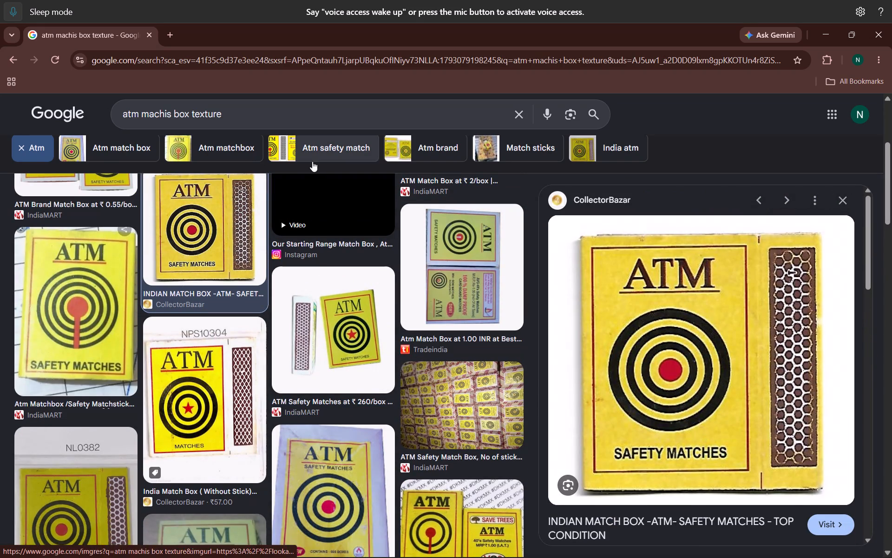
pyautogui.click(307, 150)
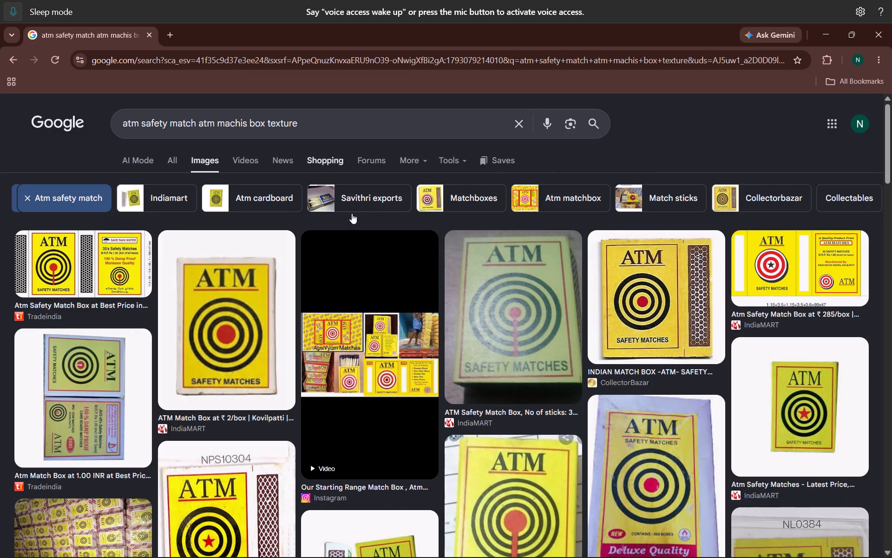
# Preview Tradeindia's flat ATM safety match box artwork with both faces and striker strips, and save the image as a file.
pyautogui.click(98, 259)
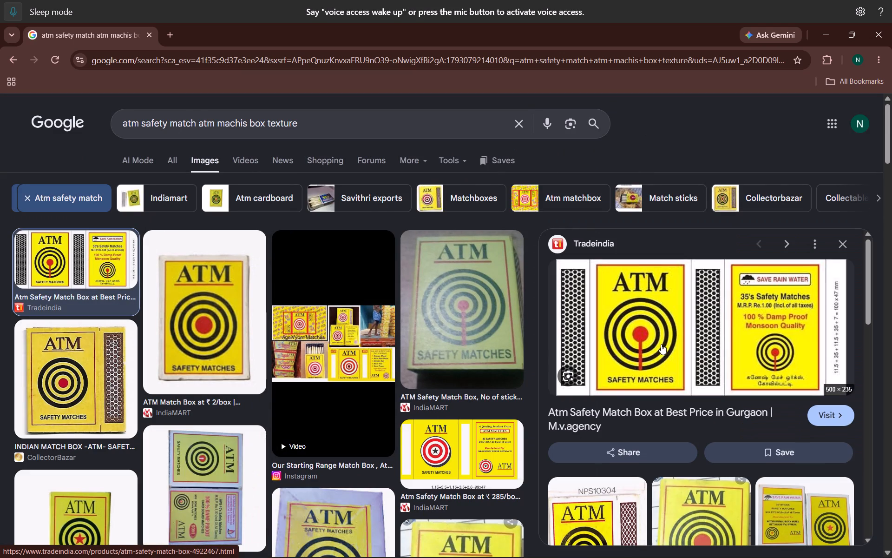
pyautogui.rightClick(687, 331)
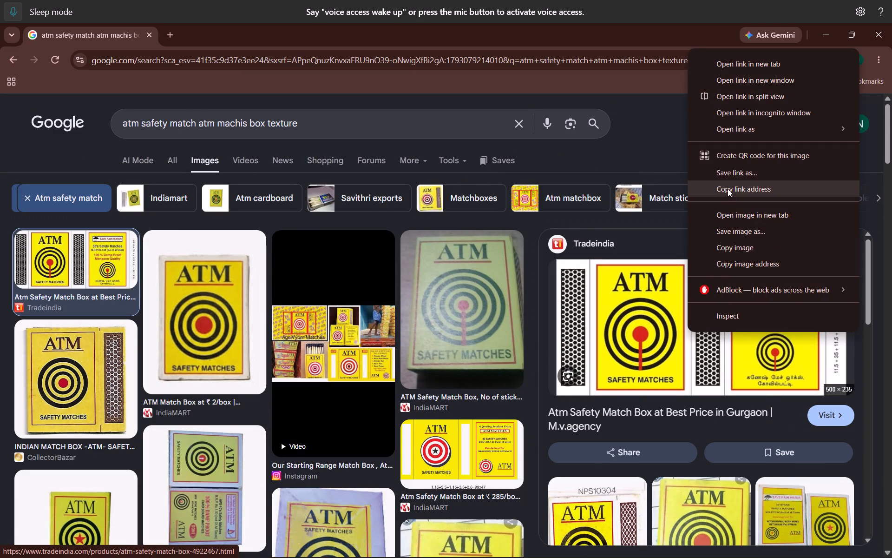
pyautogui.click(728, 232)
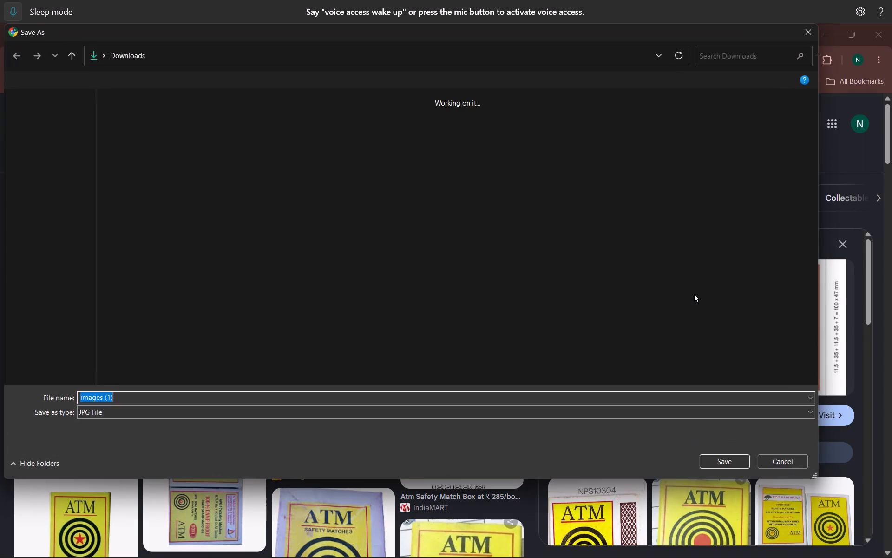
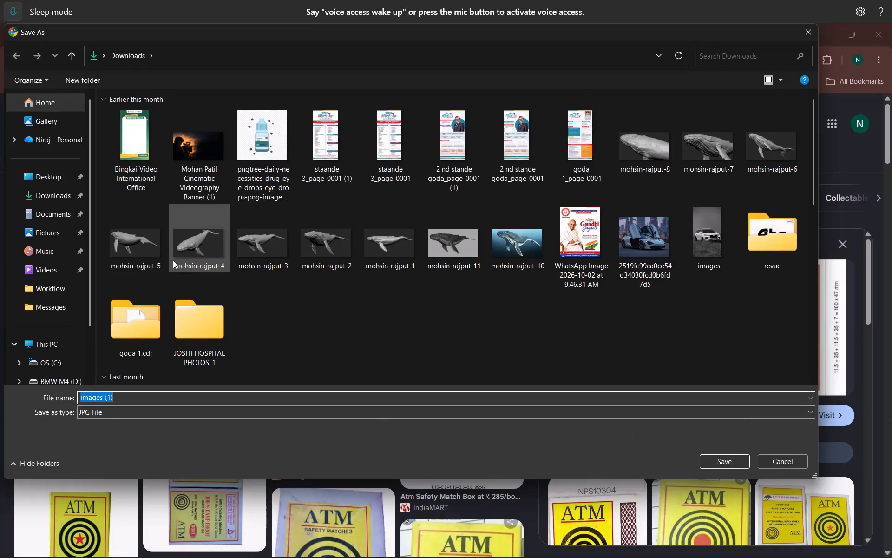
# Save the flat ATM matchbox artwork as images (1) in JPG format in the Downloads folder.
pyautogui.click(703, 462)
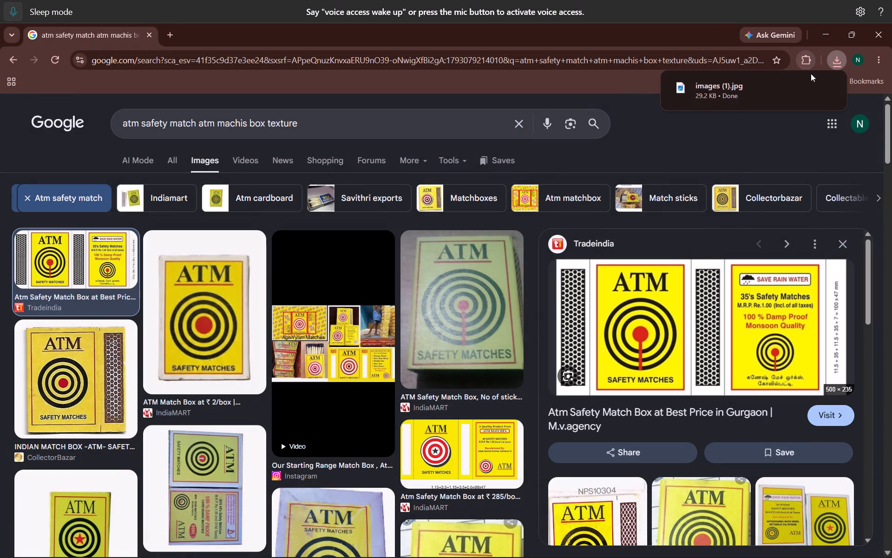
# Bring the downloaded images (1) file from its folder into Photoshop's uv.png document and place it at 100% over the UV layout.
pyautogui.click(806, 81)
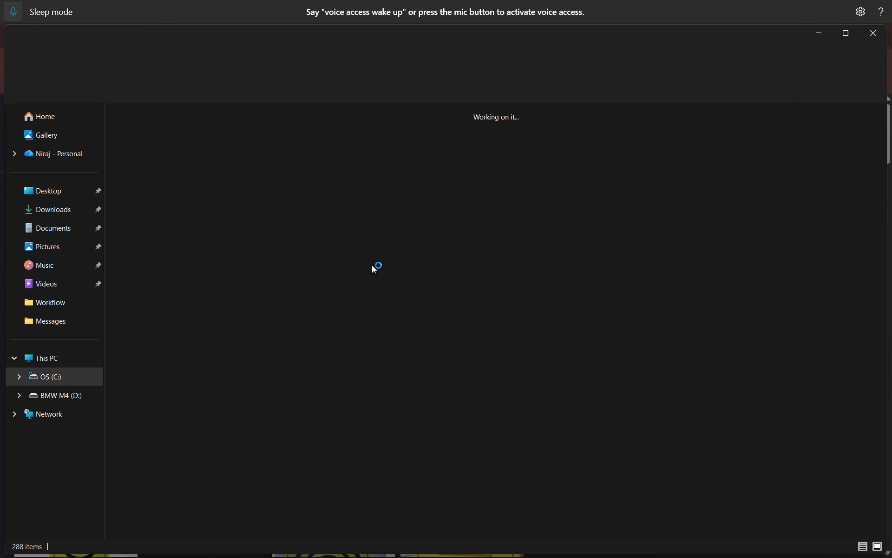
pyautogui.moveTo(182, 189); pyautogui.dragTo(224, 251)
pyautogui.hotkey('alt', 'Tab')
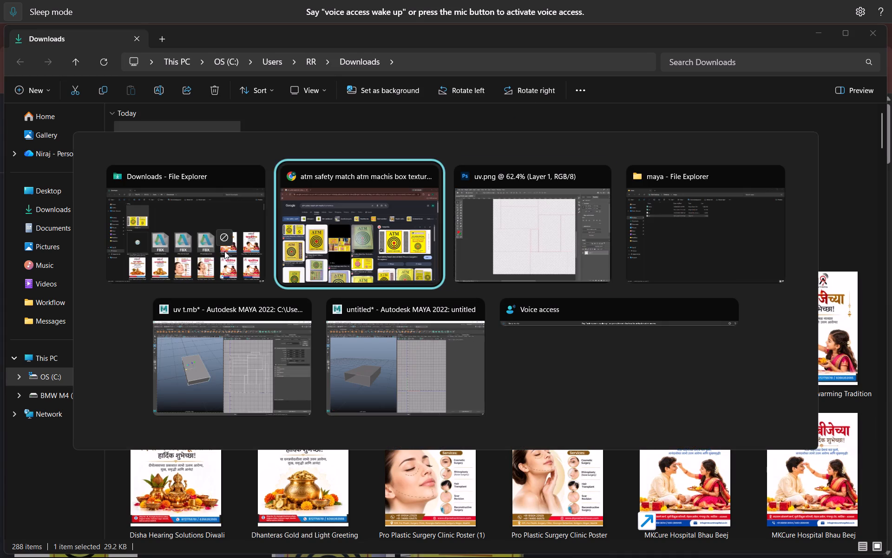
pyautogui.moveTo(224, 251); pyautogui.dragTo(473, 227)
pyautogui.hotkey('alt', 'Tab')
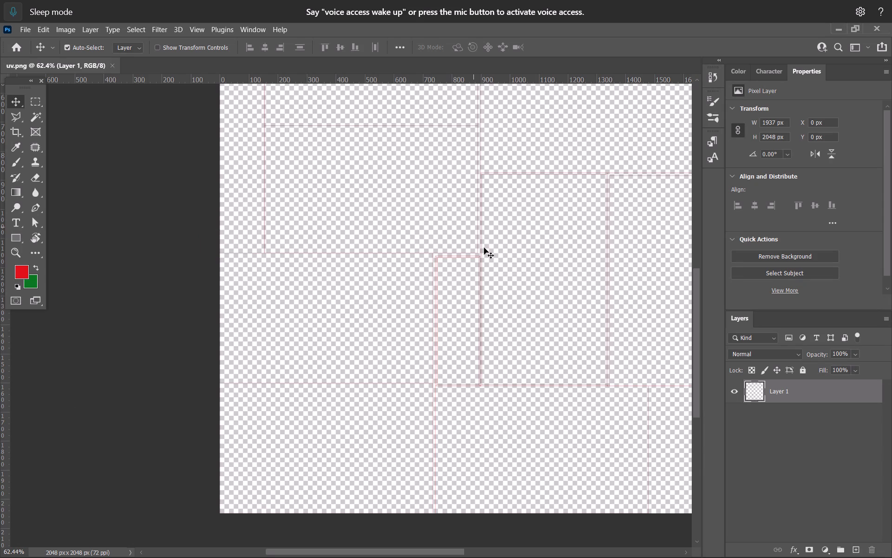
pyautogui.keyDown('alt'); pyautogui.scroll(-9, 464, 241); pyautogui.keyUp('alt')
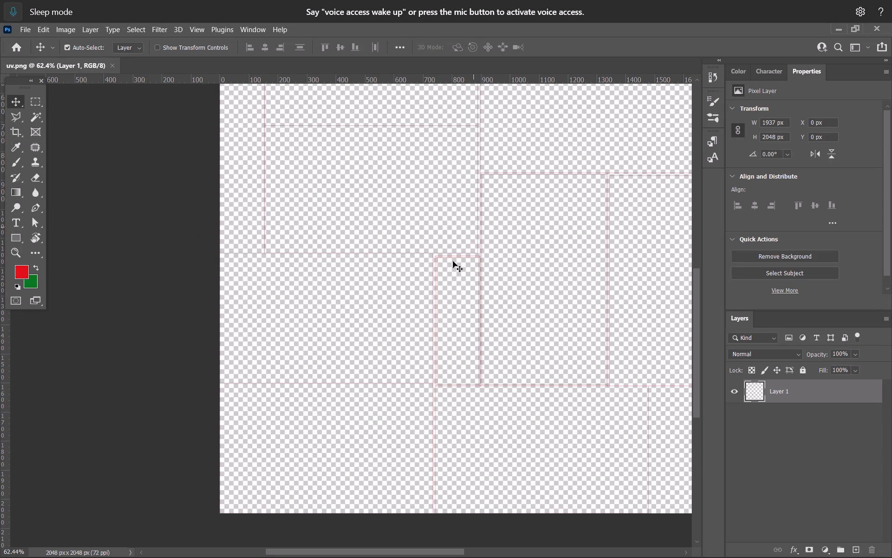
pyautogui.click(453, 261)
pyautogui.scroll(-6, 461, 248)
pyautogui.keyDown('alt'); pyautogui.scroll(-5, 468, 252); pyautogui.keyUp('alt')
pyautogui.doubleClick(423, 323)
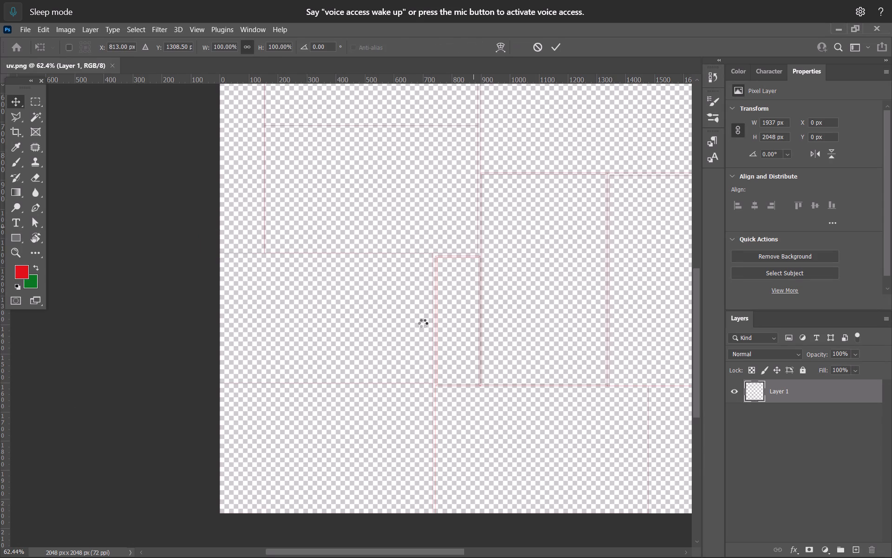
pyautogui.keyDown('alt'); pyautogui.scroll(-8, 426, 176); pyautogui.keyUp('alt')
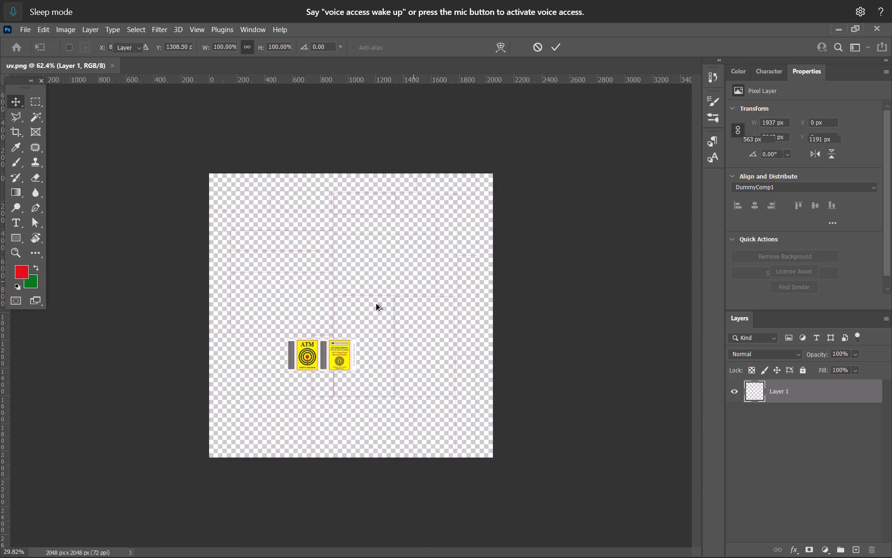
pyautogui.keyDown('alt'); pyautogui.scroll(7, 345, 331); pyautogui.keyUp('alt')
pyautogui.press('space')
pyautogui.press('space')
pyautogui.press('space')
pyautogui.press('space')
pyautogui.press('space')
pyautogui.press('space')
pyautogui.press('space')
pyautogui.press('space')
pyautogui.moveTo(309, 350); pyautogui.dragTo(404, 232)
pyautogui.keyDown('alt'); pyautogui.scroll(3, 367, 289); pyautogui.keyUp('alt')
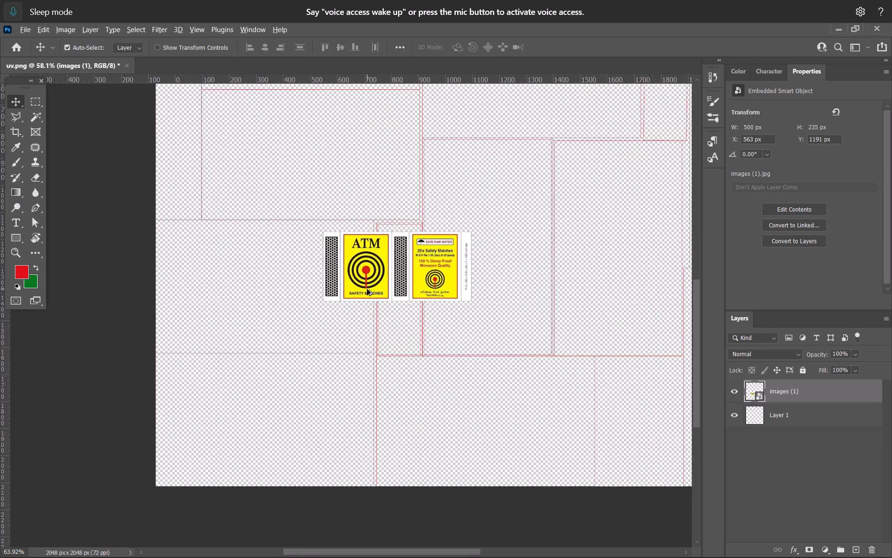
pyautogui.keyDown('alt'); pyautogui.scroll(2, 367, 289); pyautogui.keyUp('alt')
pyautogui.click(374, 348)
# Switch to the uv t.mb scene in Maya and select the matchbox's large top face to identify its shell in the UV layout.
pyautogui.hotkey('alt', 'Tab')
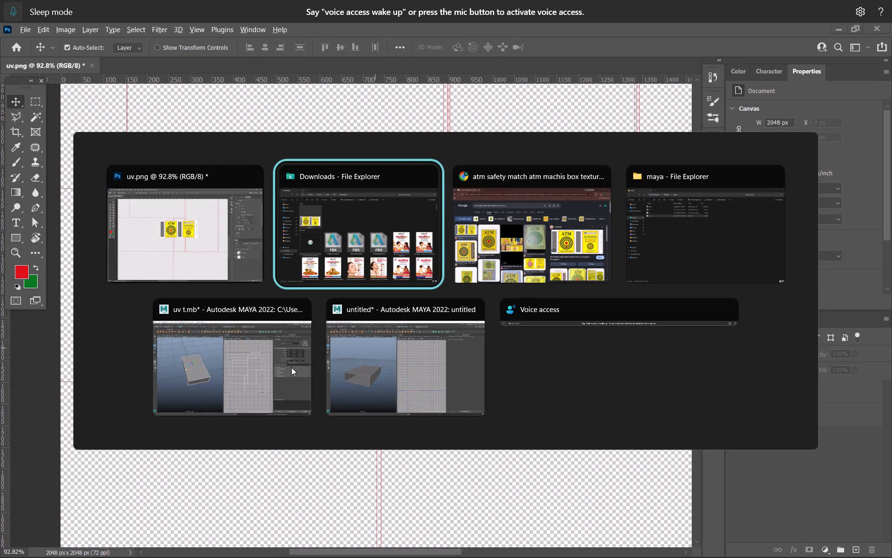
pyautogui.keyDown('alt'); pyautogui.click(253, 372); pyautogui.keyUp('alt')
pyautogui.click(243, 312)
pyautogui.keyDown('alt'); pyautogui.moveTo(262, 418); pyautogui.dragTo(247, 399); pyautogui.keyUp('alt')
pyautogui.click(281, 404)
pyautogui.click(235, 312)
pyautogui.moveTo(249, 287); pyautogui.dragTo(253, 300, button='right')
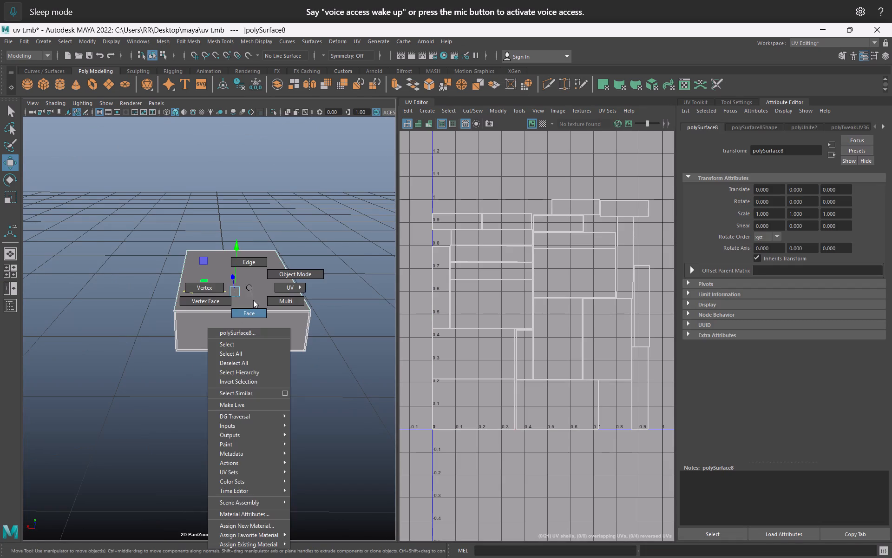
pyautogui.moveTo(253, 300); pyautogui.dragTo(254, 306, button='right')
pyautogui.click(257, 383)
pyautogui.click(258, 288)
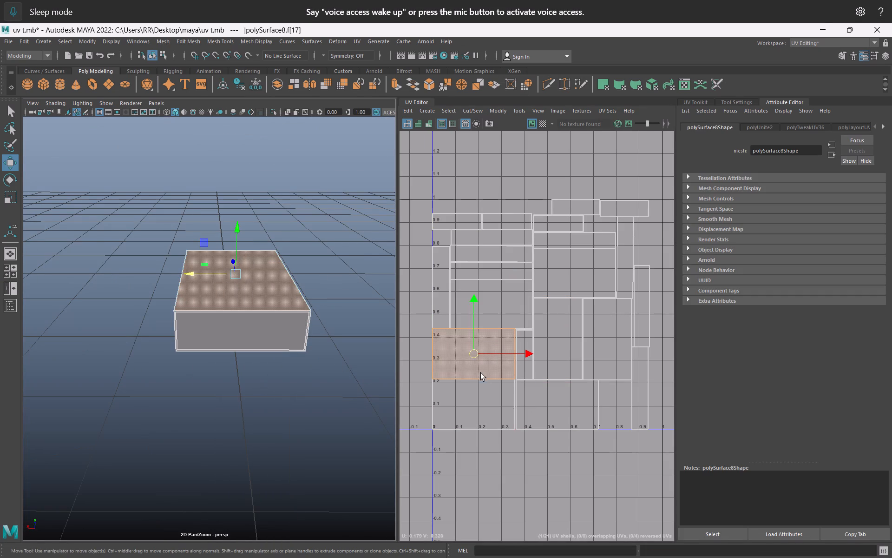
pyautogui.keyDown('alt'); pyautogui.scroll(2, 481, 373); pyautogui.keyUp('alt')
# Back in Photoshop, marquee-select the artwork's ATM front panel, about 175 by 240 px, and copy it to a new layer.
pyautogui.hotkey('alt', 'Tab')
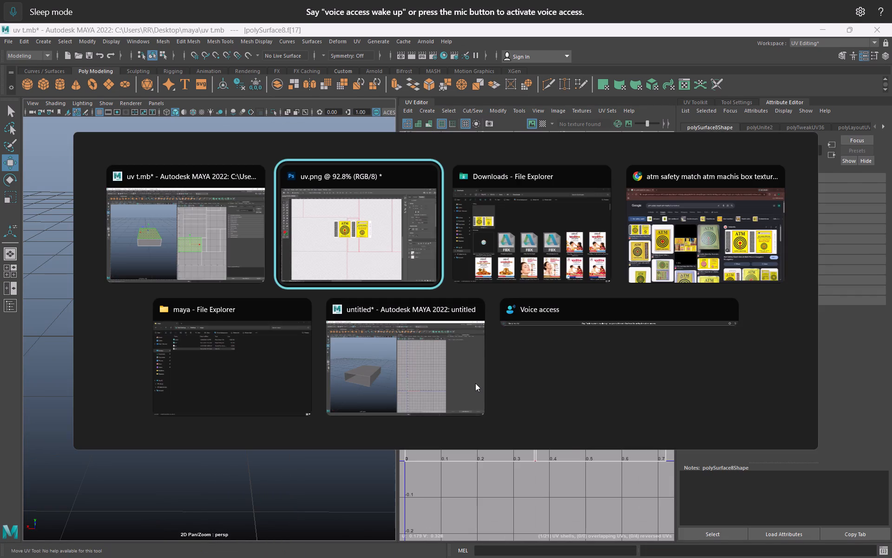
pyautogui.keyDown('alt'); pyautogui.scroll(-4, 444, 376); pyautogui.keyUp('alt')
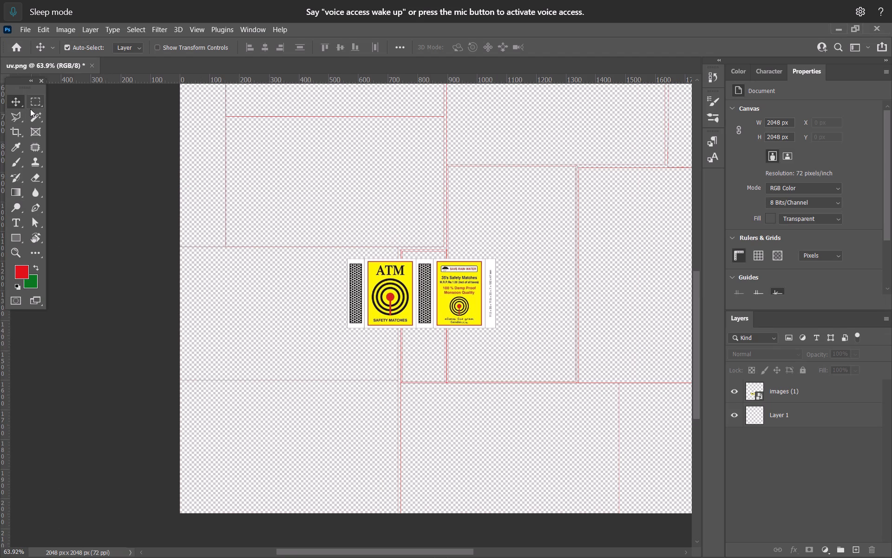
pyautogui.click(33, 99)
pyautogui.keyDown('alt'); pyautogui.scroll(10, 381, 276); pyautogui.keyUp('alt')
pyautogui.keyDown('alt'); pyautogui.scroll(3, 352, 250); pyautogui.keyUp('alt')
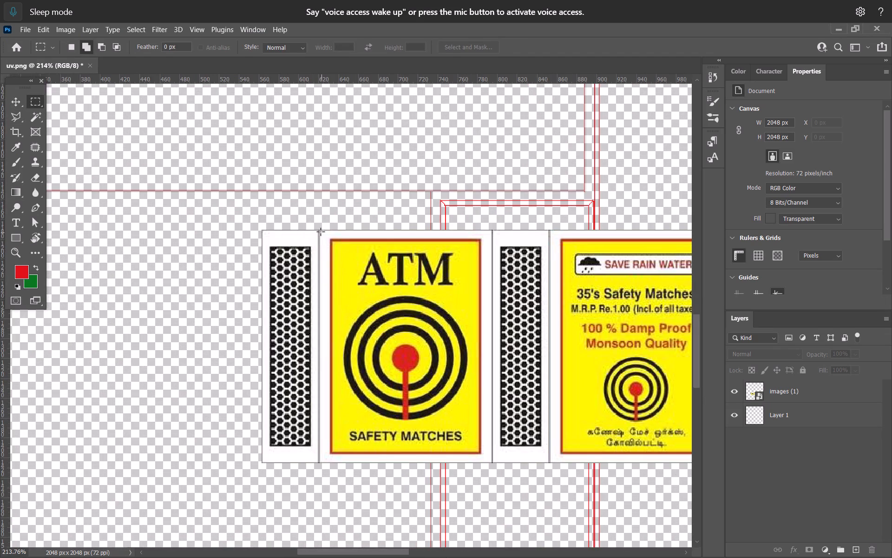
pyautogui.moveTo(320, 228); pyautogui.dragTo(376, 319)
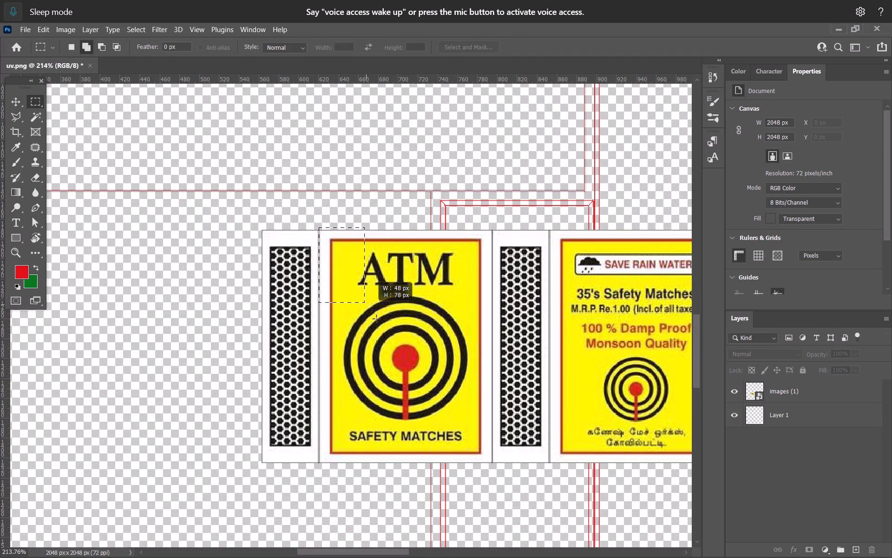
pyautogui.moveTo(376, 319); pyautogui.dragTo(492, 465)
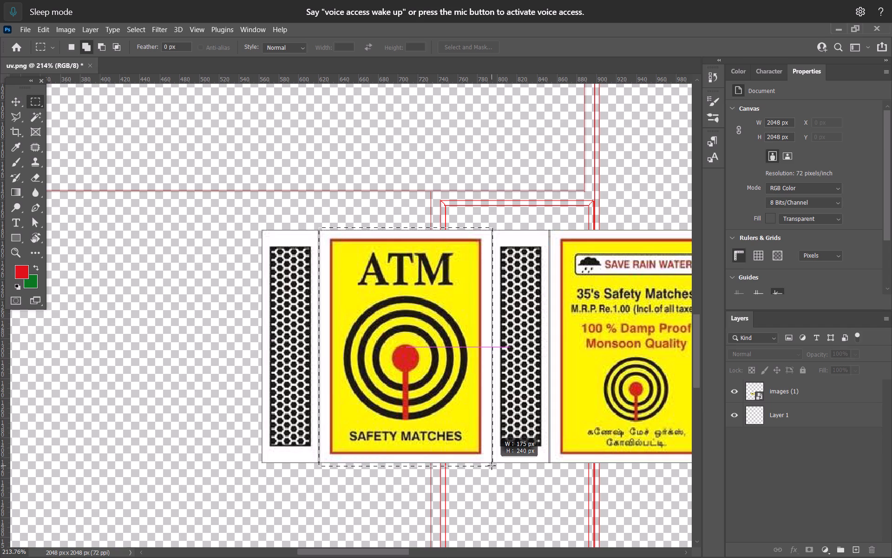
pyautogui.moveTo(492, 465); pyautogui.dragTo(491, 468)
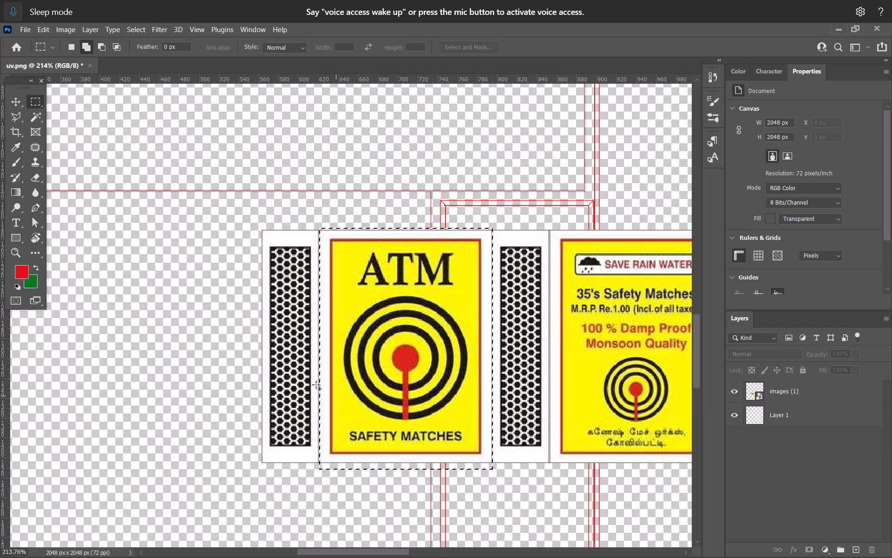
pyautogui.click(12, 104)
pyautogui.click(432, 319)
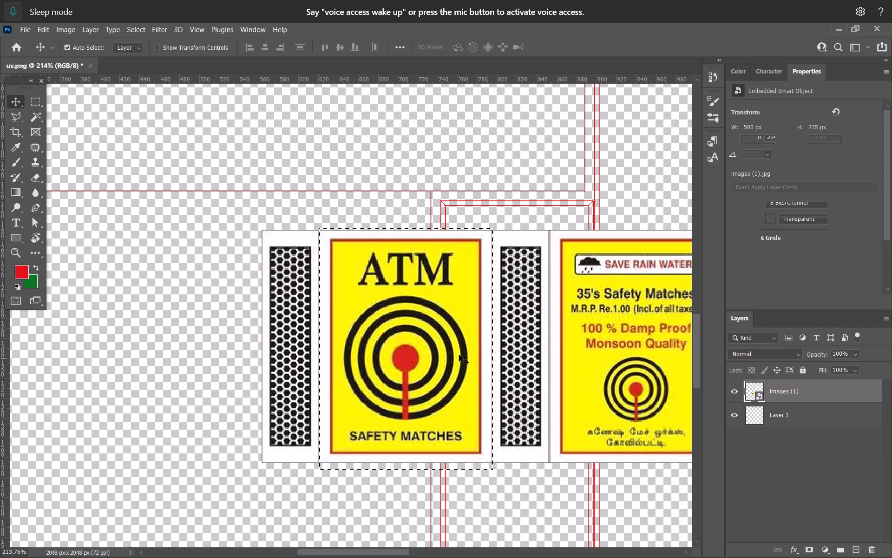
pyautogui.keyDown('alt'); pyautogui.scroll(-5, 458, 352); pyautogui.keyUp('alt')
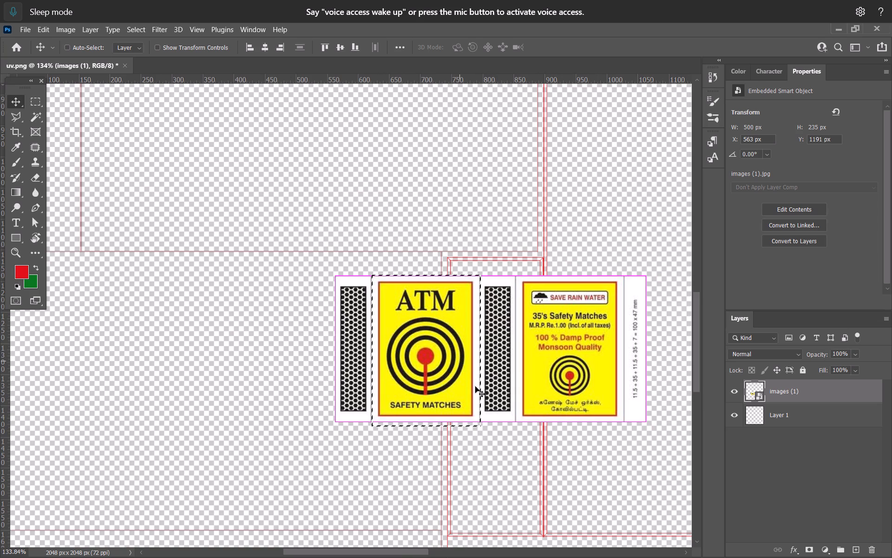
pyautogui.hotkey('ctrl', 'j')
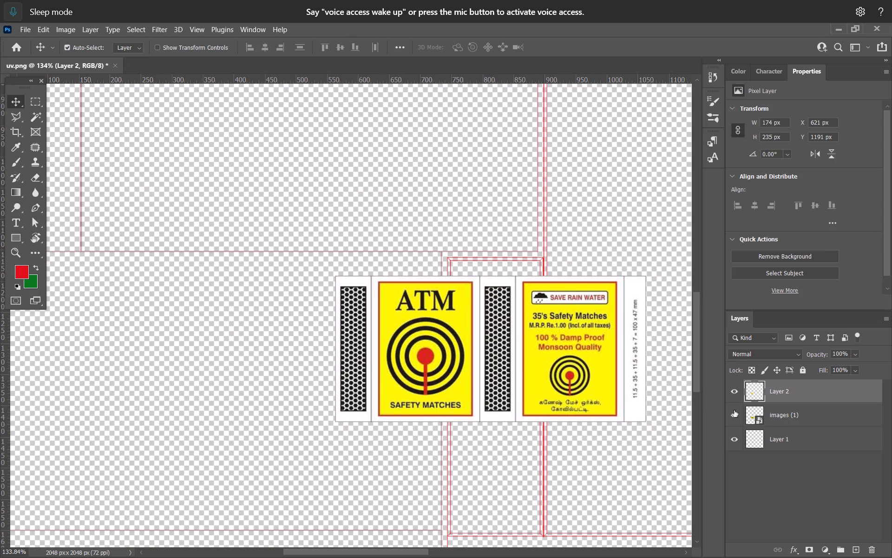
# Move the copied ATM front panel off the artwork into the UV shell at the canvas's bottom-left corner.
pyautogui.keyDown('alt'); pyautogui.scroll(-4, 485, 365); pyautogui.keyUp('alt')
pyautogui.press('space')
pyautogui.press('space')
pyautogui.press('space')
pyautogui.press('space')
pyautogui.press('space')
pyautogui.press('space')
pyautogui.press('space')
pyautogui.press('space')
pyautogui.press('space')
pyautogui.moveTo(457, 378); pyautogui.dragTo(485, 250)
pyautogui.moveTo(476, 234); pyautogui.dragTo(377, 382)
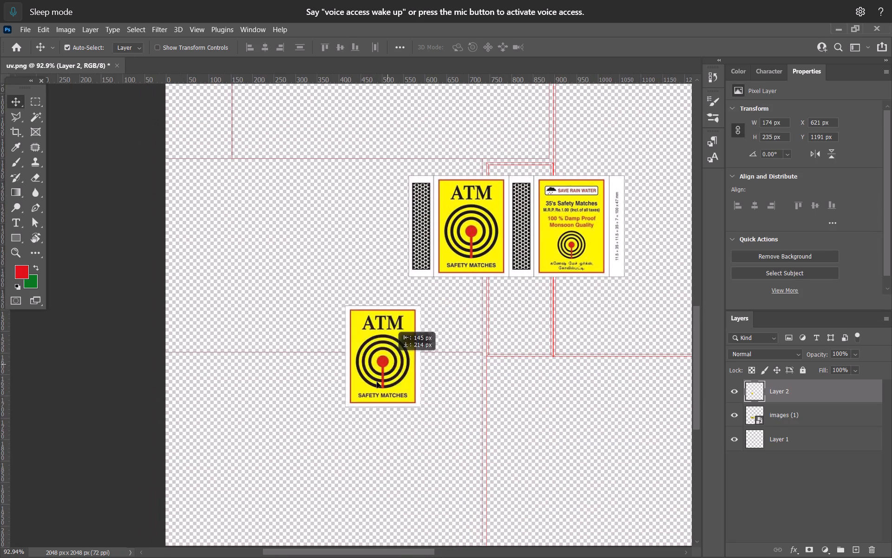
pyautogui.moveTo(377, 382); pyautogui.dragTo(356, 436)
# Move the original artwork strip aside to the right, and shift the copied ATM panel up into the top face's UV shell.
pyautogui.press('space')
pyautogui.press('space')
pyautogui.press('space')
pyautogui.press('space')
pyautogui.press('space')
pyautogui.press('space')
pyautogui.press('space')
pyautogui.press('space')
pyautogui.press('space')
pyautogui.press('space')
pyautogui.press('space')
pyautogui.press('space')
pyautogui.press('space')
pyautogui.press('space')
pyautogui.press('space')
pyautogui.moveTo(363, 411); pyautogui.dragTo(394, 323, button='middle')
pyautogui.keyDown('alt'); pyautogui.scroll(-4, 389, 385); pyautogui.keyUp('alt')
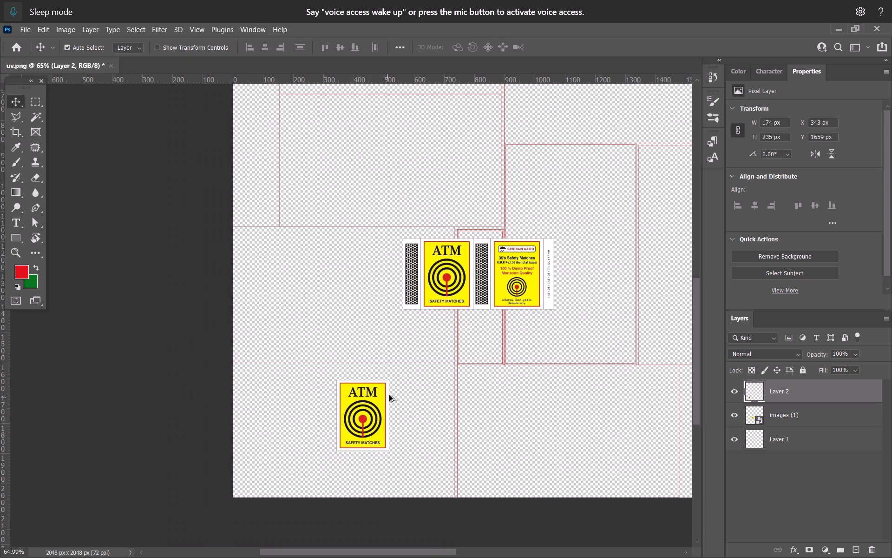
pyautogui.press('space')
pyautogui.press('space')
pyautogui.press('space')
pyautogui.press('space')
pyautogui.press('space')
pyautogui.moveTo(360, 420); pyautogui.dragTo(368, 332)
pyautogui.keyDown('alt'); pyautogui.scroll(2, 368, 332); pyautogui.keyUp('alt')
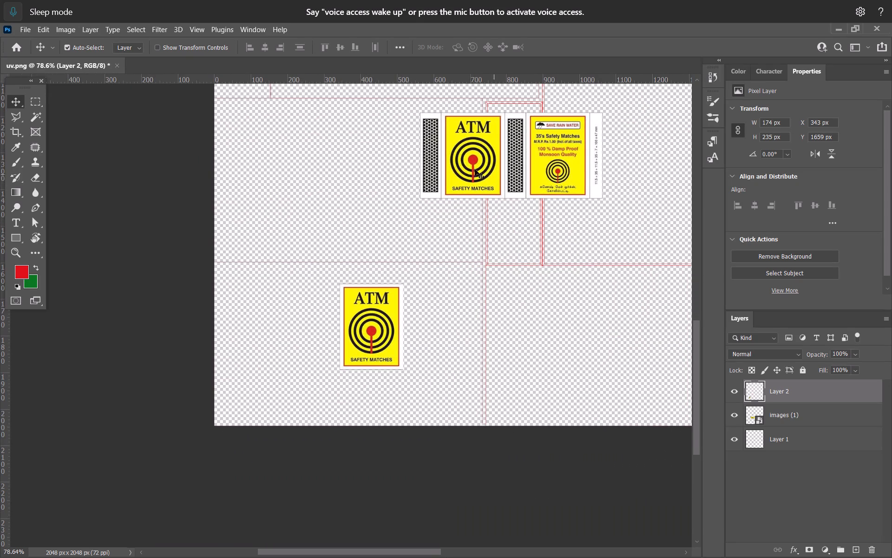
pyautogui.moveTo(475, 169); pyautogui.dragTo(598, 206)
pyautogui.moveTo(355, 334); pyautogui.dragTo(353, 201)
# Rotate the copied ATM panel -90° with Free Transform, scale it proportionally to about 298%, and position it over the top face's UV shell.
pyautogui.press('space')
pyautogui.press('space')
pyautogui.press('space')
pyautogui.press('space')
pyautogui.press('space')
pyautogui.press('space')
pyautogui.press('space')
pyautogui.press('space')
pyautogui.press('space')
pyautogui.press('space')
pyautogui.press('space')
pyautogui.press('space')
pyautogui.press('space')
pyautogui.press('space')
pyautogui.press('space')
pyautogui.press('space')
pyautogui.moveTo(356, 229); pyautogui.dragTo(373, 337)
pyautogui.hotkey('ctrl', 't')
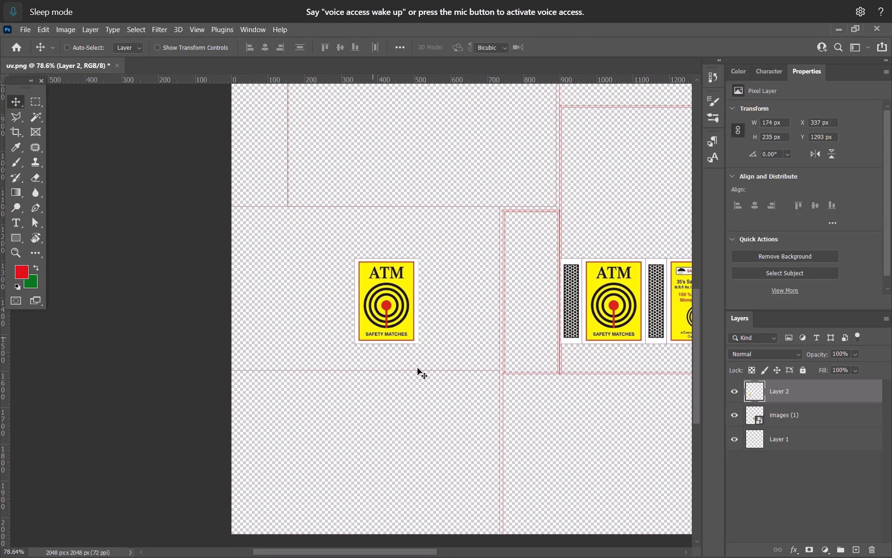
pyautogui.keyDown('shift'); pyautogui.moveTo(420, 354); pyautogui.dragTo(454, 252); pyautogui.keyUp('shift')
pyautogui.moveTo(430, 304); pyautogui.dragTo(499, 311)
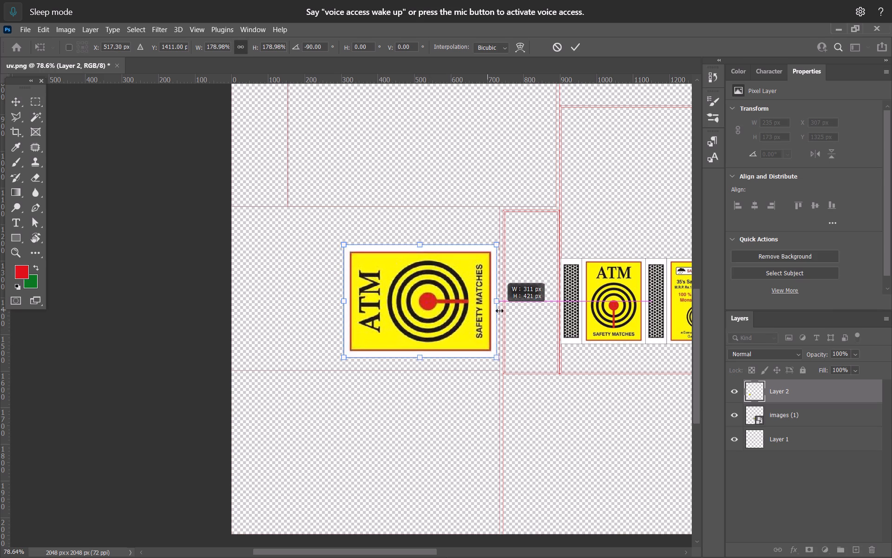
pyautogui.moveTo(499, 311); pyautogui.dragTo(500, 312)
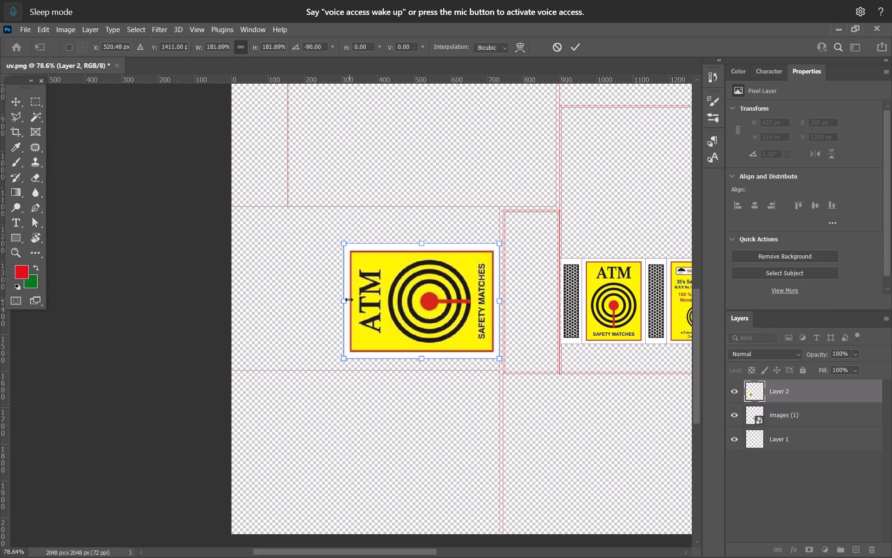
pyautogui.moveTo(346, 301); pyautogui.dragTo(260, 308)
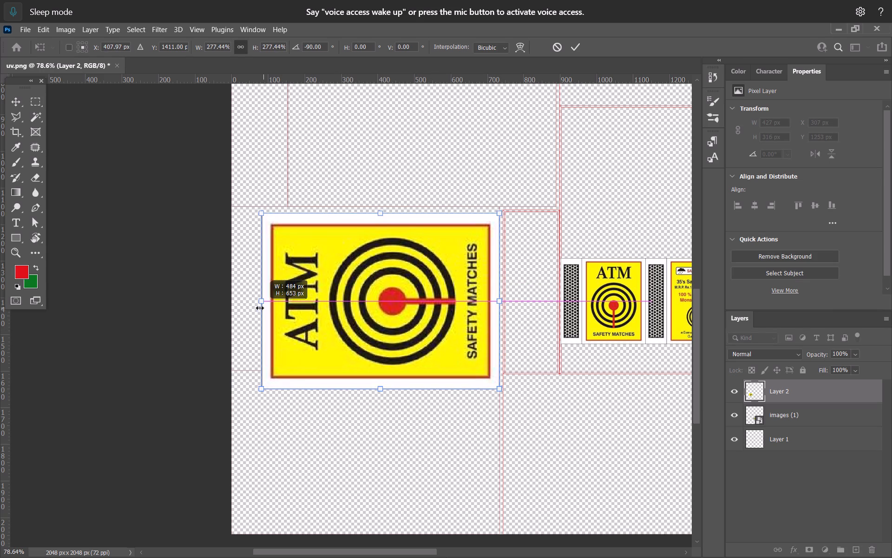
pyautogui.moveTo(260, 308); pyautogui.dragTo(246, 306)
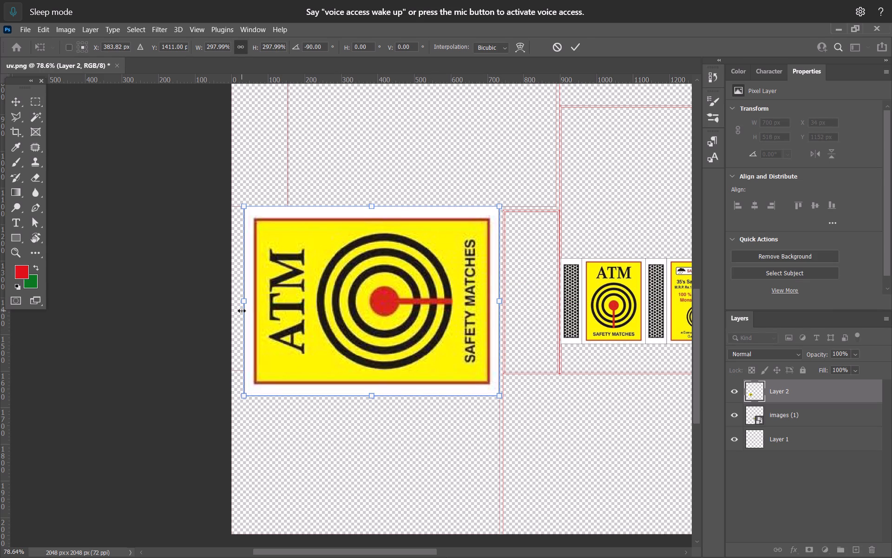
pyautogui.keyDown('alt'); pyautogui.scroll(2, 242, 311); pyautogui.keyUp('alt')
pyautogui.moveTo(334, 340); pyautogui.dragTo(312, 345)
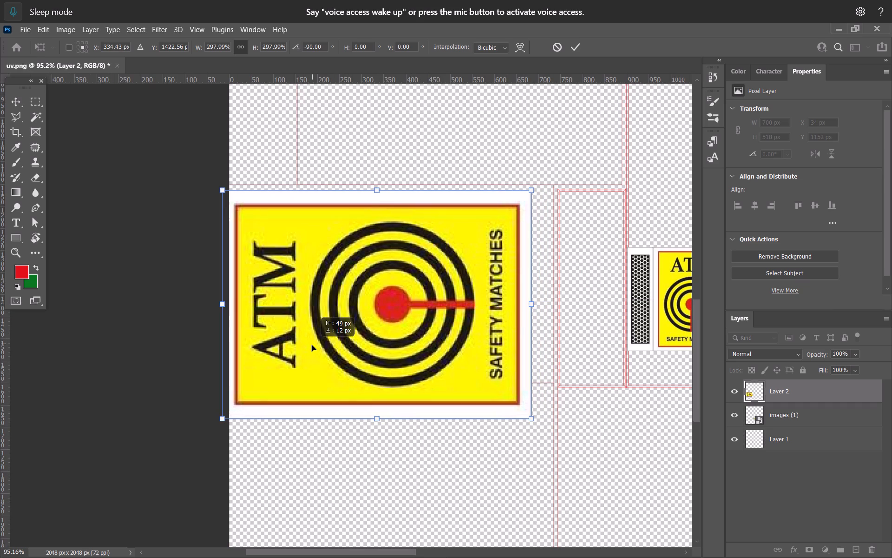
pyautogui.moveTo(312, 345); pyautogui.dragTo(333, 334)
# Scale the copied ATM panel down proportionally to about 257% so its height matches the top face's UV shell.
pyautogui.hotkey('alt', 'Tab')
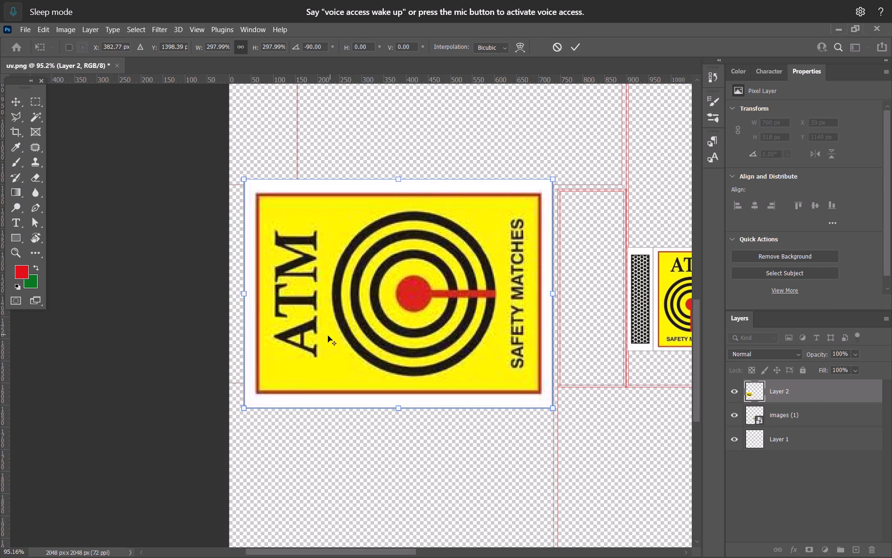
pyautogui.hotkey('alt', 'Tab')
pyautogui.keyDown('alt'); pyautogui.scroll(1, 142, 360); pyautogui.keyUp('alt')
pyautogui.keyDown('alt'); pyautogui.scroll(2, 217, 396); pyautogui.keyUp('alt')
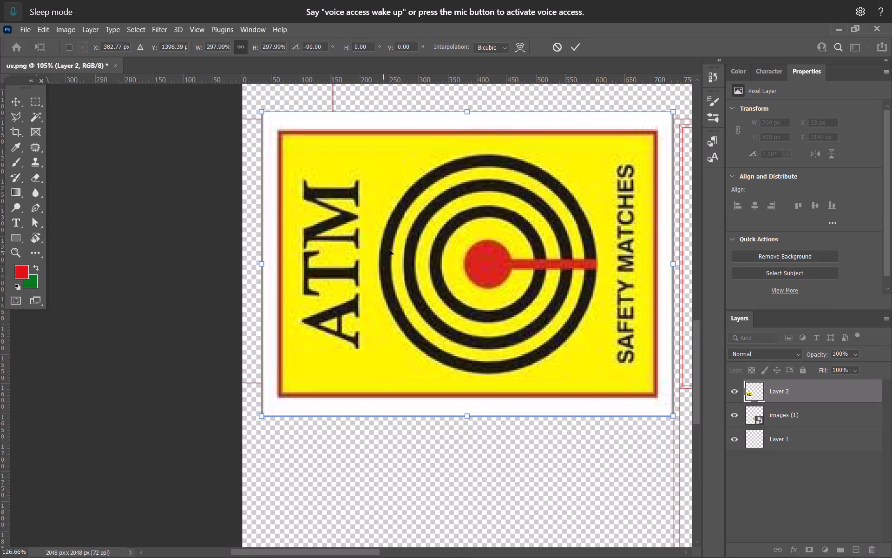
pyautogui.keyDown('alt'); pyautogui.scroll(-1, 382, 285); pyautogui.keyUp('alt')
pyautogui.keyDown('alt'); pyautogui.scroll(-2, 459, 375); pyautogui.keyUp('alt')
pyautogui.press('space')
pyautogui.press('space')
pyautogui.press('space')
pyautogui.press('space')
pyautogui.press('space')
pyautogui.press('space')
pyautogui.press('space')
pyautogui.press('space')
pyautogui.press('space')
pyautogui.press('space')
pyautogui.press('space')
pyautogui.press('space')
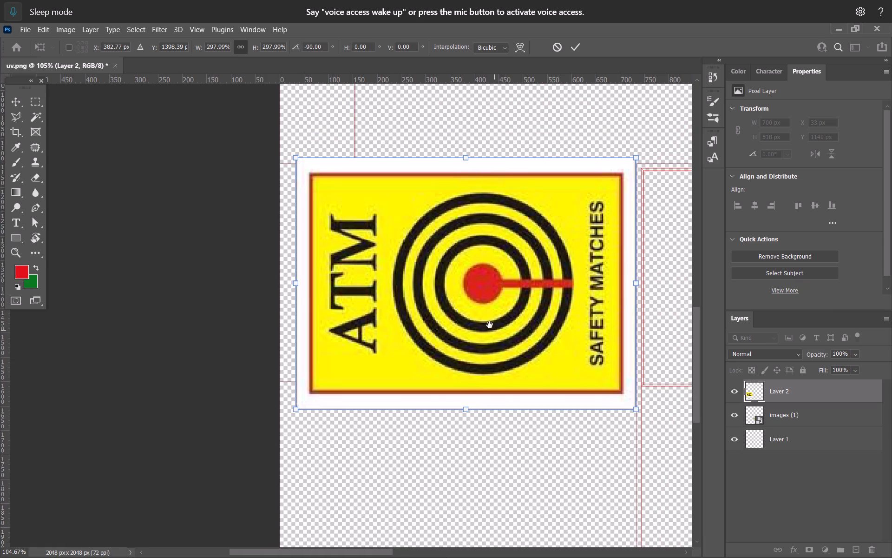
pyautogui.moveTo(489, 325); pyautogui.dragTo(451, 375)
pyautogui.moveTo(597, 458); pyautogui.dragTo(575, 439)
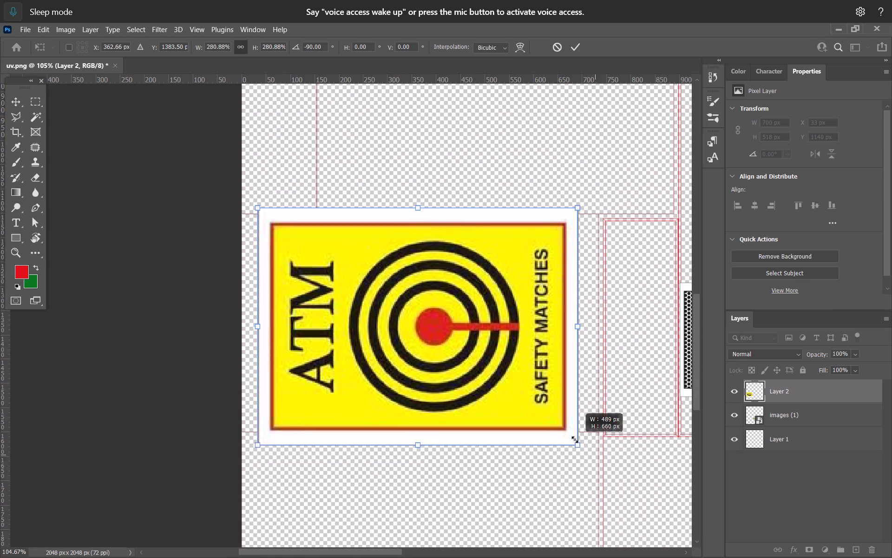
pyautogui.moveTo(575, 439); pyautogui.dragTo(558, 427)
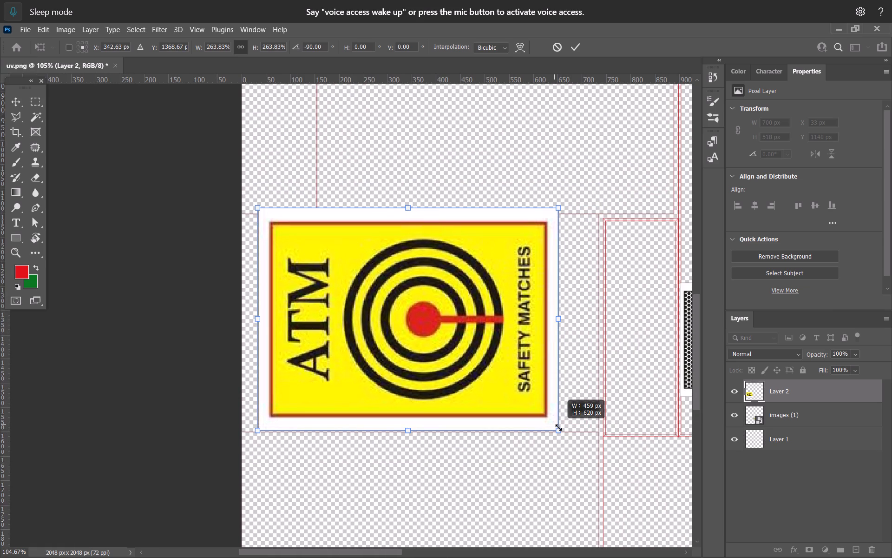
pyautogui.moveTo(558, 427); pyautogui.dragTo(559, 429)
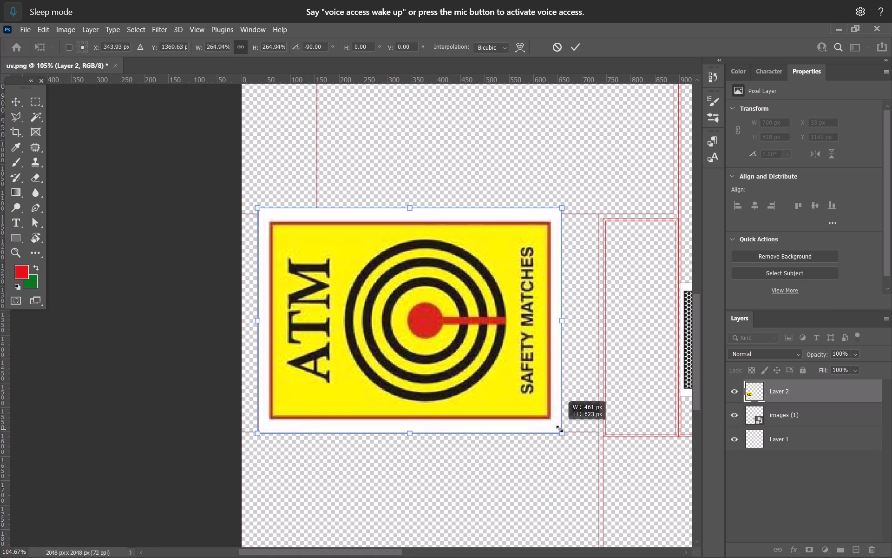
pyautogui.moveTo(559, 429); pyautogui.dragTo(559, 428)
pyautogui.keyDown('alt'); pyautogui.scroll(2, 339, 258); pyautogui.keyUp('alt')
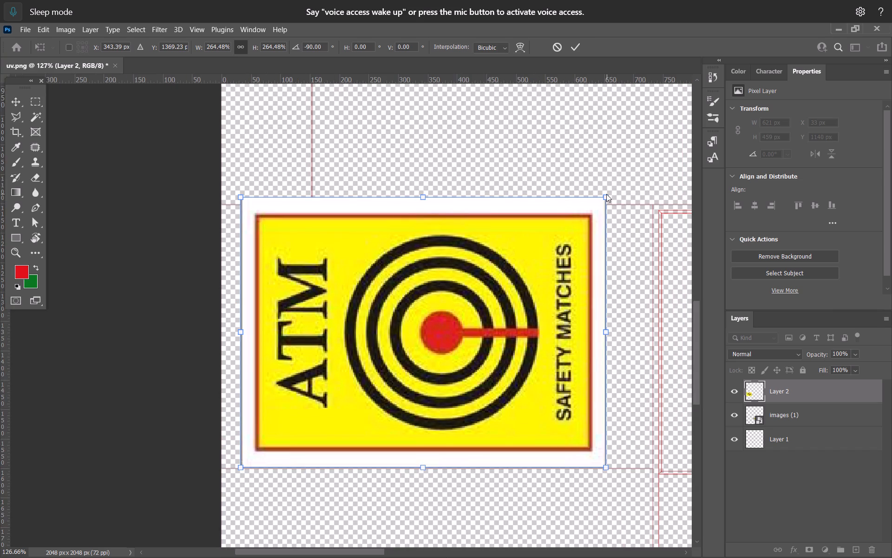
pyautogui.click(604, 195)
pyautogui.moveTo(603, 197); pyautogui.dragTo(591, 204)
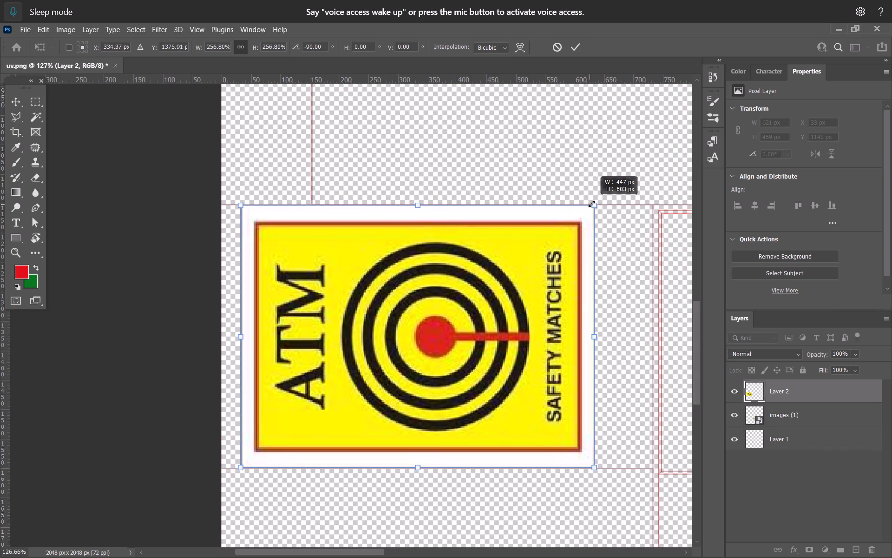
pyautogui.moveTo(591, 204); pyautogui.dragTo(592, 204)
# Move the ATM panel flush with the canvas's left edge, inside the top face's UV shell at about X 0 px.
pyautogui.keyDown('alt'); pyautogui.scroll(-2, 496, 286); pyautogui.keyUp('alt')
pyautogui.keyDown('alt'); pyautogui.scroll(1, 470, 297); pyautogui.keyUp('alt')
pyautogui.moveTo(463, 299); pyautogui.dragTo(453, 298)
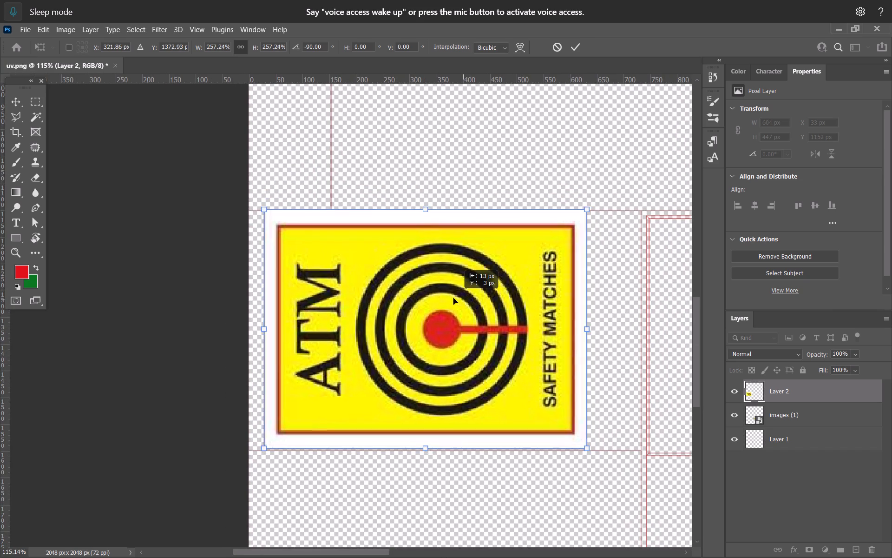
pyautogui.moveTo(453, 298); pyautogui.dragTo(442, 301)
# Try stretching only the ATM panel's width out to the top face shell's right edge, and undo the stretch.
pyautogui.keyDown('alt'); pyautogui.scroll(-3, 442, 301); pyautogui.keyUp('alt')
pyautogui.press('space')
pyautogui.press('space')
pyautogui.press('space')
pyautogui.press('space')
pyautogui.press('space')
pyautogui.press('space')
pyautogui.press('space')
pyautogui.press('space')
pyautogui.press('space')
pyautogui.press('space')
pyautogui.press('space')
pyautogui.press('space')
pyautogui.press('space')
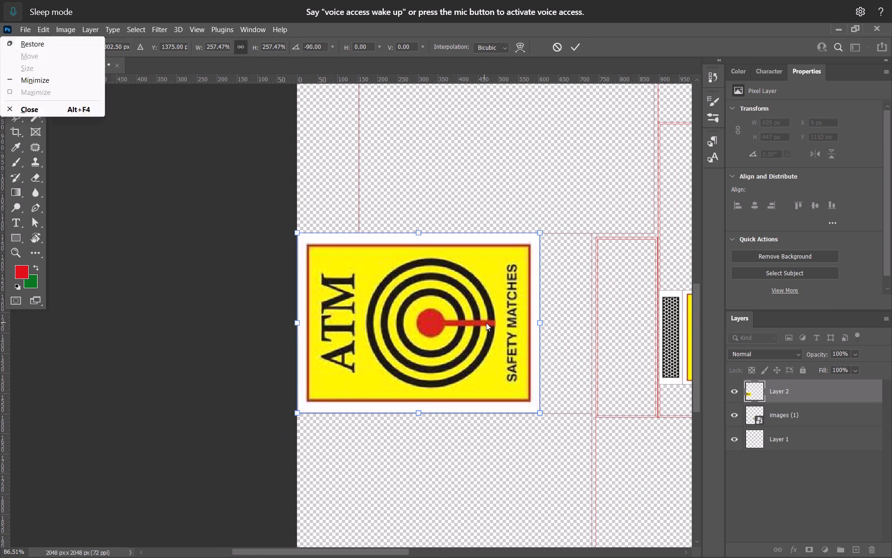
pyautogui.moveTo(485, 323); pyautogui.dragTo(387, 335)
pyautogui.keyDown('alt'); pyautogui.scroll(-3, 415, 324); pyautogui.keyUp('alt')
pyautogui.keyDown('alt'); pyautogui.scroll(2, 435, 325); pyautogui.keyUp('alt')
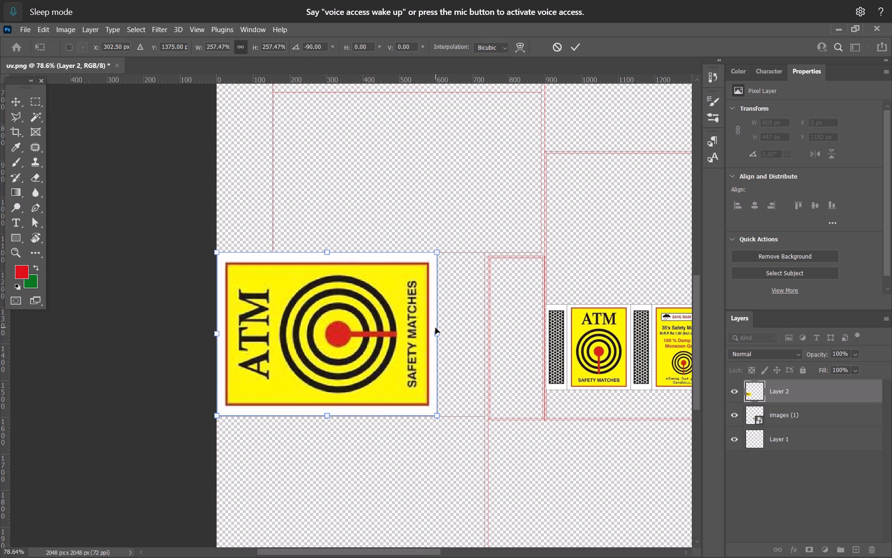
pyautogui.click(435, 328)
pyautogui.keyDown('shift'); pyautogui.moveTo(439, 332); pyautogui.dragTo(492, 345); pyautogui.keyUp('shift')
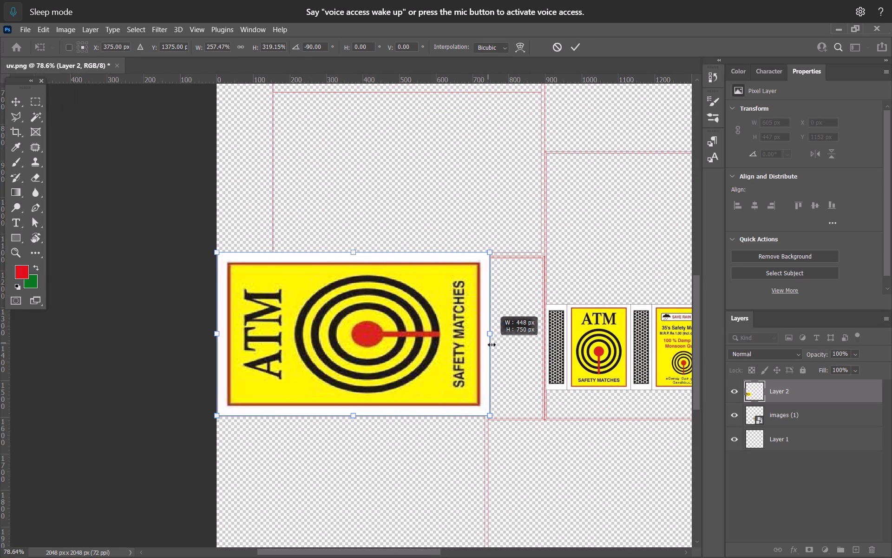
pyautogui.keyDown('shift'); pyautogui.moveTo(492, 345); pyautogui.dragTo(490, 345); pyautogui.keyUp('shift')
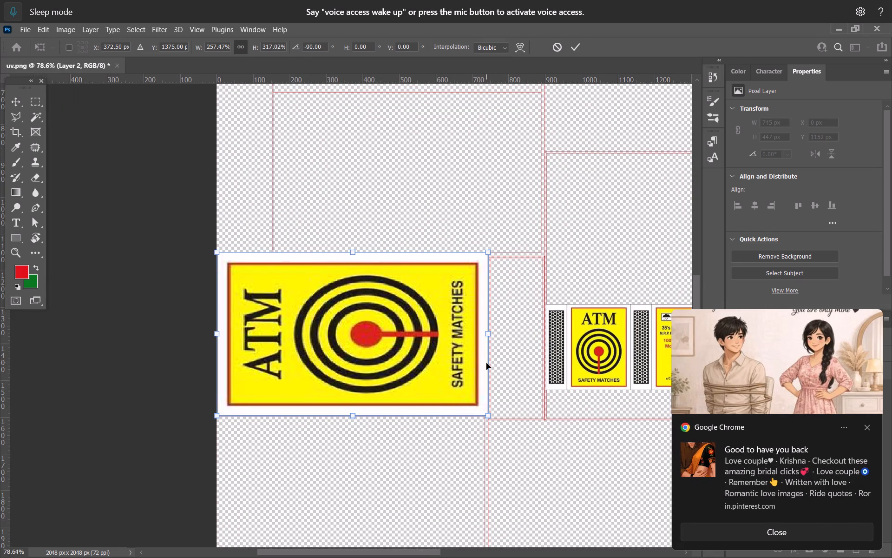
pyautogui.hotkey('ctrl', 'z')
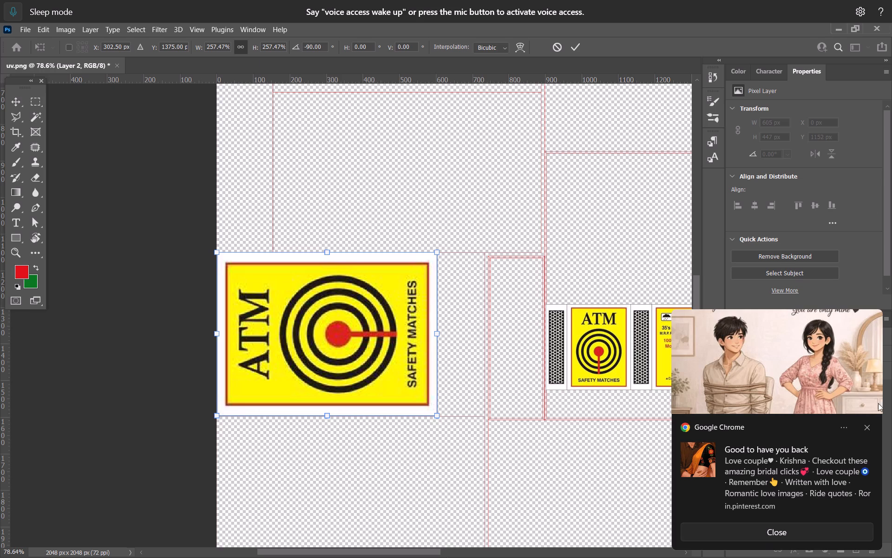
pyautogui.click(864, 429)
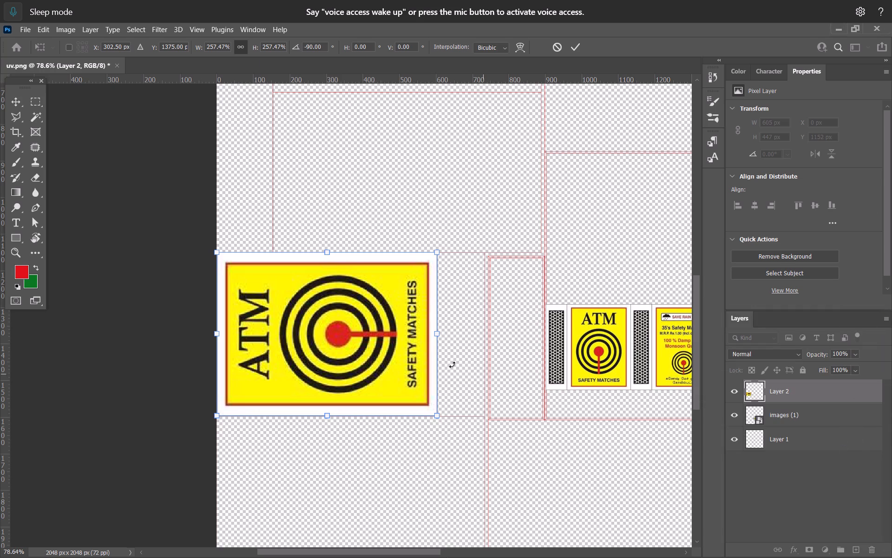
# Stretch the ATM panel horizontally to about 742 px wide, filling the top face's UV shell, and apply the transform.
pyautogui.keyDown('shift'); pyautogui.moveTo(437, 333); pyautogui.dragTo(489, 359); pyautogui.keyUp('shift')
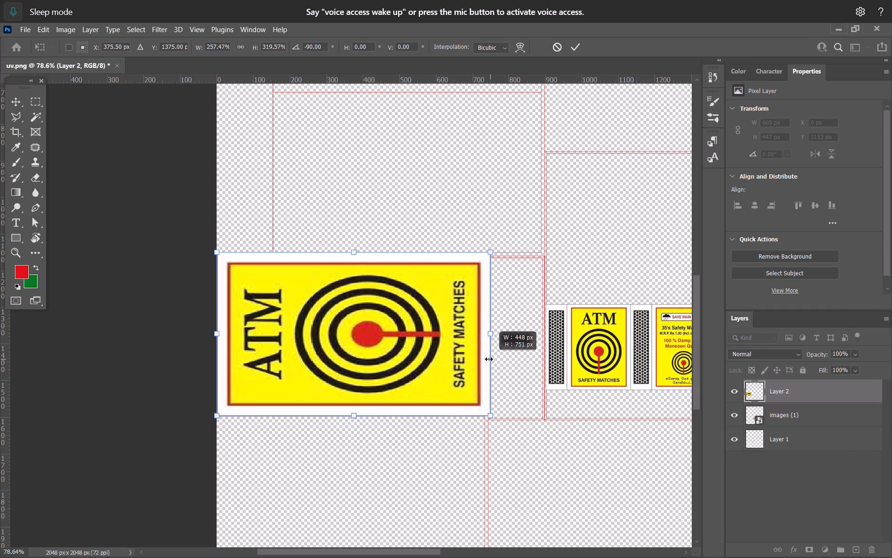
pyautogui.keyDown('shift'); pyautogui.moveTo(489, 359); pyautogui.dragTo(487, 361); pyautogui.keyUp('shift')
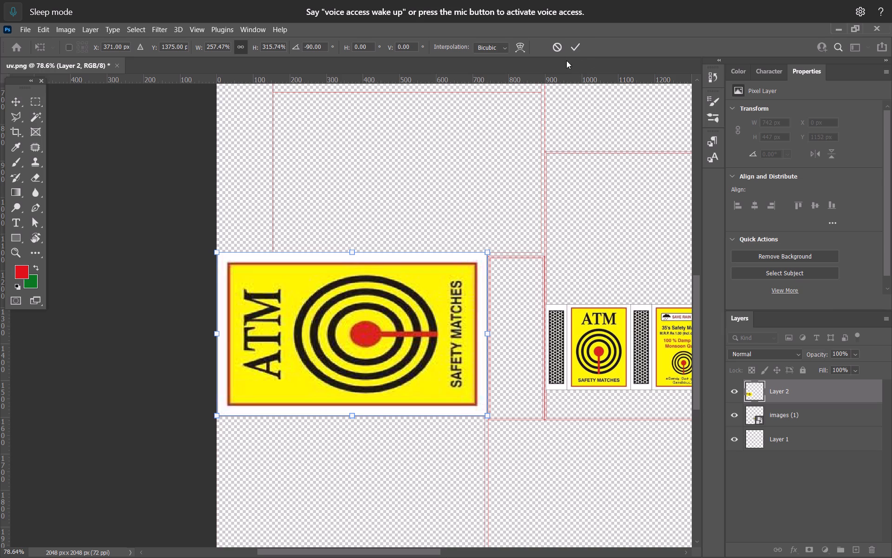
pyautogui.click(571, 45)
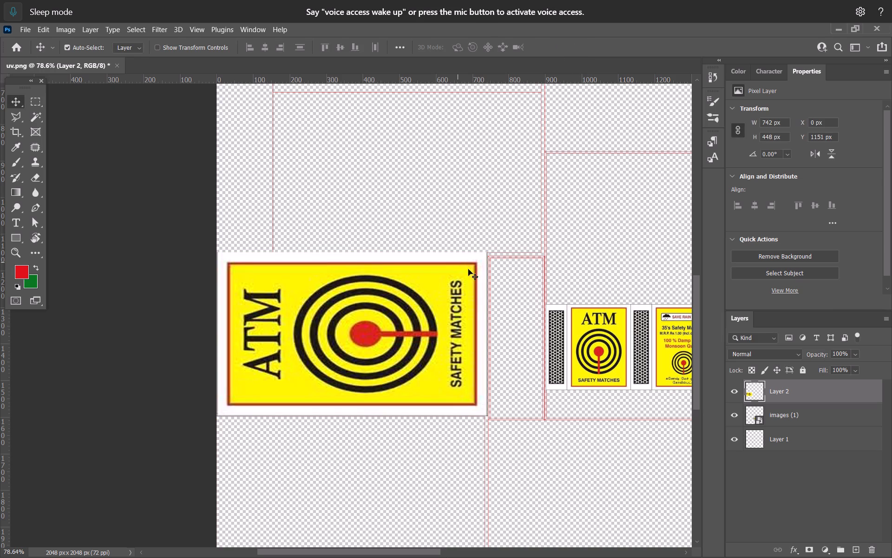
# In Maya, select the bottom-left UV shell and examine which face of the matchbox it belongs to.
pyautogui.keyDown('alt'); pyautogui.scroll(-4, 475, 274); pyautogui.keyUp('alt')
pyautogui.keyDown('alt'); pyautogui.scroll(3, 475, 274); pyautogui.keyUp('alt')
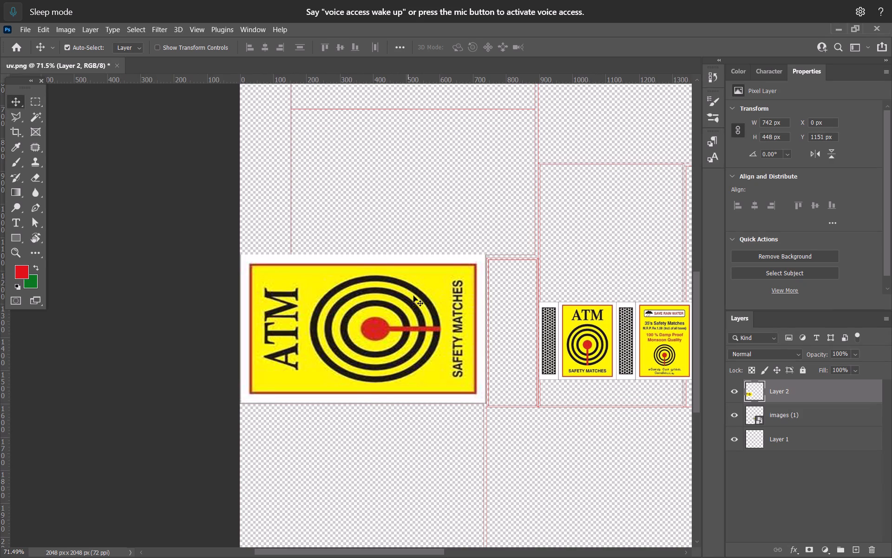
pyautogui.keyDown('alt'); pyautogui.scroll(-3, 419, 288); pyautogui.keyUp('alt')
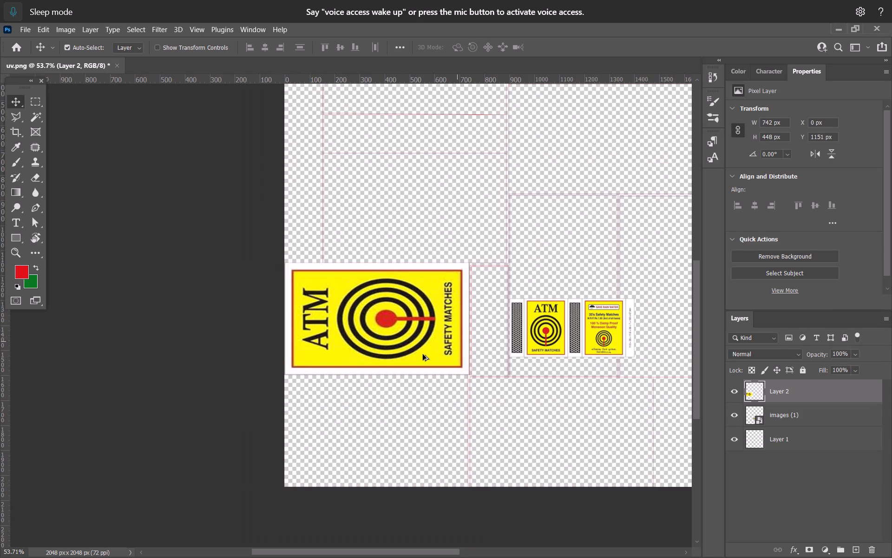
pyautogui.keyDown('alt'); pyautogui.scroll(2, 420, 355); pyautogui.keyUp('alt')
pyautogui.keyDown('alt'); pyautogui.scroll(-3, 421, 350); pyautogui.keyUp('alt')
pyautogui.hotkey('alt', 'Tab')
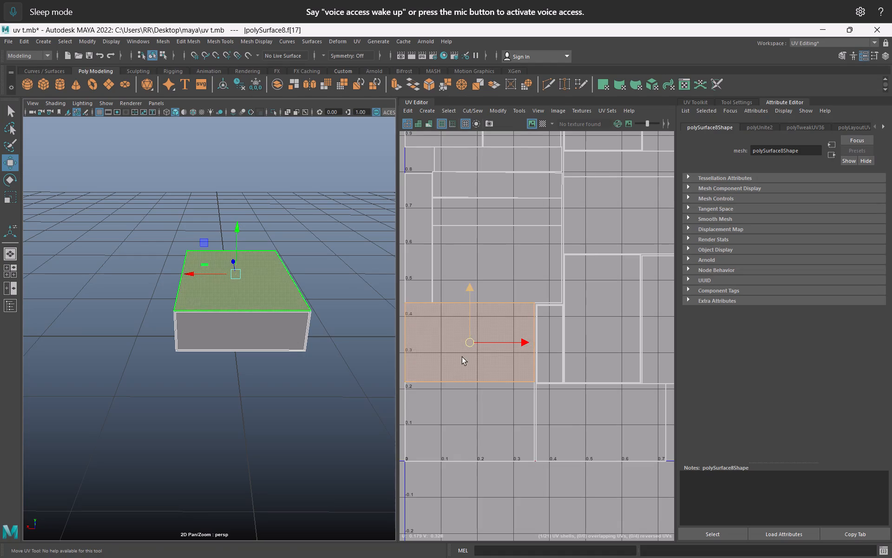
pyautogui.click(444, 399)
pyautogui.keyDown('alt'); pyautogui.moveTo(229, 384); pyautogui.dragTo(250, 337); pyautogui.keyUp('alt')
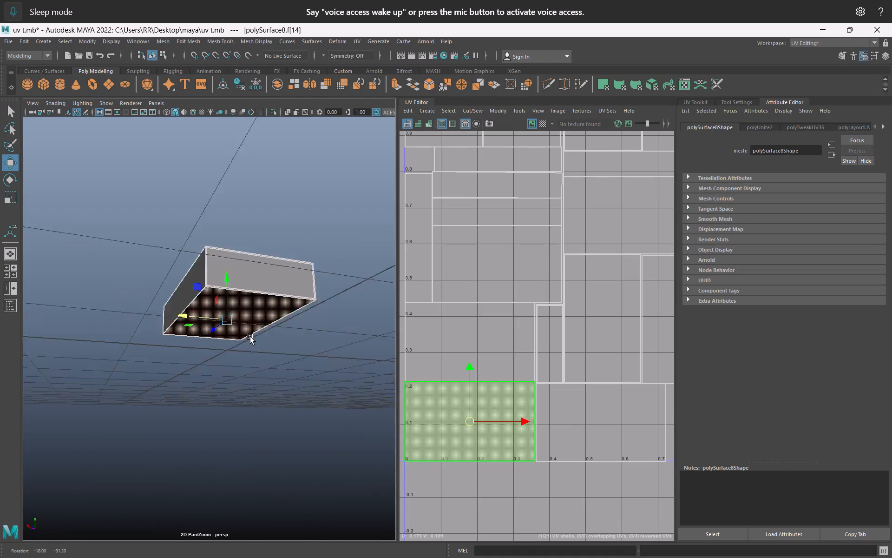
pyautogui.keyDown('alt'); pyautogui.moveTo(250, 337); pyautogui.dragTo(255, 362); pyautogui.keyUp('alt')
# Back in Photoshop, move the original artwork strip left, beside the fitted ATM panel, to about X 774 px, Y 1321 px.
pyautogui.hotkey('alt', 'Tab')
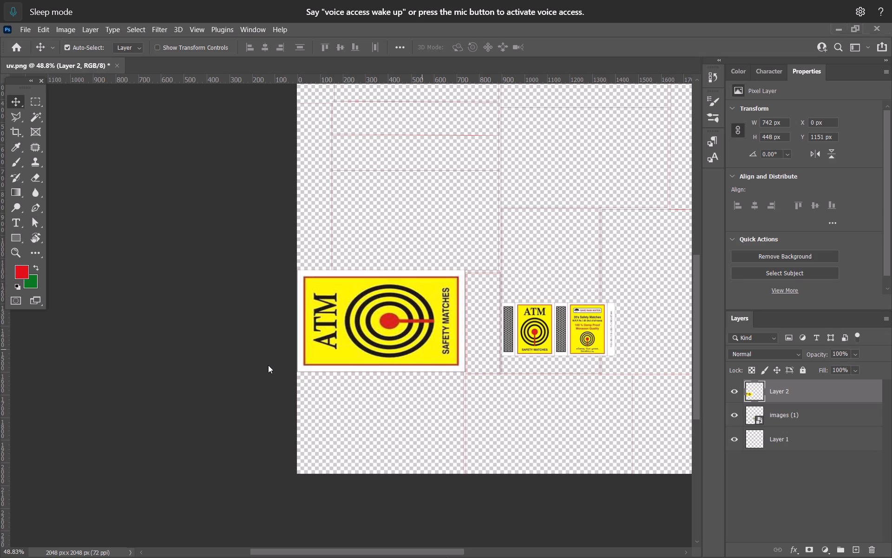
pyautogui.keyDown('alt'); pyautogui.scroll(1, 445, 371); pyautogui.keyUp('alt')
pyautogui.keyDown('alt'); pyautogui.scroll(4, 495, 362); pyautogui.keyUp('alt')
pyautogui.press('space')
pyautogui.press('space')
pyautogui.press('space')
pyautogui.press('space')
pyautogui.press('space')
pyautogui.press('space')
pyautogui.press('space')
pyautogui.press('space')
pyautogui.press('space')
pyautogui.press('space')
pyautogui.press('space')
pyautogui.press('space')
pyautogui.press('space')
pyautogui.press('space')
pyautogui.press('space')
pyautogui.moveTo(490, 353); pyautogui.dragTo(467, 343)
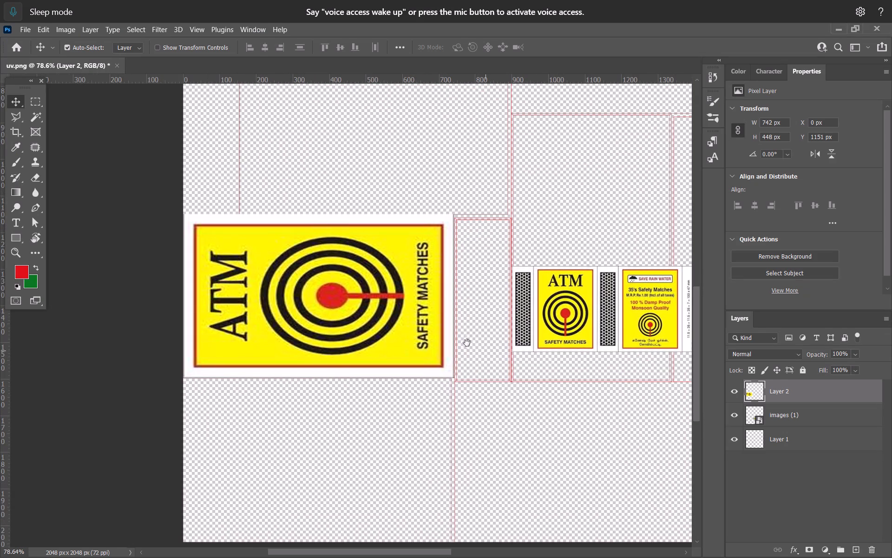
pyautogui.moveTo(467, 343); pyautogui.dragTo(389, 306)
pyautogui.moveTo(494, 261); pyautogui.dragTo(447, 271)
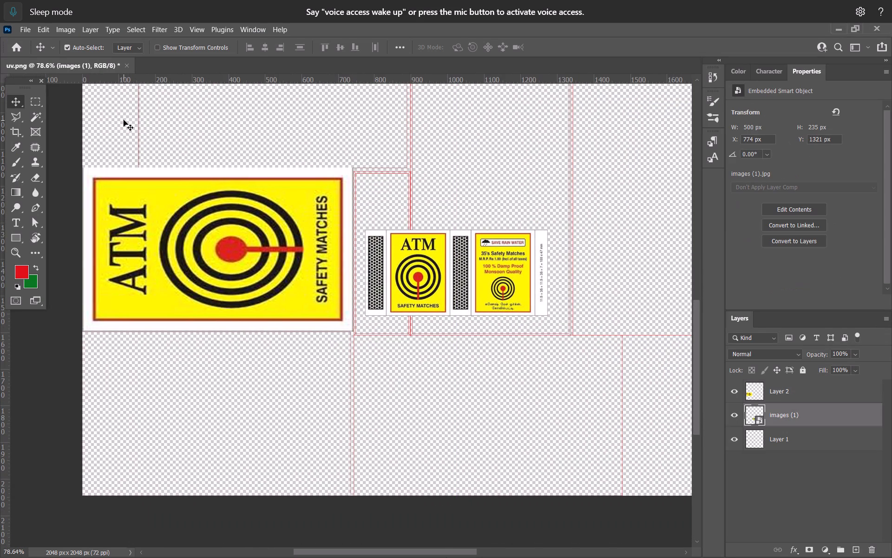
# Marquee-select the artwork's back panel with the SAVE RAIN WATER text, about 172 by 250 px.
pyautogui.click(39, 97)
pyautogui.keyDown('alt'); pyautogui.scroll(5, 721, 276); pyautogui.keyUp('alt')
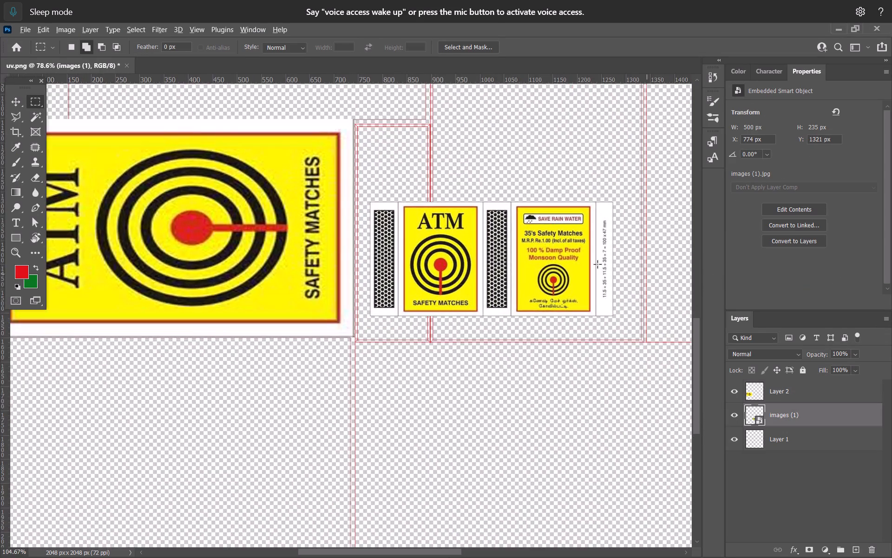
pyautogui.keyDown('alt'); pyautogui.scroll(6, 597, 264); pyautogui.keyUp('alt')
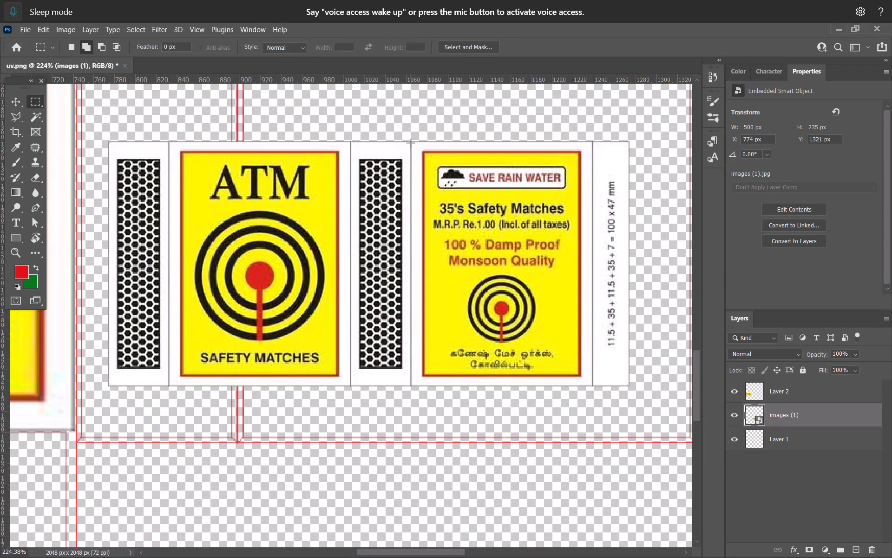
pyautogui.moveTo(412, 133); pyautogui.dragTo(459, 218)
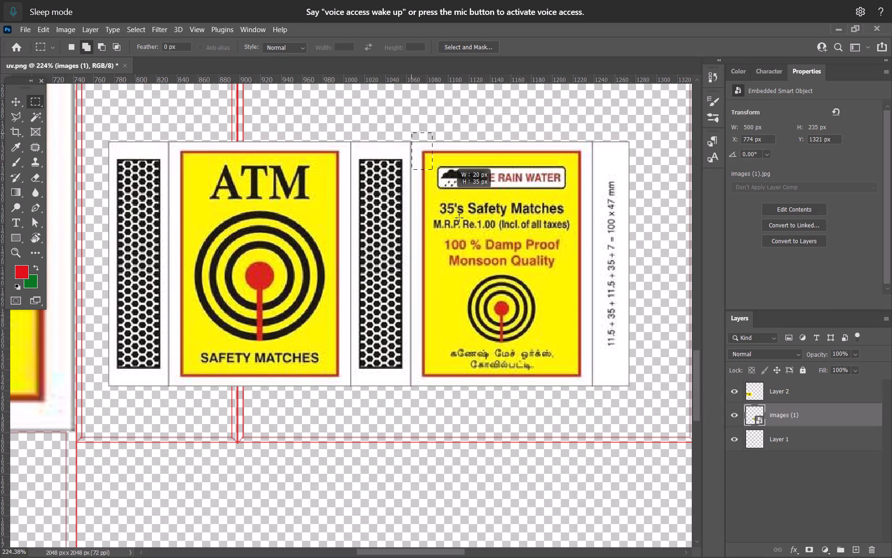
pyautogui.moveTo(459, 218); pyautogui.dragTo(559, 403)
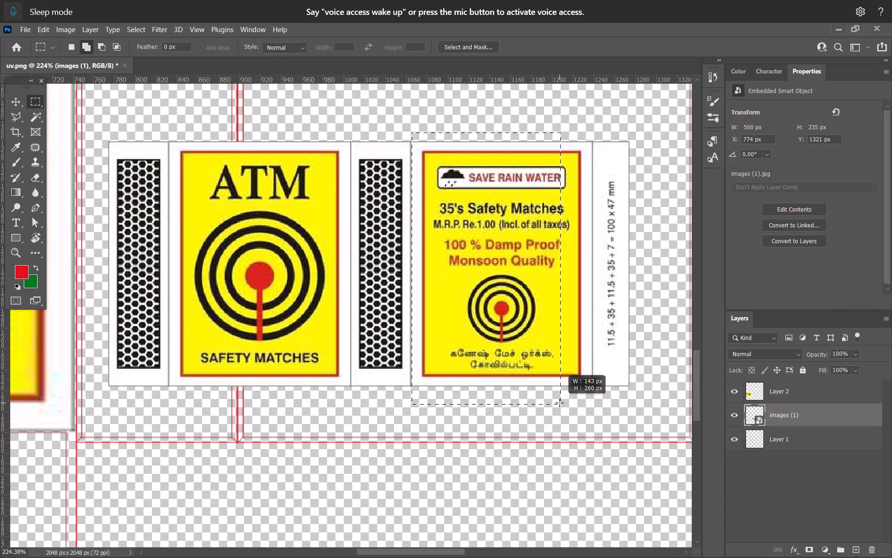
pyautogui.moveTo(559, 403); pyautogui.dragTo(590, 392)
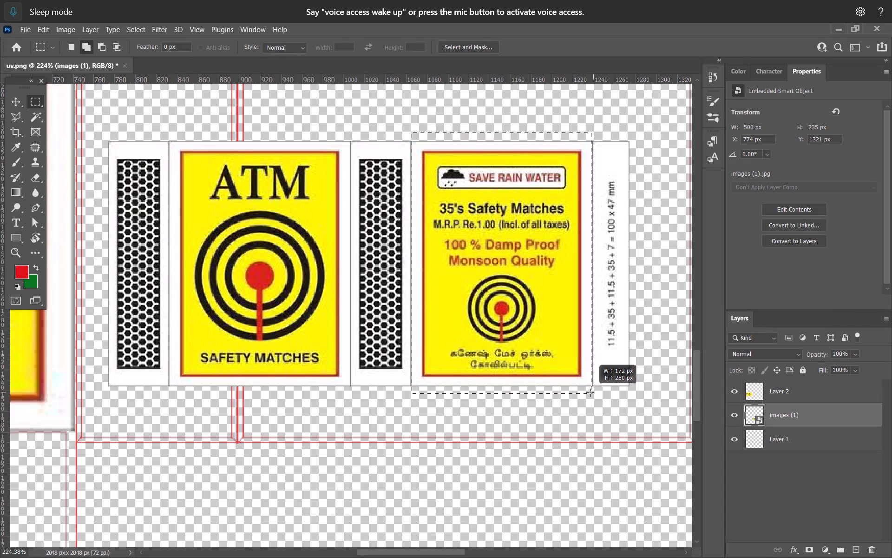
pyautogui.moveTo(590, 392); pyautogui.dragTo(591, 395)
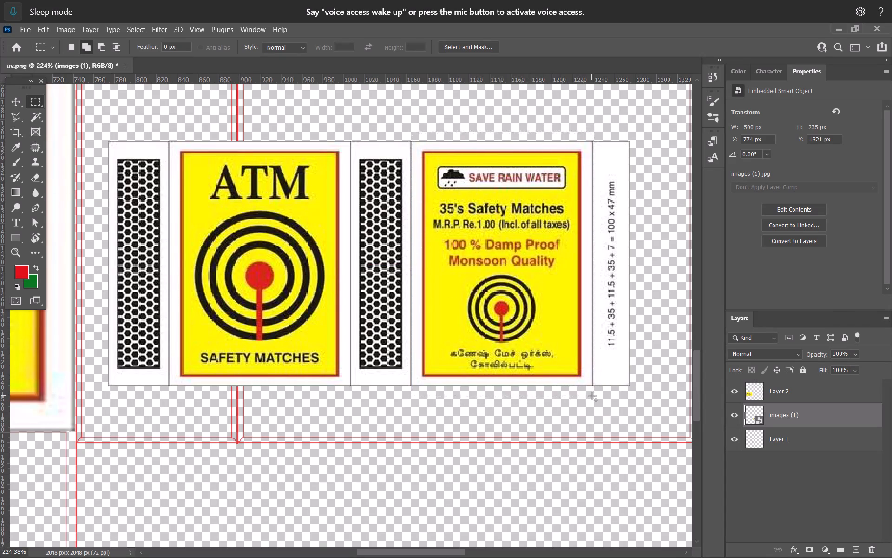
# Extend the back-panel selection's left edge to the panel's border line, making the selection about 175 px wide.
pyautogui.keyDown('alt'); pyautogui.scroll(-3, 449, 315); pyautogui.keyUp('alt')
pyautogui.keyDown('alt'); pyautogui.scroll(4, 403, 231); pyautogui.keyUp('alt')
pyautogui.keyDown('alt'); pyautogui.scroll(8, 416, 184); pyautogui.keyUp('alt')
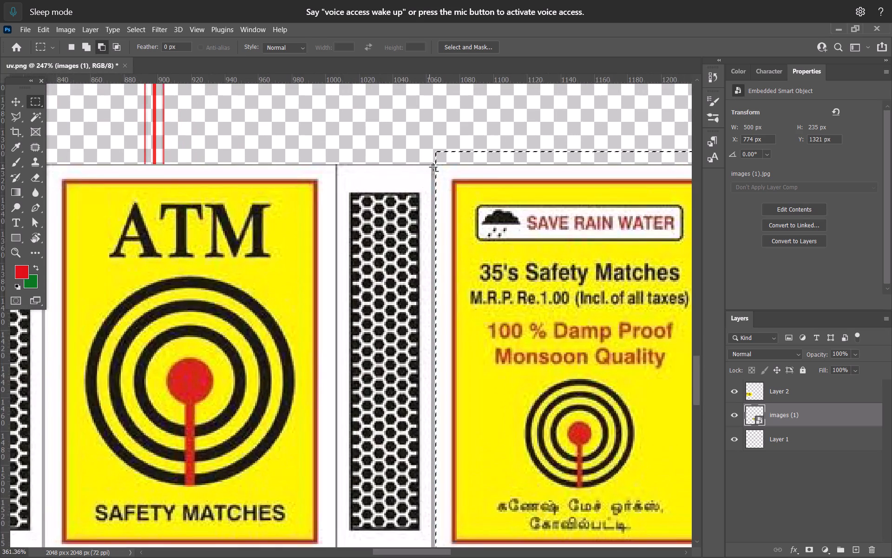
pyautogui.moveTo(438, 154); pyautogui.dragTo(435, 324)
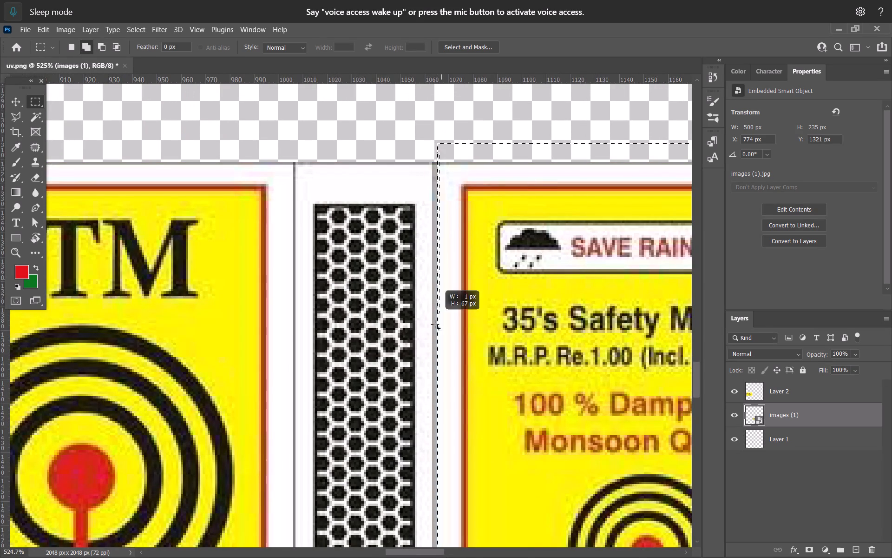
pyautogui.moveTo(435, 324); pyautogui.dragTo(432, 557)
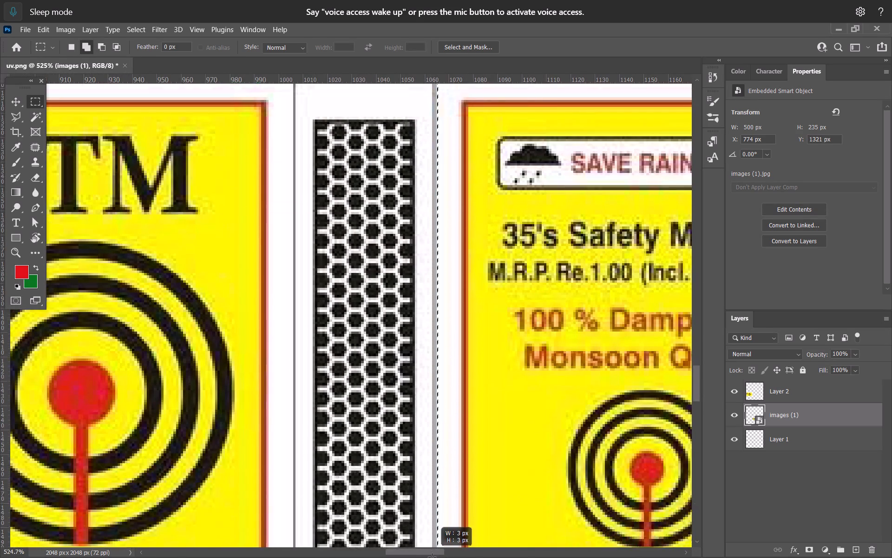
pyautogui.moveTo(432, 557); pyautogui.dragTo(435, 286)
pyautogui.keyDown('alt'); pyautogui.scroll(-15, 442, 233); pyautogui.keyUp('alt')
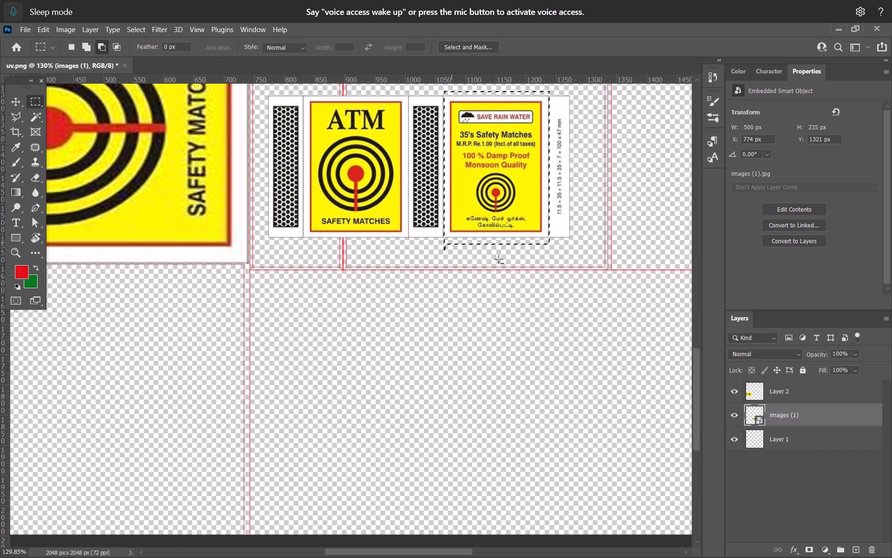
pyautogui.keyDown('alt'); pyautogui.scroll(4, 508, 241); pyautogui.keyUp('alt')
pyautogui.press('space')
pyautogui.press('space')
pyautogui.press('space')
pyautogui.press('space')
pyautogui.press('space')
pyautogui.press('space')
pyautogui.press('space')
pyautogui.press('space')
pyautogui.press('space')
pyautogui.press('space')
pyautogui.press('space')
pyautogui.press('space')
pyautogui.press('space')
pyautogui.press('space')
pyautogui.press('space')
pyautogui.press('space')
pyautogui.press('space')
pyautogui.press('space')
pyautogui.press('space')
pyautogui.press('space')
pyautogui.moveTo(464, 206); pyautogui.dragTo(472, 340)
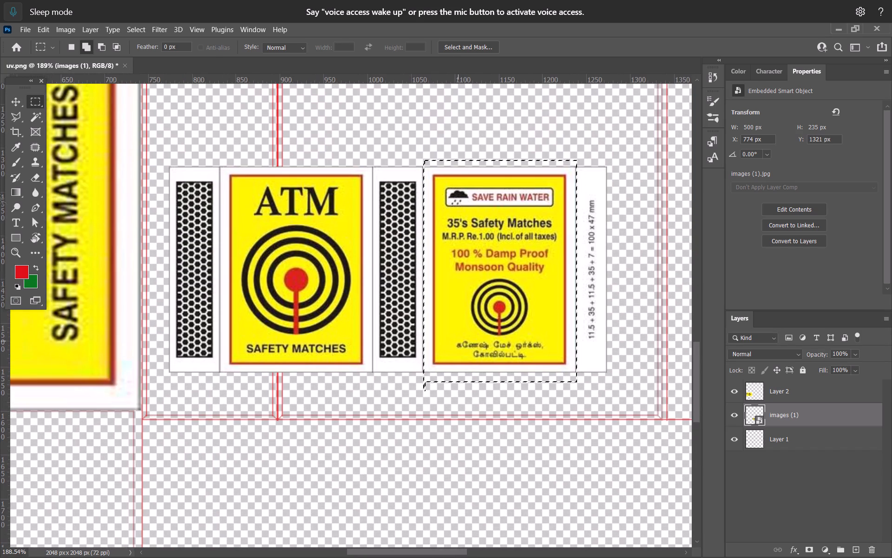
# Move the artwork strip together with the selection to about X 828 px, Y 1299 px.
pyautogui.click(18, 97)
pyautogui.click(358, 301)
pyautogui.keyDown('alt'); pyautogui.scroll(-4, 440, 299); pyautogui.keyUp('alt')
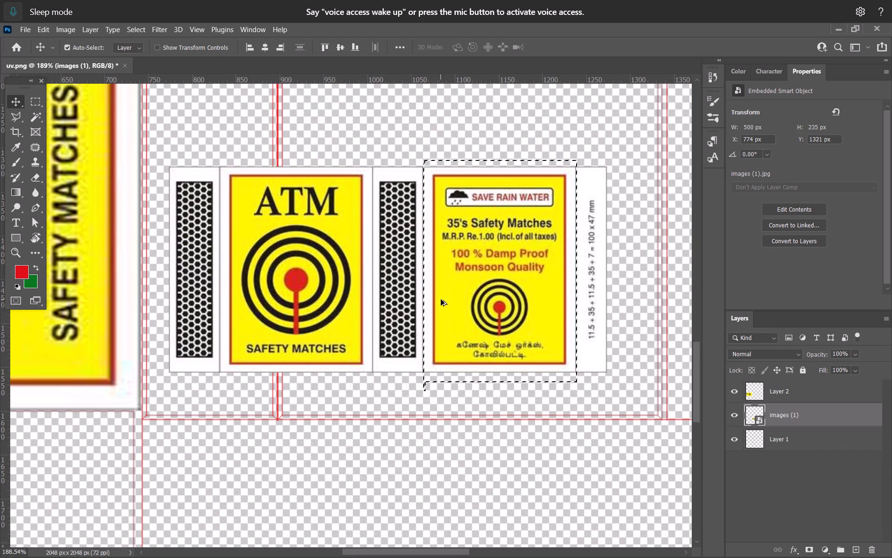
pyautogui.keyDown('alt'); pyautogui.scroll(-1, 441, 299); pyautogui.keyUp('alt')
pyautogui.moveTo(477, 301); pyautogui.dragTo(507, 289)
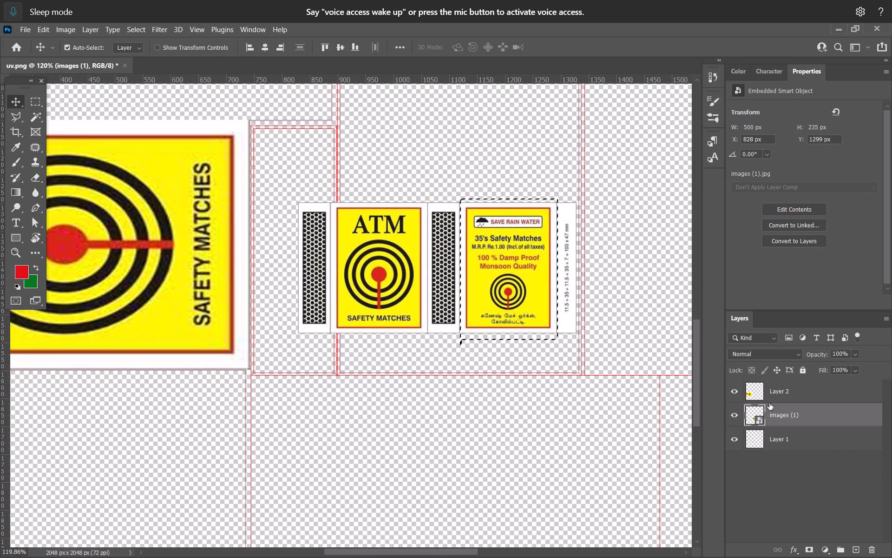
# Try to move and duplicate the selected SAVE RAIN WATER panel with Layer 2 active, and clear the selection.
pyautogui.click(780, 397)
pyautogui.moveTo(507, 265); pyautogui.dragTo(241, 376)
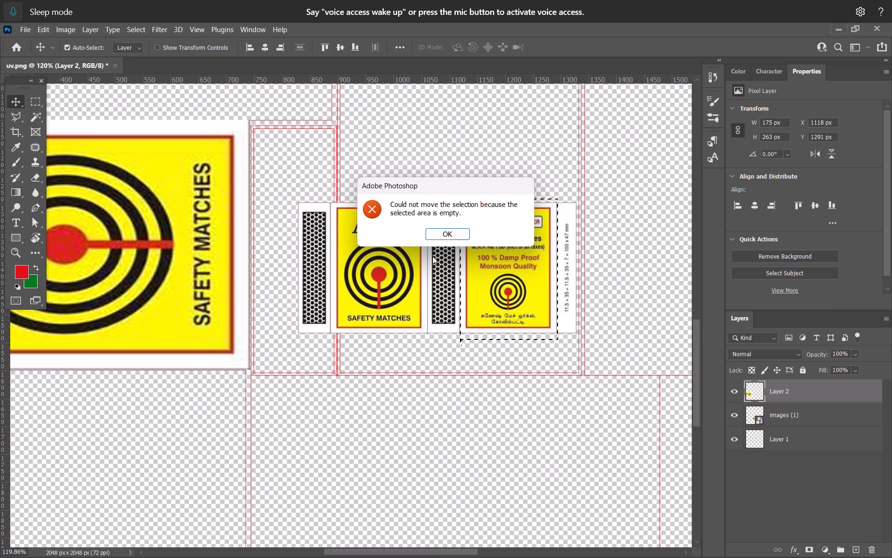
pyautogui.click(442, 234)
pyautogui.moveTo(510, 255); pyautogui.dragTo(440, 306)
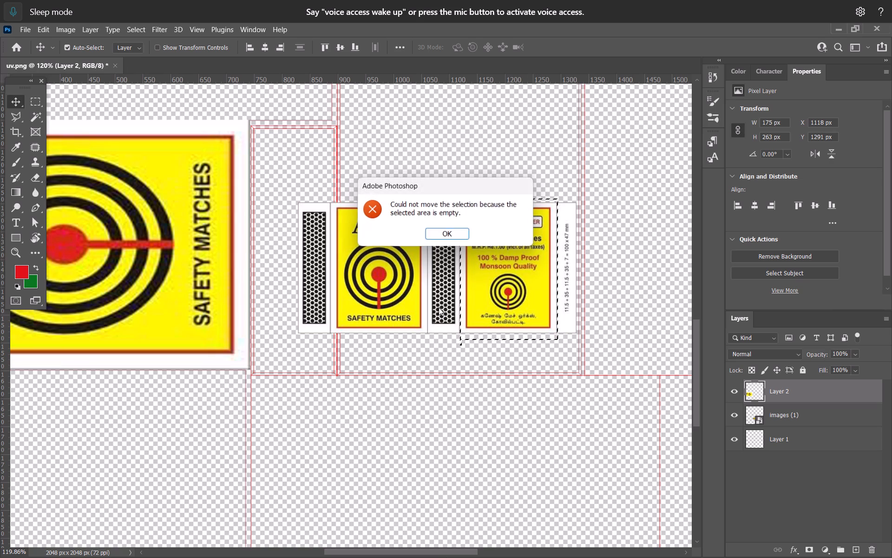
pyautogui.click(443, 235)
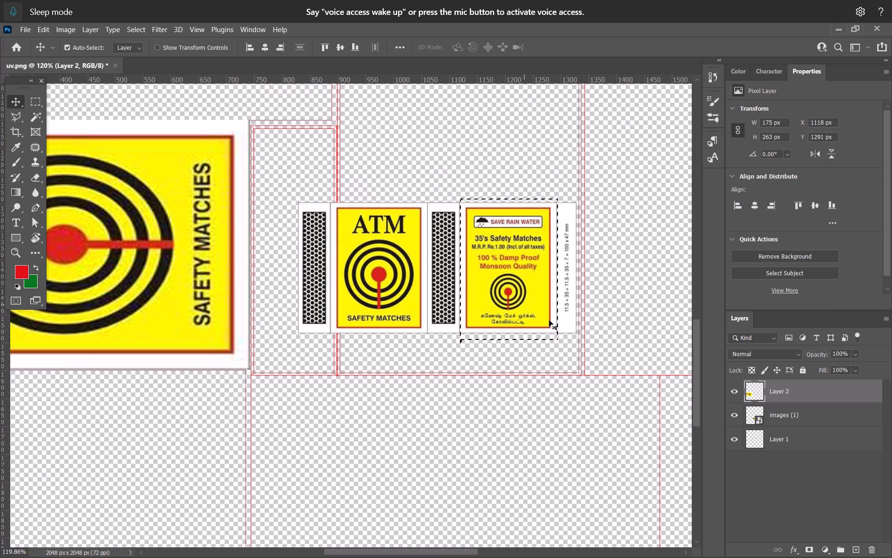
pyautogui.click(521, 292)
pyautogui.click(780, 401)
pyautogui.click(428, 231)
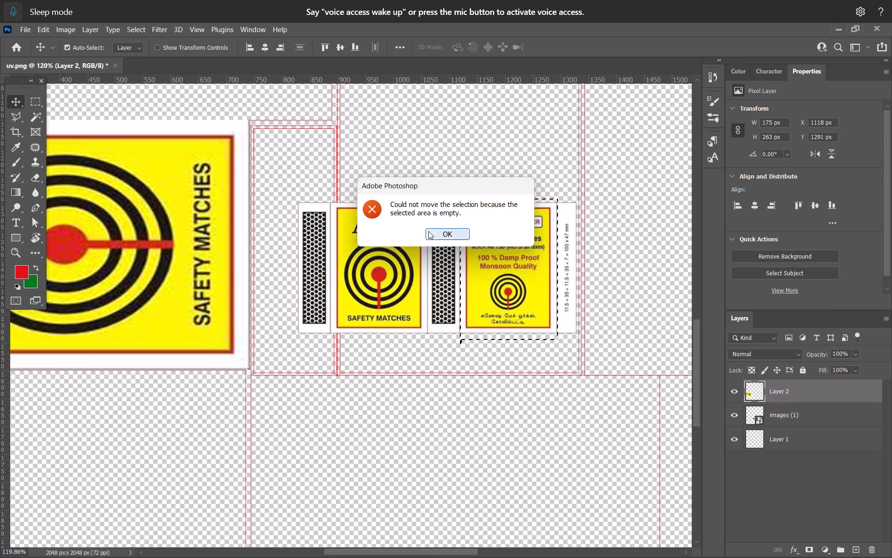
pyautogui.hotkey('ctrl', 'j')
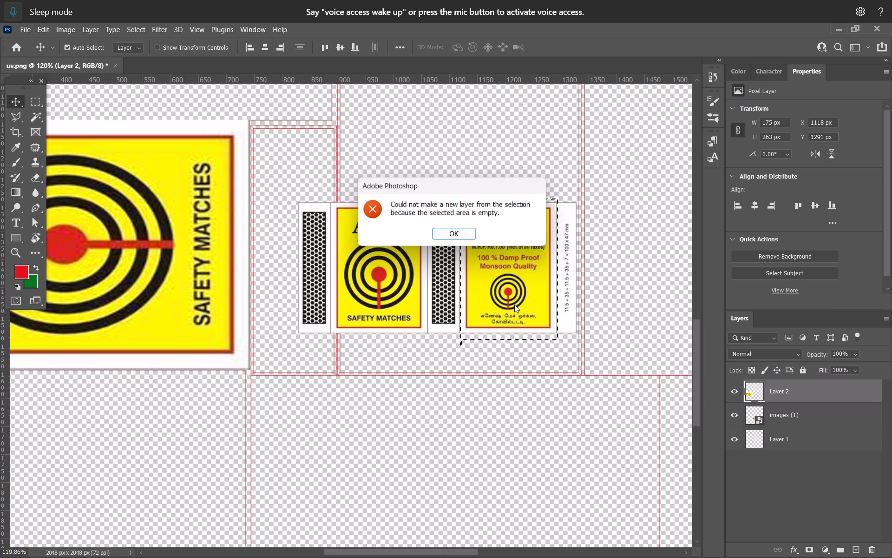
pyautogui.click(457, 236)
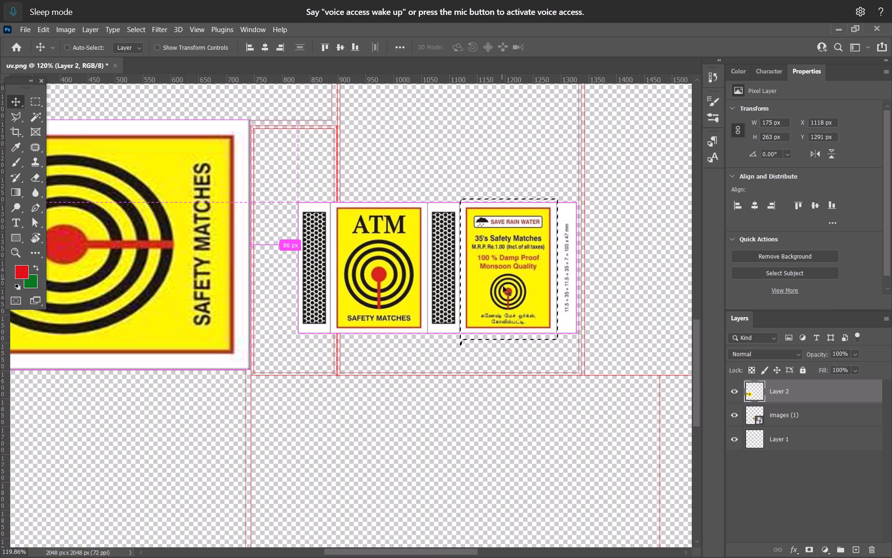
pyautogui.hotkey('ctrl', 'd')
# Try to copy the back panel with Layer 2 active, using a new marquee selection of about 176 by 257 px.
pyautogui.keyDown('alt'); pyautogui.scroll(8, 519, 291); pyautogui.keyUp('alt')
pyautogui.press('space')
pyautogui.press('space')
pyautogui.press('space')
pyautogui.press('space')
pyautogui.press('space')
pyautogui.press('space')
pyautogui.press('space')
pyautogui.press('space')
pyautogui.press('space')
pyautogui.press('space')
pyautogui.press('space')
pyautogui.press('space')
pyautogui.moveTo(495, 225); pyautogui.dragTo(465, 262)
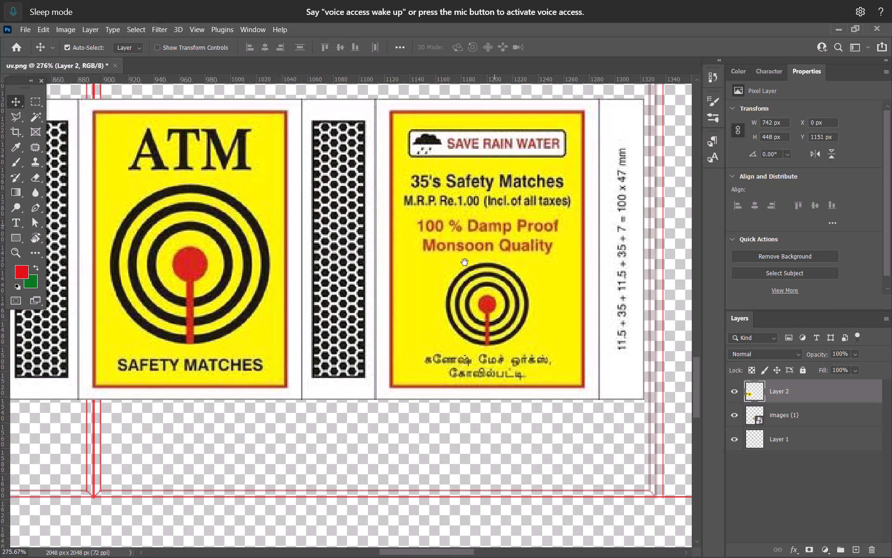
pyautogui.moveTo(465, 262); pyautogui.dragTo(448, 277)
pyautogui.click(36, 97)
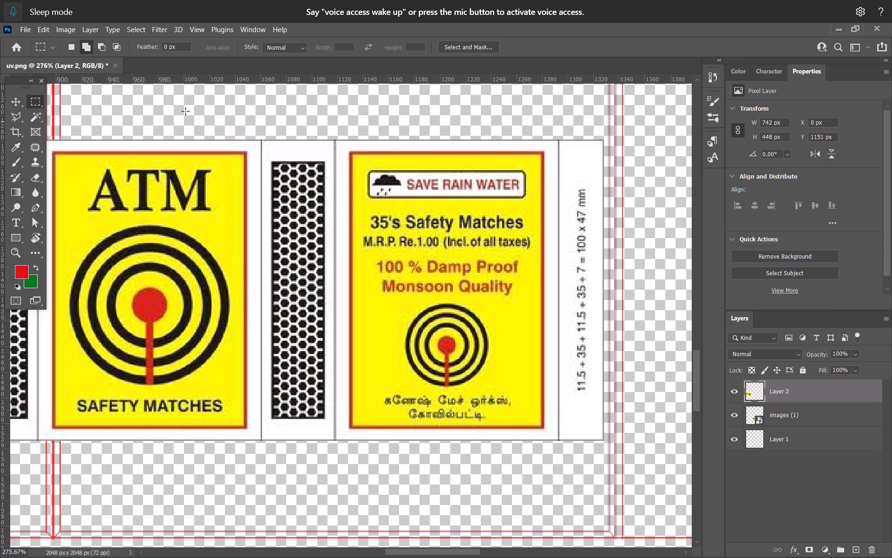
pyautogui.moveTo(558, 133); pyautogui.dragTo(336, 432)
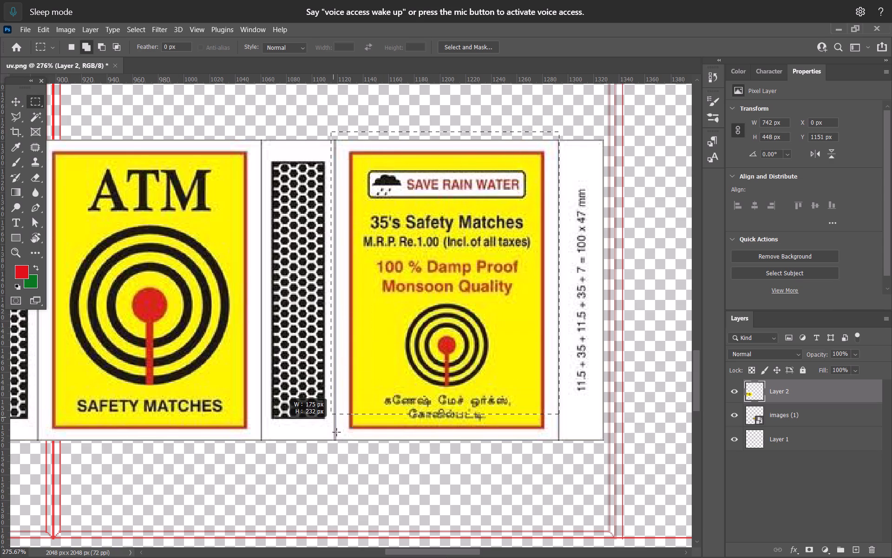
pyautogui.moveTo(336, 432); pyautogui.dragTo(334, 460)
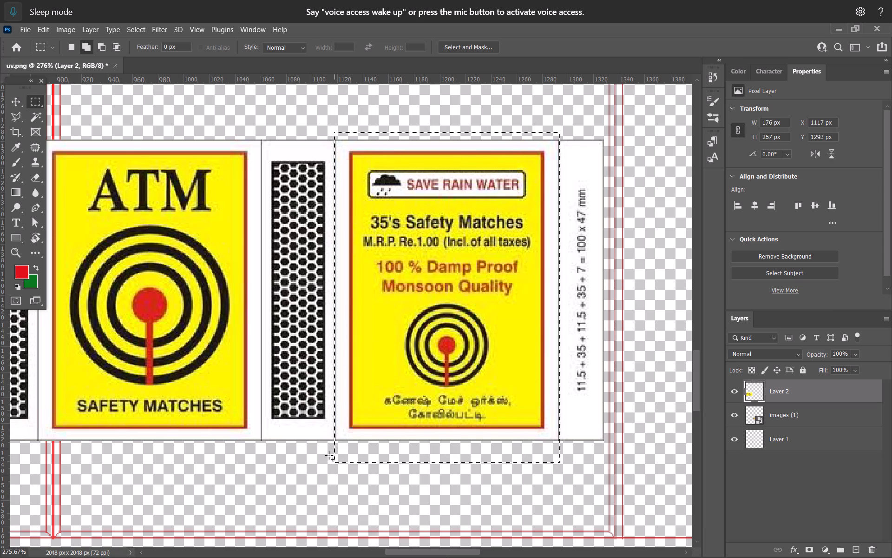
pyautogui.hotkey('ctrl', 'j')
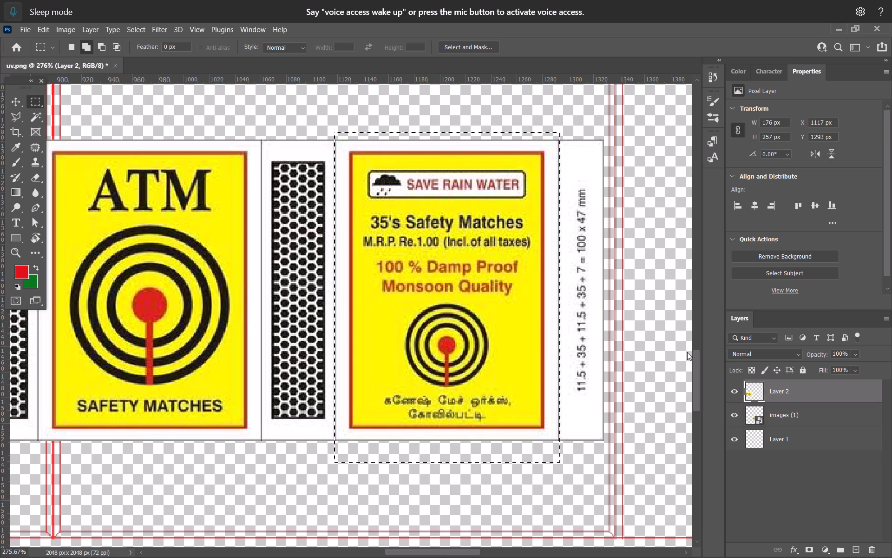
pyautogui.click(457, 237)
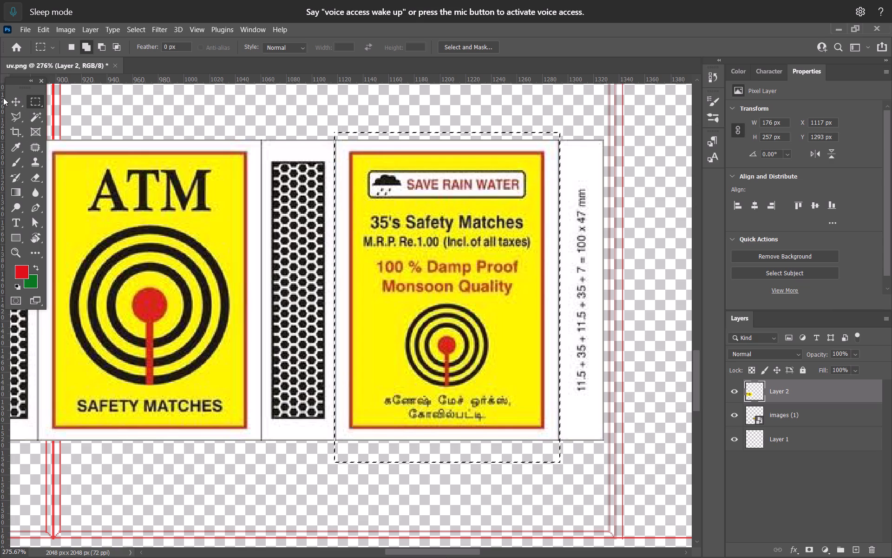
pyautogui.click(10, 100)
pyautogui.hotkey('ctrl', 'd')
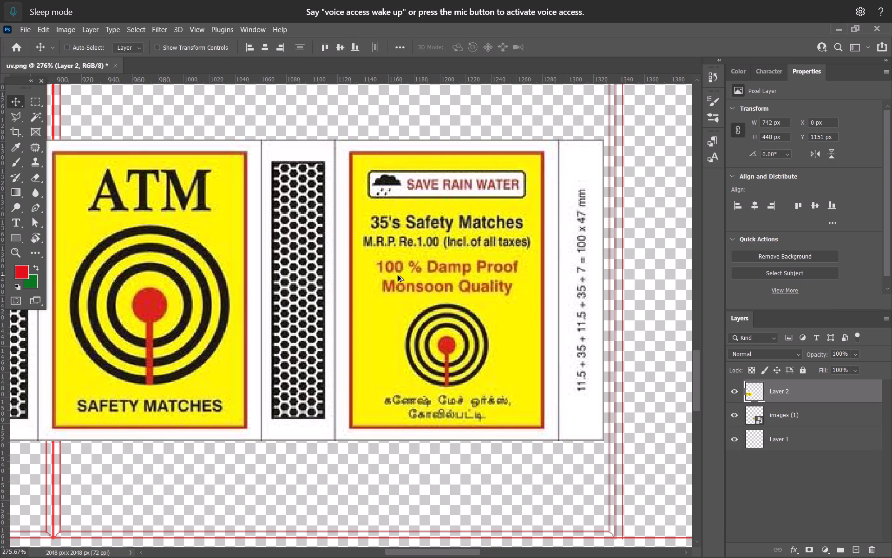
# Move the images (1) artwork strip to about X 883 px, Y 1342 px, making its layer active.
pyautogui.keyDown('alt'); pyautogui.scroll(-5, 398, 275); pyautogui.keyUp('alt')
pyautogui.moveTo(383, 309); pyautogui.dragTo(436, 291)
pyautogui.moveTo(404, 289); pyautogui.dragTo(365, 213)
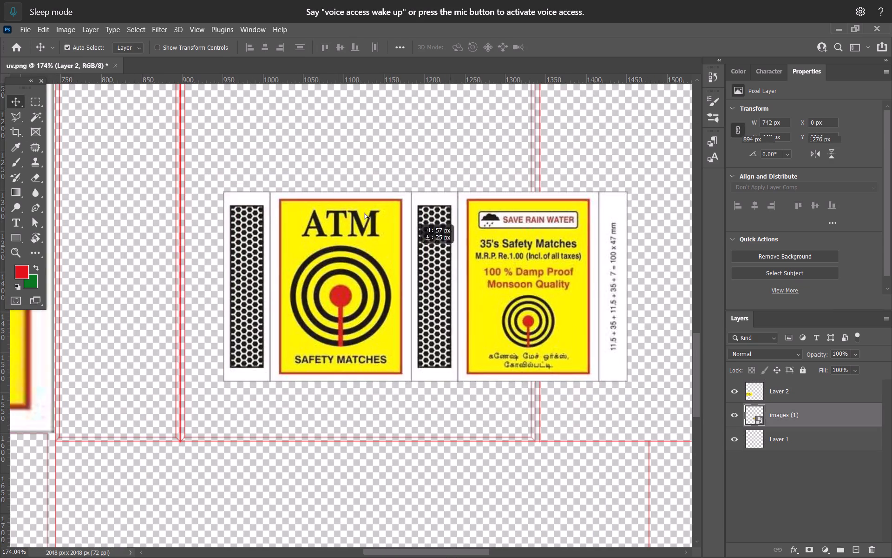
pyautogui.moveTo(365, 213); pyautogui.dragTo(395, 343)
pyautogui.keyDown('alt'); pyautogui.scroll(-4, 425, 372); pyautogui.keyUp('alt')
pyautogui.keyDown('alt'); pyautogui.scroll(4, 425, 372); pyautogui.keyUp('alt')
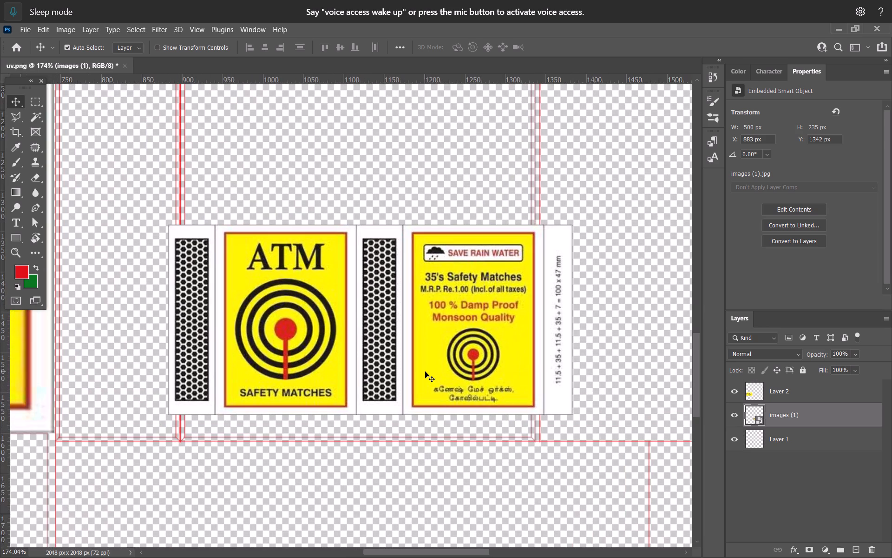
pyautogui.click(387, 294)
# Marquee-select the artwork's SAVE RAIN WATER back panel, about 175 px wide, and copy it to a new layer.
pyautogui.click(36, 97)
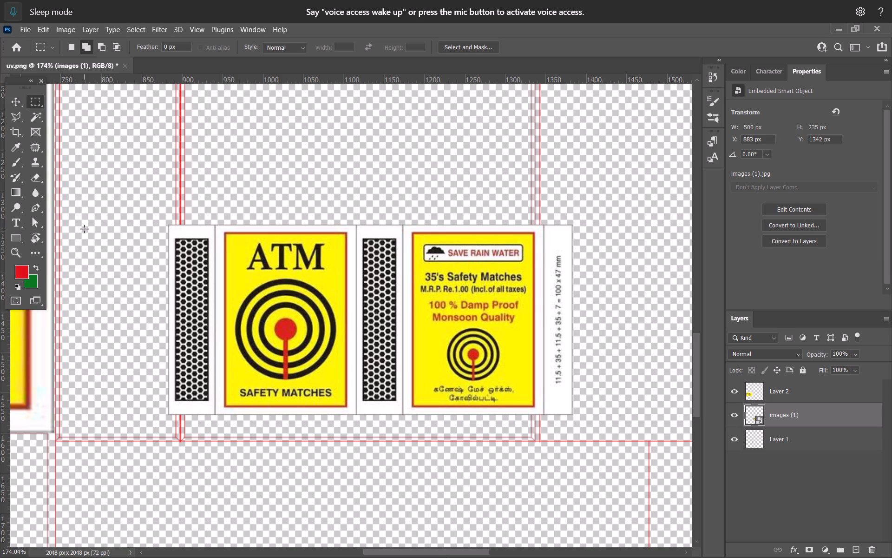
pyautogui.keyDown('alt'); pyautogui.scroll(5, 391, 217); pyautogui.keyUp('alt')
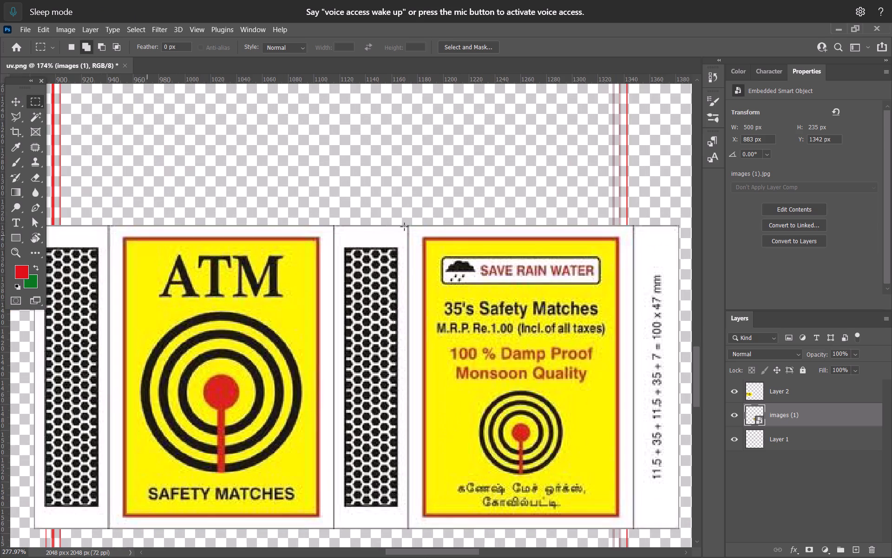
pyautogui.press('space')
pyautogui.press('space')
pyautogui.press('space')
pyautogui.press('space')
pyautogui.press('space')
pyautogui.press('space')
pyautogui.press('space')
pyautogui.press('space')
pyautogui.press('space')
pyautogui.press('space')
pyautogui.press('space')
pyautogui.press('space')
pyautogui.press('space')
pyautogui.moveTo(419, 233); pyautogui.dragTo(343, 197)
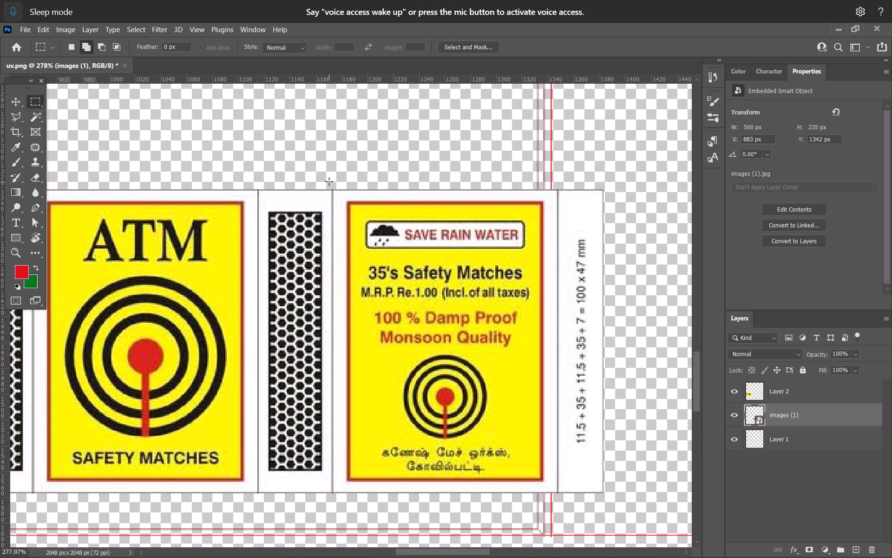
pyautogui.moveTo(331, 182); pyautogui.dragTo(514, 431)
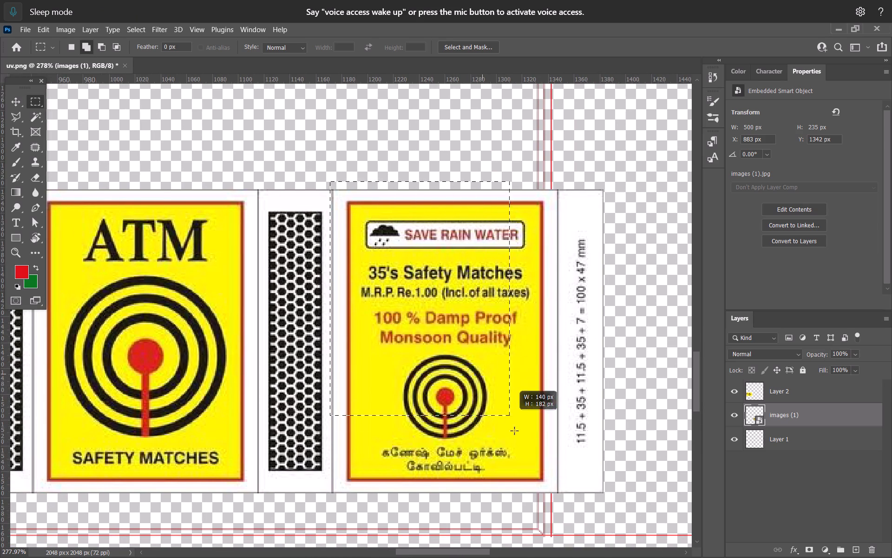
pyautogui.moveTo(514, 431); pyautogui.dragTo(557, 509)
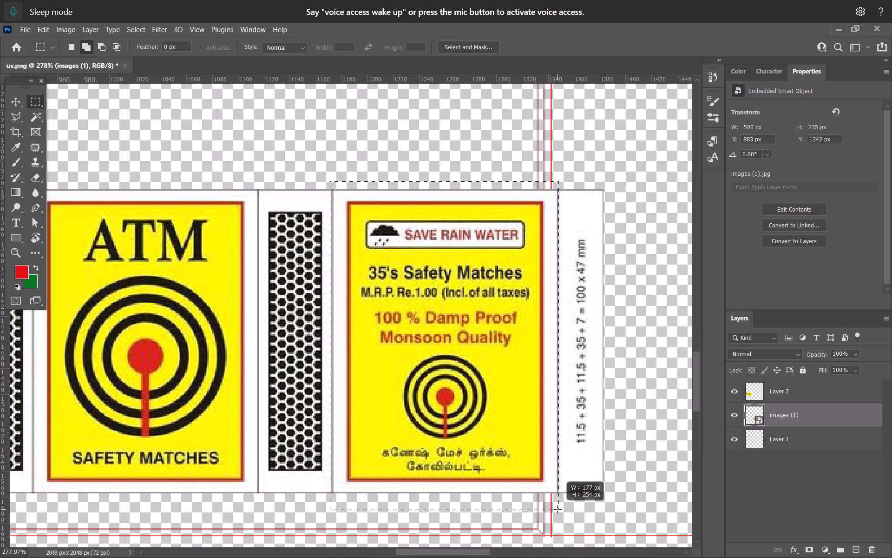
pyautogui.moveTo(557, 509); pyautogui.dragTo(555, 509)
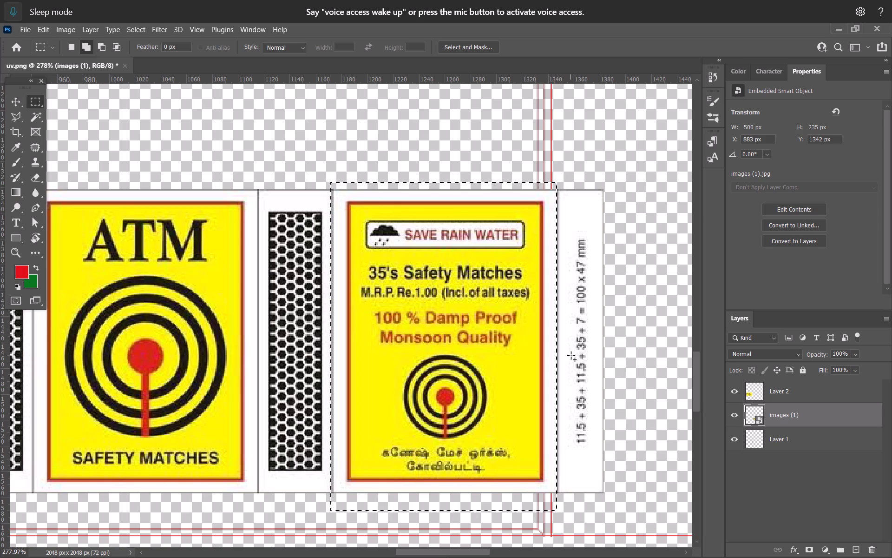
pyautogui.press('Right')
pyautogui.press('Right')
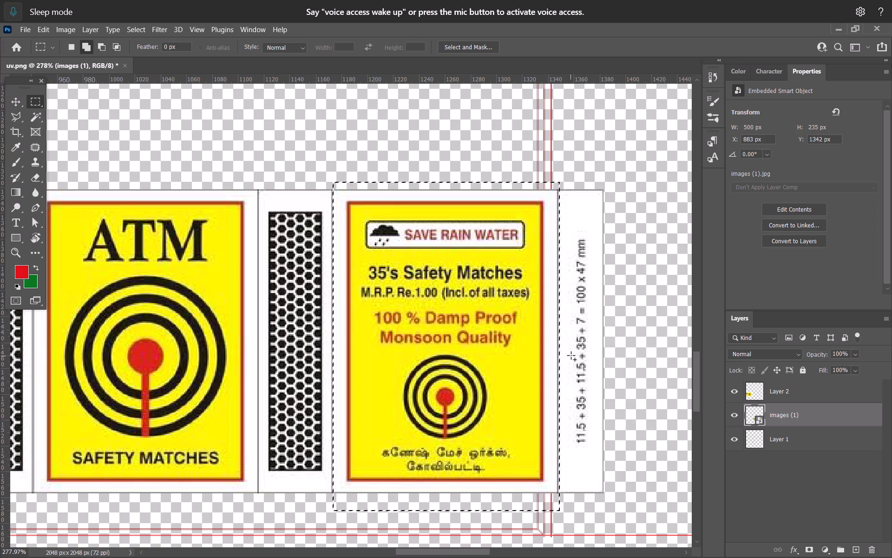
pyautogui.press('Left')
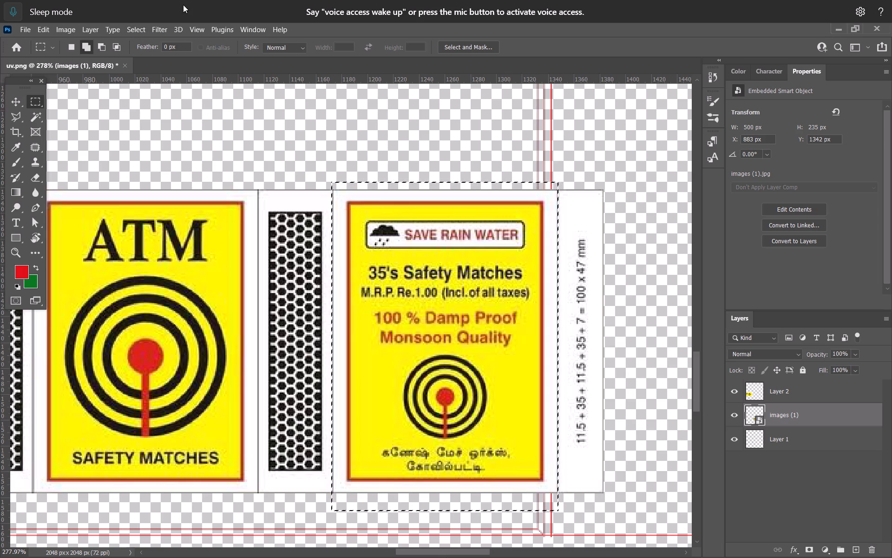
pyautogui.hotkey('ctrl', 'j')
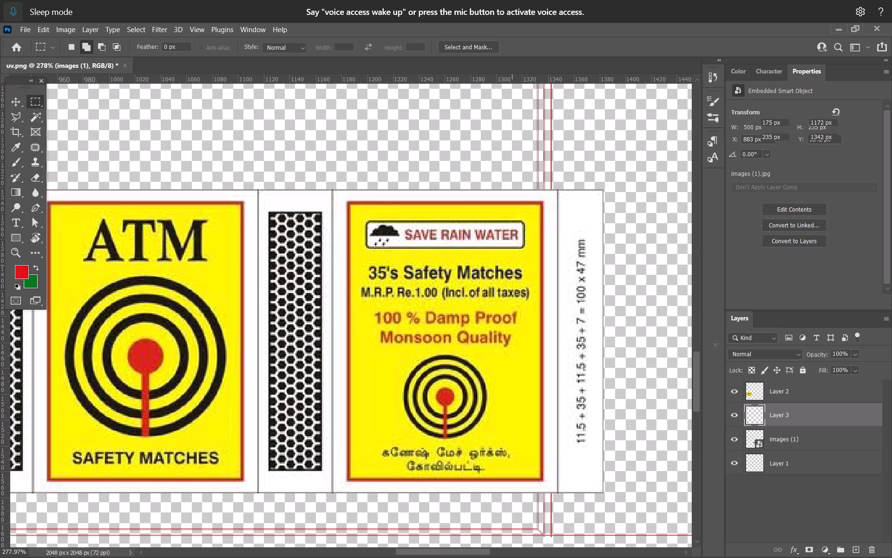
# Move the copied back panel into the bottom-left UV shell, to about X 554 px, Y 1668 px.
pyautogui.click(19, 103)
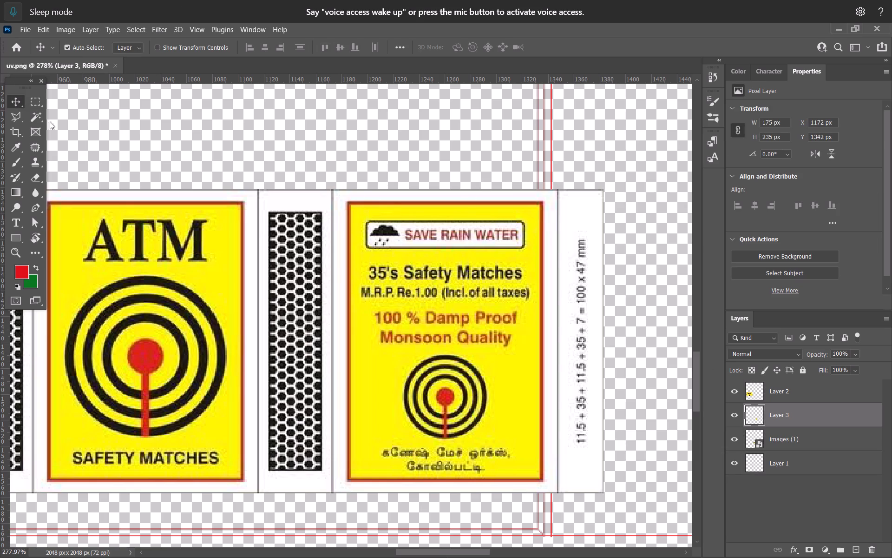
pyautogui.keyDown('alt'); pyautogui.scroll(-9, 268, 265); pyautogui.keyUp('alt')
pyautogui.press('space')
pyautogui.press('space')
pyautogui.press('space')
pyautogui.press('space')
pyautogui.press('space')
pyautogui.press('space')
pyautogui.press('space')
pyautogui.press('space')
pyautogui.press('space')
pyautogui.moveTo(250, 309); pyautogui.dragTo(452, 158)
pyautogui.moveTo(569, 163); pyautogui.dragTo(540, 188)
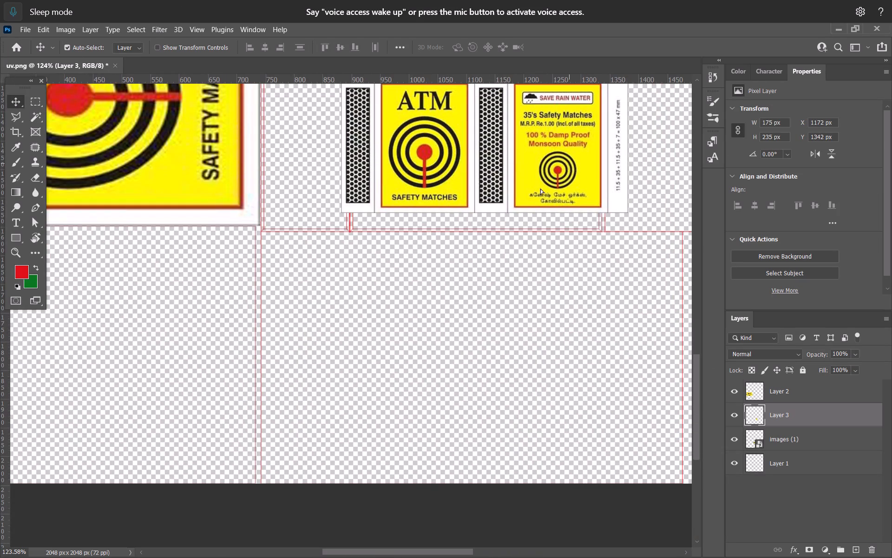
pyautogui.moveTo(540, 188); pyautogui.dragTo(214, 350)
pyautogui.keyDown('alt'); pyautogui.scroll(-6, 220, 163); pyautogui.keyUp('alt')
pyautogui.keyDown('alt'); pyautogui.scroll(3, 214, 261); pyautogui.keyUp('alt')
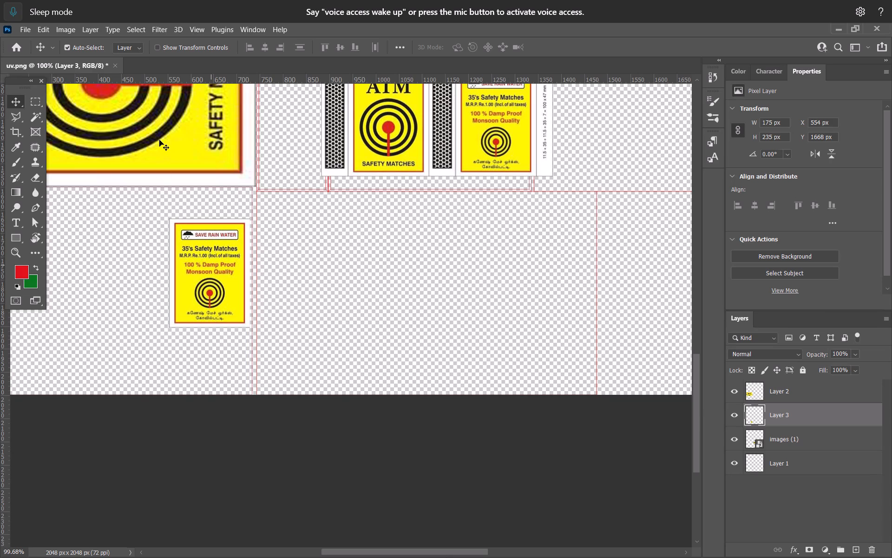
pyautogui.keyDown('alt'); pyautogui.scroll(-4, 197, 255); pyautogui.keyUp('alt')
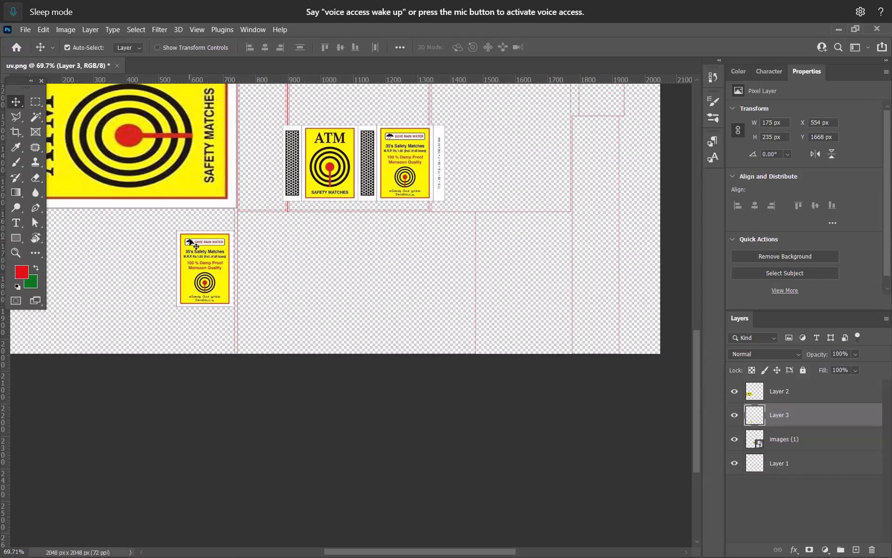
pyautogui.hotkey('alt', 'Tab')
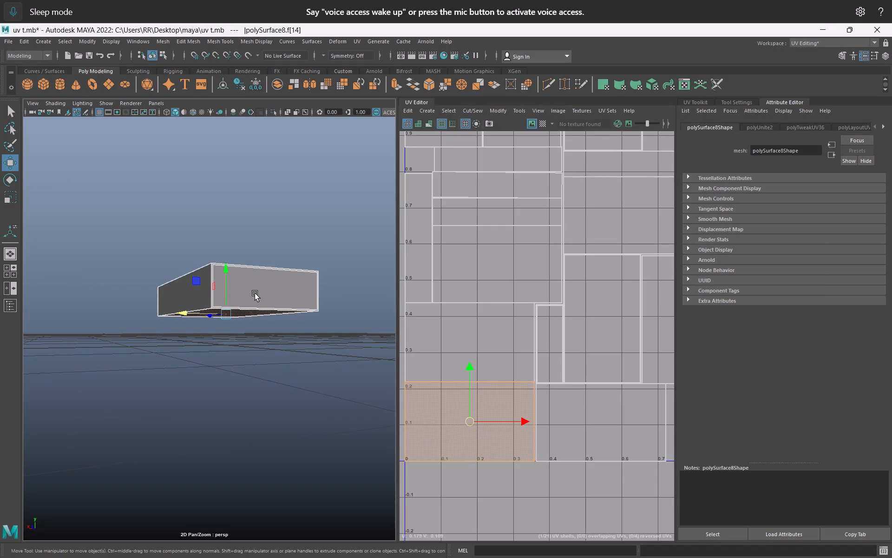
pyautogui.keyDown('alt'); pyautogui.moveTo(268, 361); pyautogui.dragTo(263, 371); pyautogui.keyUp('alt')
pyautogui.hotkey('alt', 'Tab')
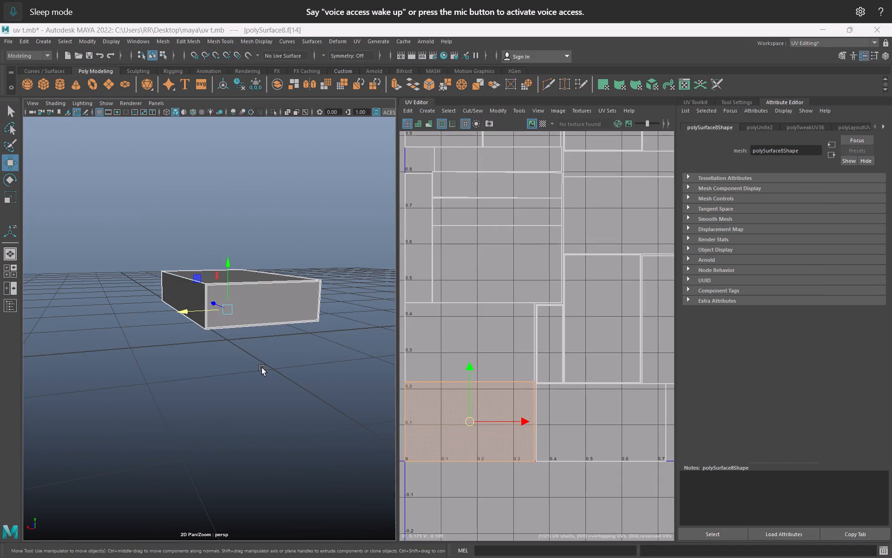
# Move the copied back panel on Layer 3 toward the middle of its UV shell, to about X 404 px, Y 1684 px.
pyautogui.press('space')
pyautogui.press('space')
pyautogui.press('space')
pyautogui.press('space')
pyautogui.press('space')
pyautogui.press('space')
pyautogui.press('space')
pyautogui.press('space')
pyautogui.press('space')
pyautogui.press('space')
pyautogui.press('space')
pyautogui.press('space')
pyautogui.press('space')
pyautogui.press('space')
pyautogui.press('space')
pyautogui.moveTo(186, 277); pyautogui.dragTo(378, 326)
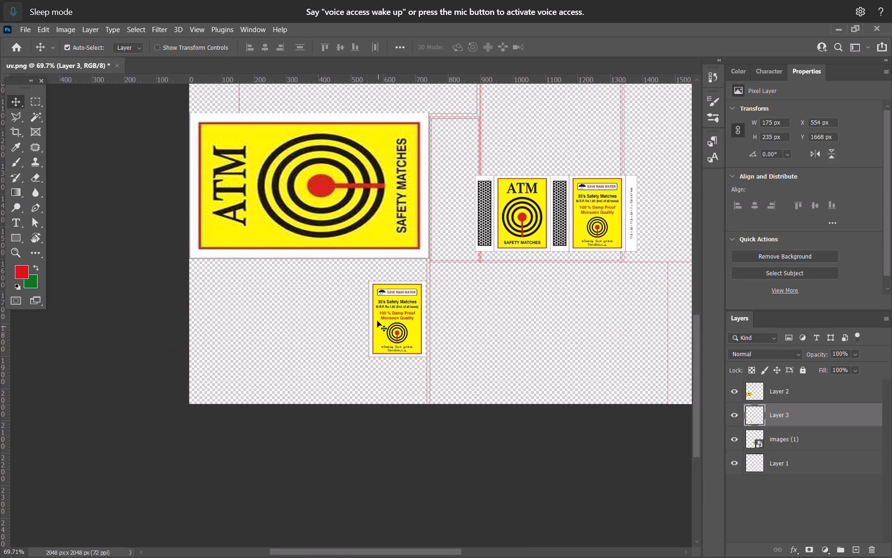
pyautogui.moveTo(381, 315); pyautogui.dragTo(332, 320)
pyautogui.keyDown('alt'); pyautogui.scroll(3, 333, 322); pyautogui.keyUp('alt')
pyautogui.click(339, 320)
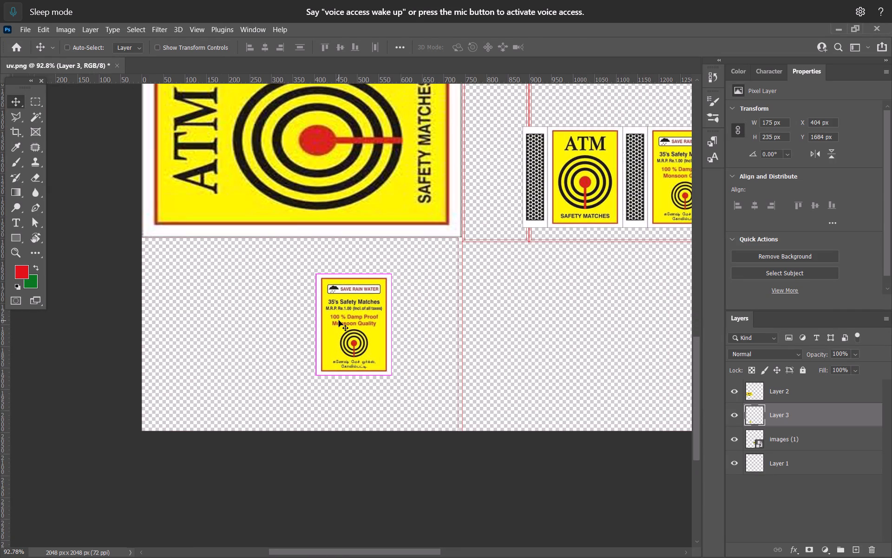
# Rotate the back panel -90° and scale it up proportionally to about 568 by 423 px inside the bottom-left UV shell.
pyautogui.hotkey('ctrl', 't')
pyautogui.keyDown('shift'); pyautogui.moveTo(395, 385); pyautogui.dragTo(434, 296); pyautogui.keyUp('shift')
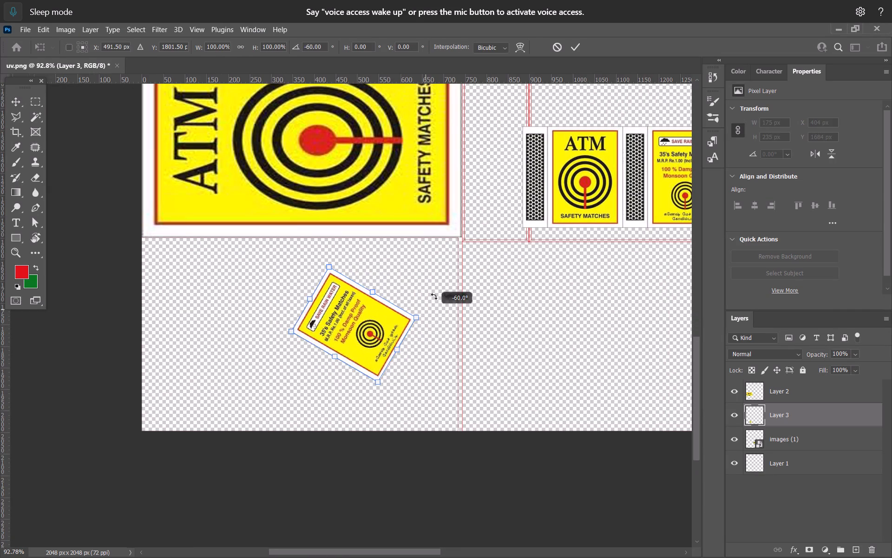
pyautogui.keyDown('shift'); pyautogui.moveTo(434, 296); pyautogui.dragTo(428, 268); pyautogui.keyUp('shift')
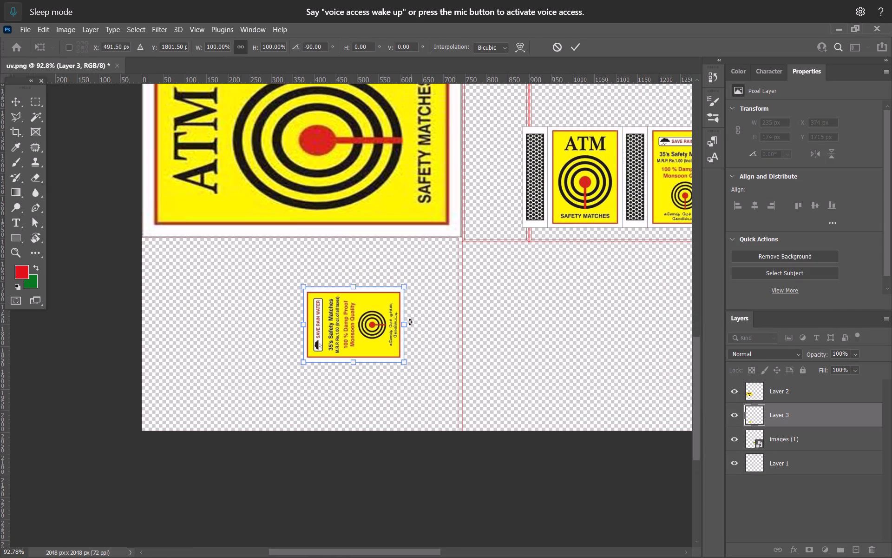
pyautogui.moveTo(408, 325); pyautogui.dragTo(456, 334)
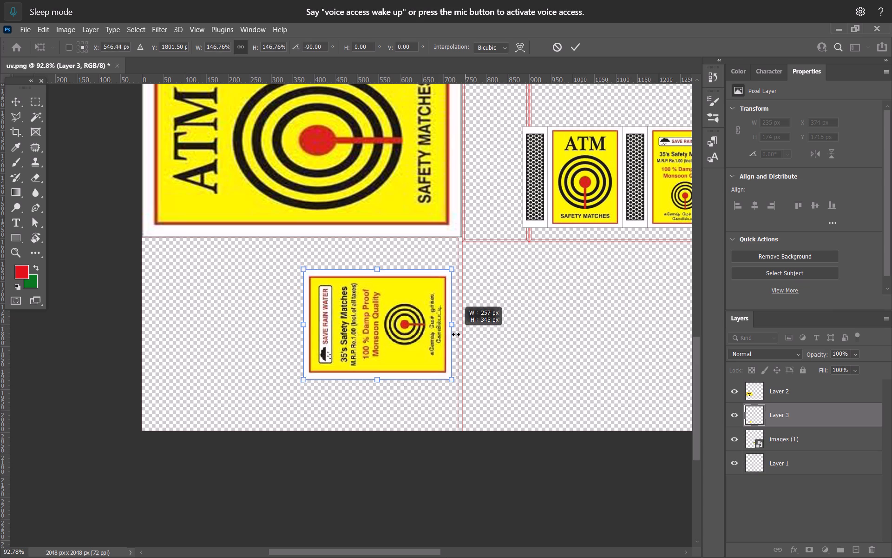
pyautogui.moveTo(456, 334); pyautogui.dragTo(462, 345)
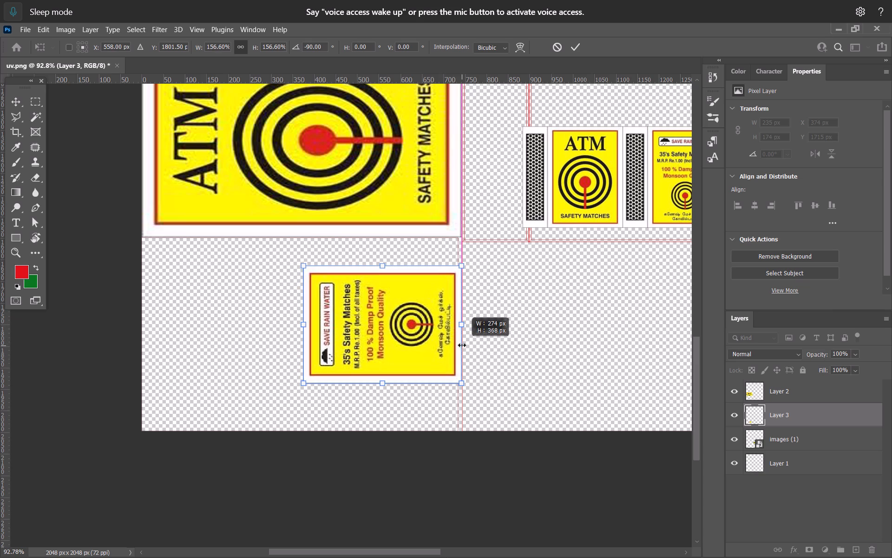
pyautogui.moveTo(462, 345); pyautogui.dragTo(459, 344)
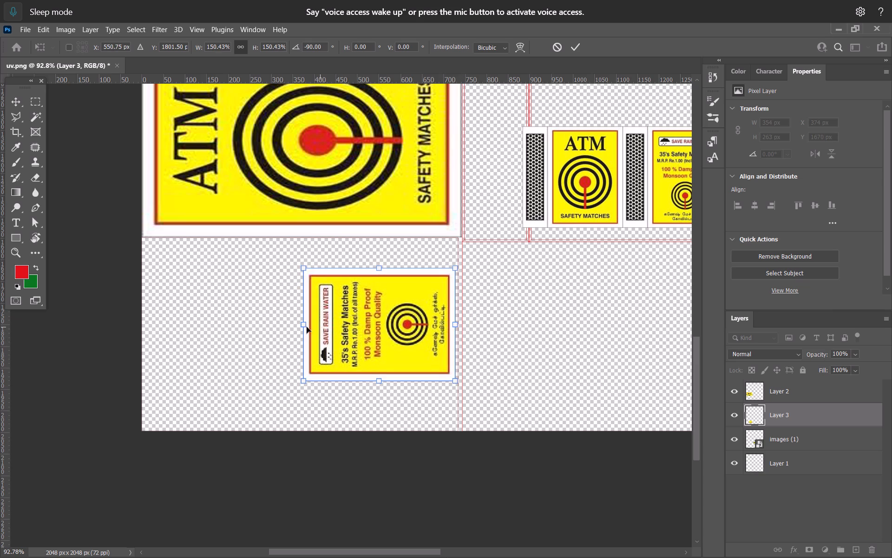
pyautogui.moveTo(302, 326); pyautogui.dragTo(210, 340)
pyautogui.click(572, 50)
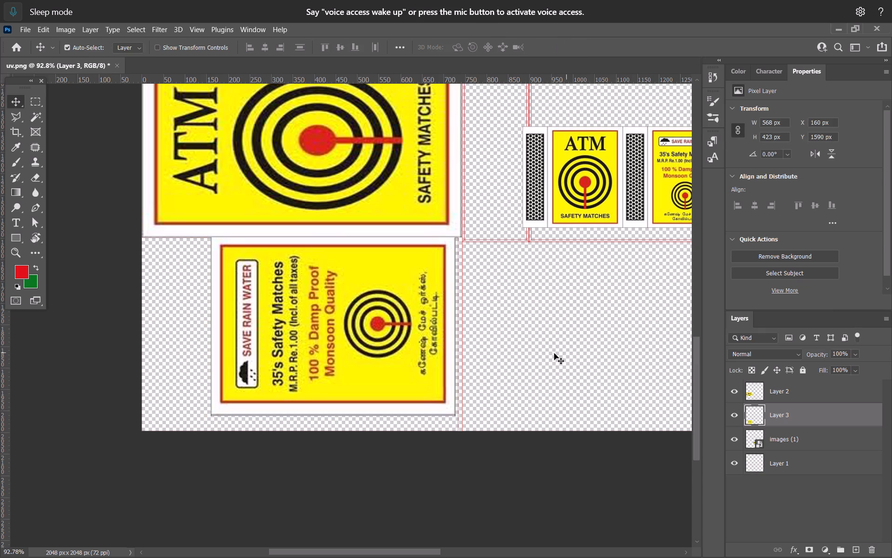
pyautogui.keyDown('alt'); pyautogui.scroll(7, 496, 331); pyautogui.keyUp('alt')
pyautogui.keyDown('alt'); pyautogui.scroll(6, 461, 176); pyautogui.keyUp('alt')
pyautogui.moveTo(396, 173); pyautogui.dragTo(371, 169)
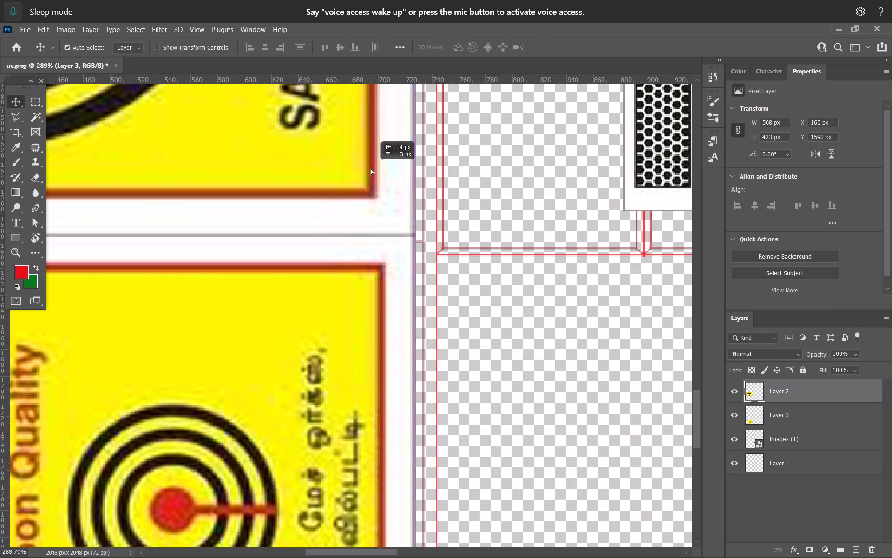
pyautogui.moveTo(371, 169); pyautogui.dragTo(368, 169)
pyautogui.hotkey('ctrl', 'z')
# Narrow the ATM front panel on Layer 2 to about 734 px wide so its inner edge fits the UV shell.
pyautogui.keyDown('alt'); pyautogui.scroll(-2, 368, 169); pyautogui.keyUp('alt')
pyautogui.press('space')
pyautogui.press('space')
pyautogui.press('space')
pyautogui.press('space')
pyautogui.press('space')
pyautogui.press('space')
pyautogui.press('space')
pyautogui.press('space')
pyautogui.press('space')
pyautogui.press('space')
pyautogui.press('space')
pyautogui.press('space')
pyautogui.press('space')
pyautogui.moveTo(401, 163); pyautogui.dragTo(419, 256)
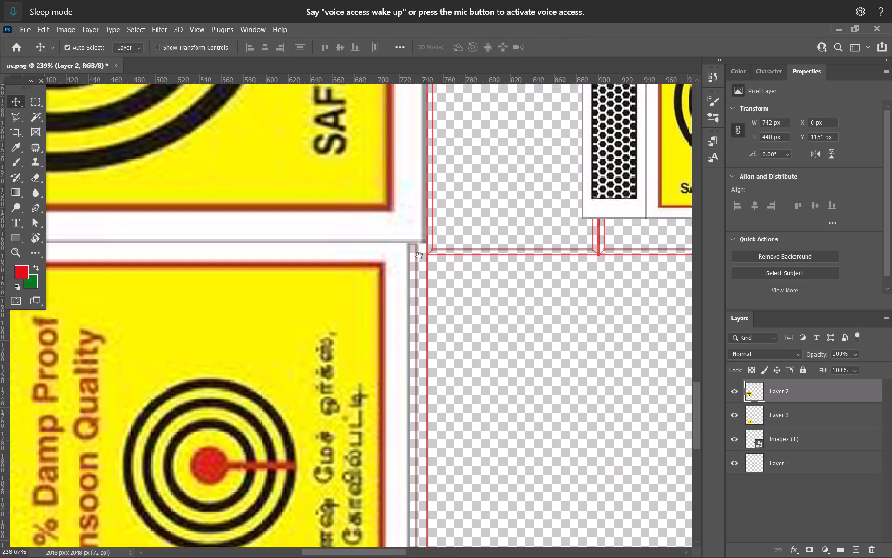
pyautogui.moveTo(419, 256); pyautogui.dragTo(465, 402)
pyautogui.keyDown('alt'); pyautogui.scroll(-7, 457, 326); pyautogui.keyUp('alt')
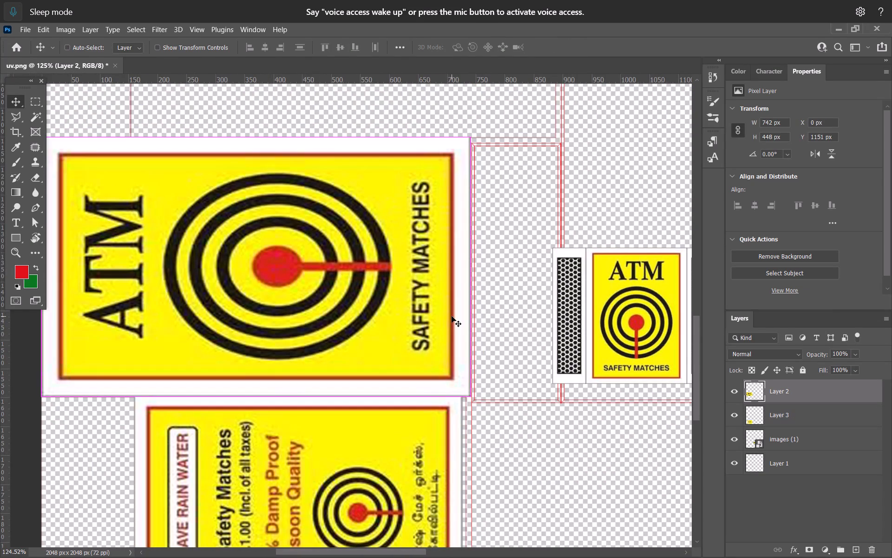
pyautogui.hotkey('ctrl', 't')
pyautogui.keyDown('alt'); pyautogui.scroll(10, 477, 279); pyautogui.keyUp('alt')
pyautogui.click(466, 253)
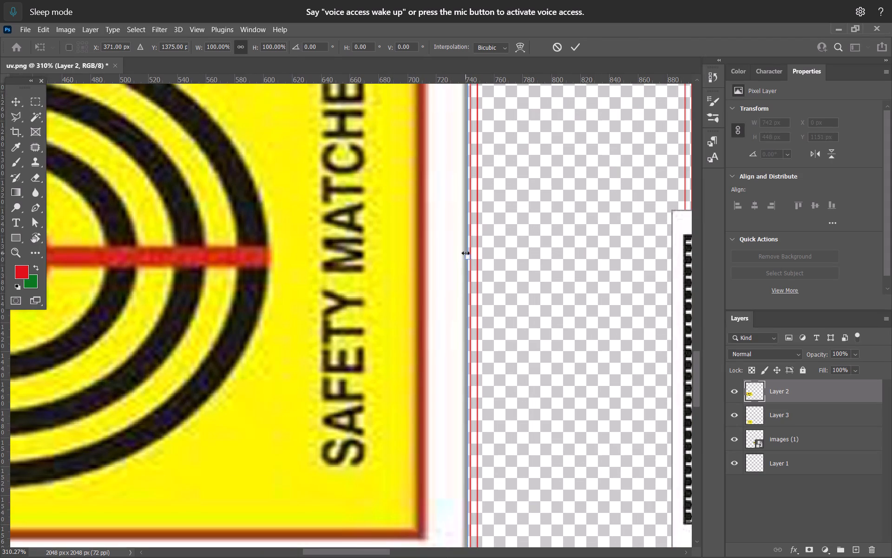
pyautogui.keyDown('shift'); pyautogui.moveTo(466, 255); pyautogui.dragTo(456, 273); pyautogui.keyUp('shift')
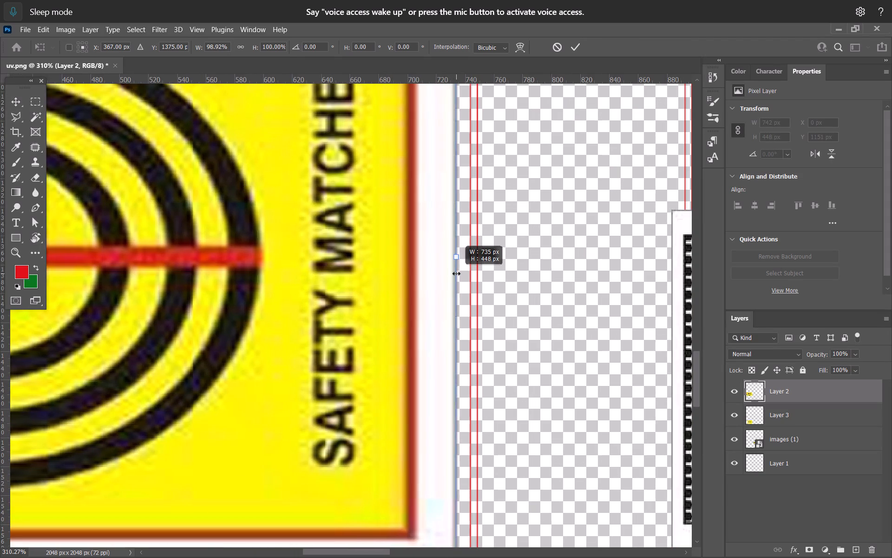
pyautogui.keyDown('shift'); pyautogui.moveTo(456, 273); pyautogui.dragTo(455, 274); pyautogui.keyUp('shift')
pyautogui.keyDown('alt'); pyautogui.scroll(-10, 455, 274); pyautogui.keyUp('alt')
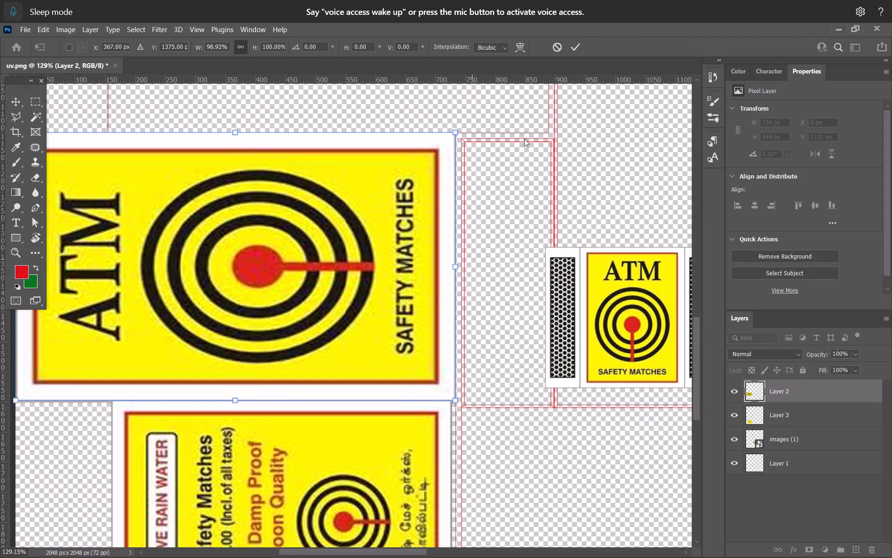
pyautogui.click(573, 52)
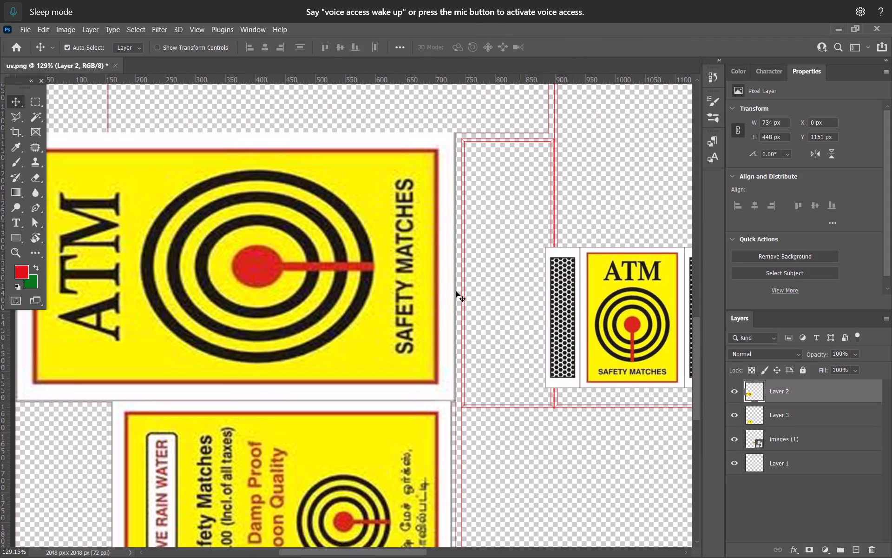
# Stretch the back panel on Layer 3 horizontally to the canvas's left edge, making it about 728 px wide.
pyautogui.press('space')
pyautogui.press('space')
pyautogui.press('space')
pyautogui.press('space')
pyautogui.press('space')
pyautogui.press('space')
pyautogui.press('space')
pyautogui.press('space')
pyautogui.press('space')
pyautogui.press('space')
pyautogui.press('space')
pyautogui.moveTo(262, 315); pyautogui.dragTo(337, 279)
pyautogui.keyDown('alt'); pyautogui.scroll(-3, 260, 332); pyautogui.keyUp('alt')
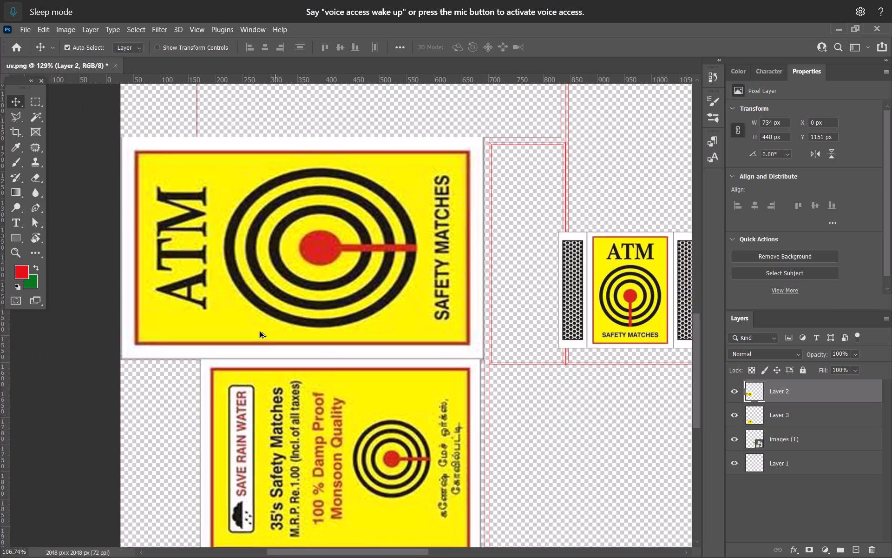
pyautogui.press('space')
pyautogui.press('space')
pyautogui.press('space')
pyautogui.press('space')
pyautogui.press('space')
pyautogui.press('space')
pyautogui.moveTo(275, 368); pyautogui.dragTo(336, 208)
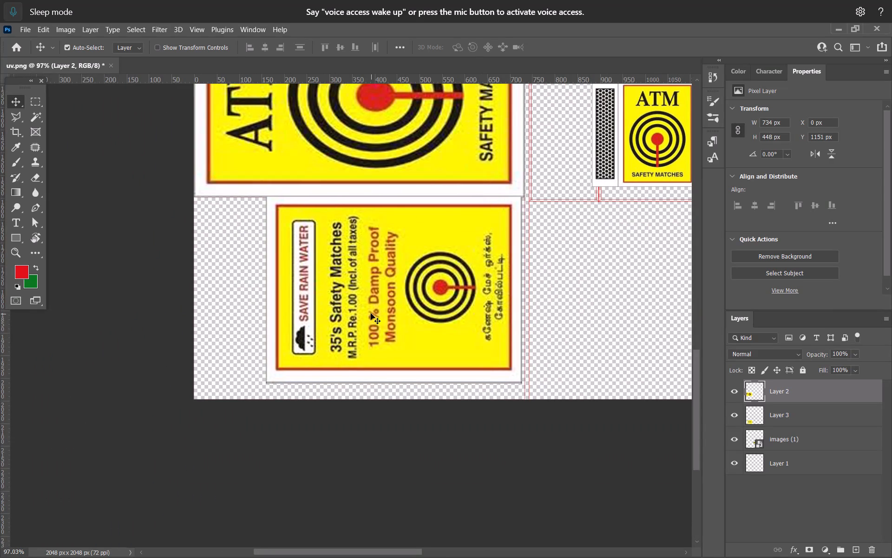
pyautogui.click(371, 313)
pyautogui.hotkey('ctrl', 't')
pyautogui.keyDown('alt'); pyautogui.scroll(3, 259, 285); pyautogui.keyUp('alt')
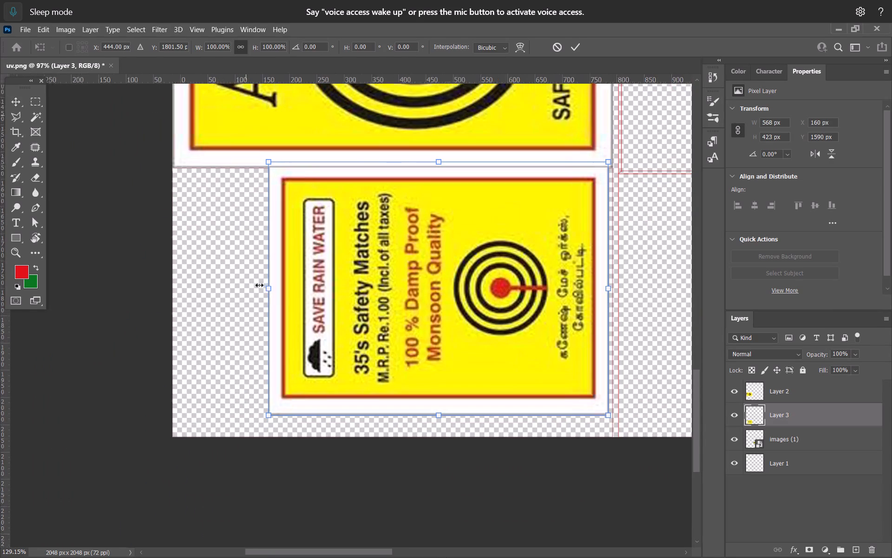
pyautogui.press('space')
pyautogui.press('space')
pyautogui.press('space')
pyautogui.press('space')
pyautogui.press('space')
pyautogui.press('space')
pyautogui.moveTo(277, 291); pyautogui.dragTo(334, 223)
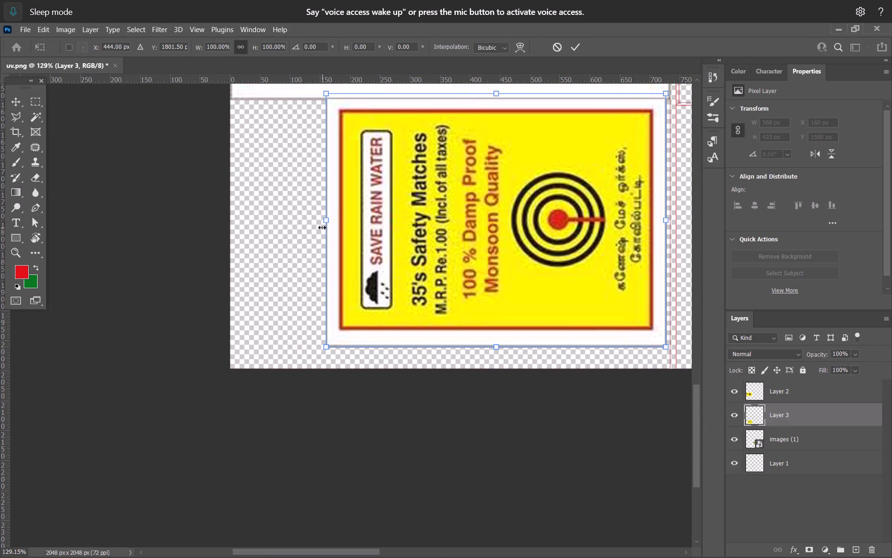
pyautogui.keyDown('shift'); pyautogui.moveTo(327, 219); pyautogui.dragTo(230, 204); pyautogui.keyUp('shift')
# Move the back panel down to about Y 1599 px and stretch it to the canvas bottom, about 449 px high.
pyautogui.press('space')
pyautogui.press('space')
pyautogui.press('space')
pyautogui.press('space')
pyautogui.press('space')
pyautogui.press('space')
pyautogui.press('space')
pyautogui.press('space')
pyautogui.press('space')
pyautogui.press('space')
pyautogui.press('space')
pyautogui.press('space')
pyautogui.press('space')
pyautogui.press('space')
pyautogui.moveTo(449, 255); pyautogui.dragTo(334, 296)
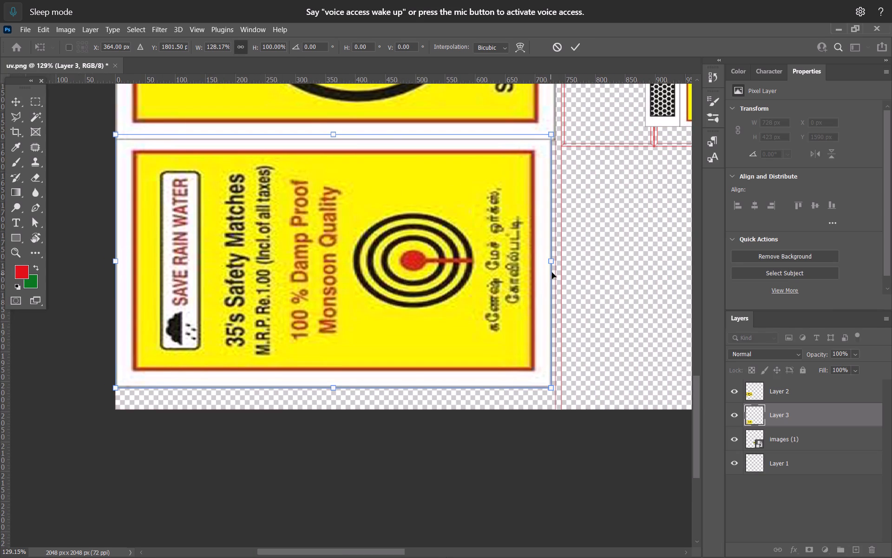
pyautogui.moveTo(345, 319); pyautogui.dragTo(343, 324)
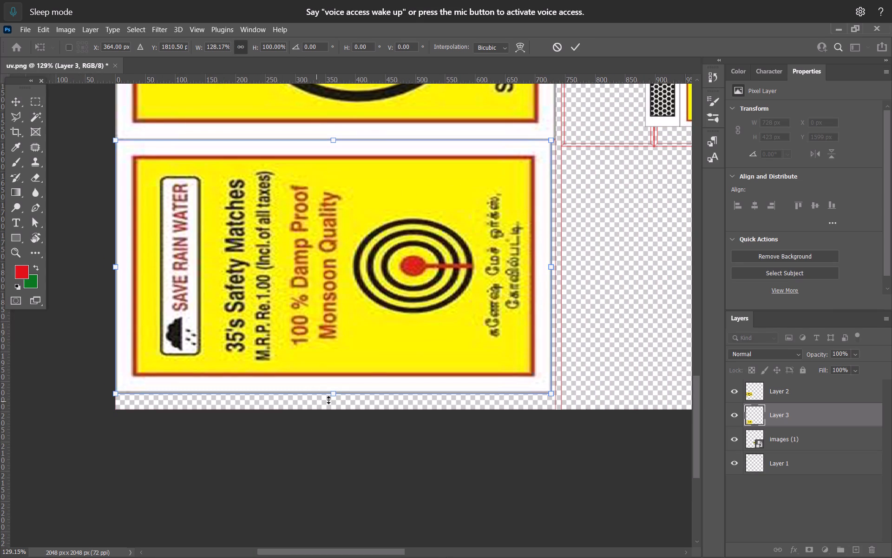
pyautogui.keyDown('shift'); pyautogui.moveTo(328, 394); pyautogui.dragTo(327, 411); pyautogui.keyUp('shift')
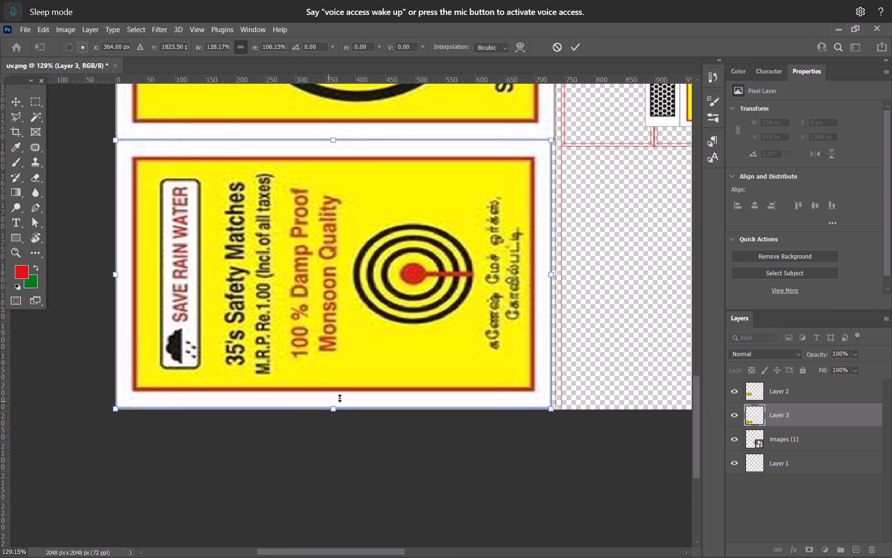
pyautogui.click(571, 46)
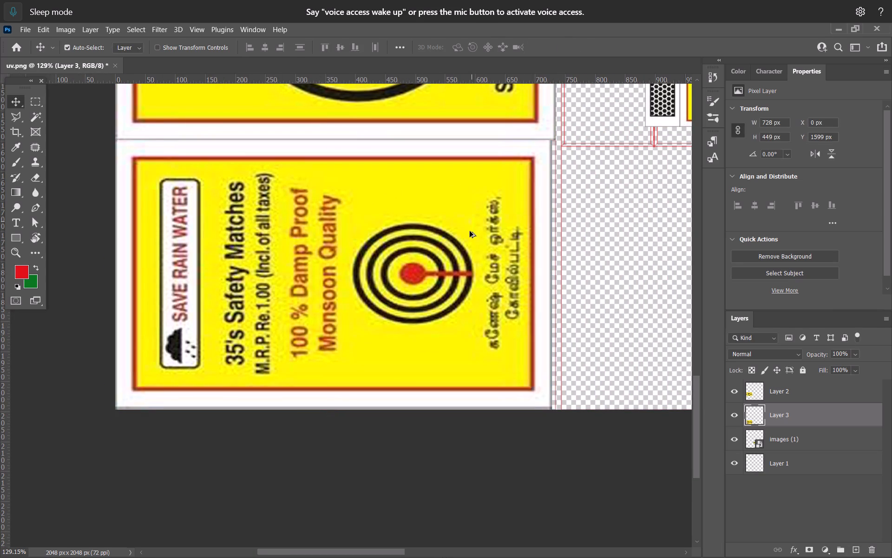
# Widen the back panel to about 734 px so its right edge lines up with the front panel above.
pyautogui.keyDown('alt'); pyautogui.scroll(-2, 470, 232); pyautogui.keyUp('alt')
pyautogui.keyDown('alt'); pyautogui.scroll(7, 495, 213); pyautogui.keyUp('alt')
pyautogui.press('space')
pyautogui.press('space')
pyautogui.press('space')
pyautogui.press('space')
pyautogui.press('space')
pyautogui.press('space')
pyautogui.press('space')
pyautogui.moveTo(557, 187); pyautogui.dragTo(471, 213)
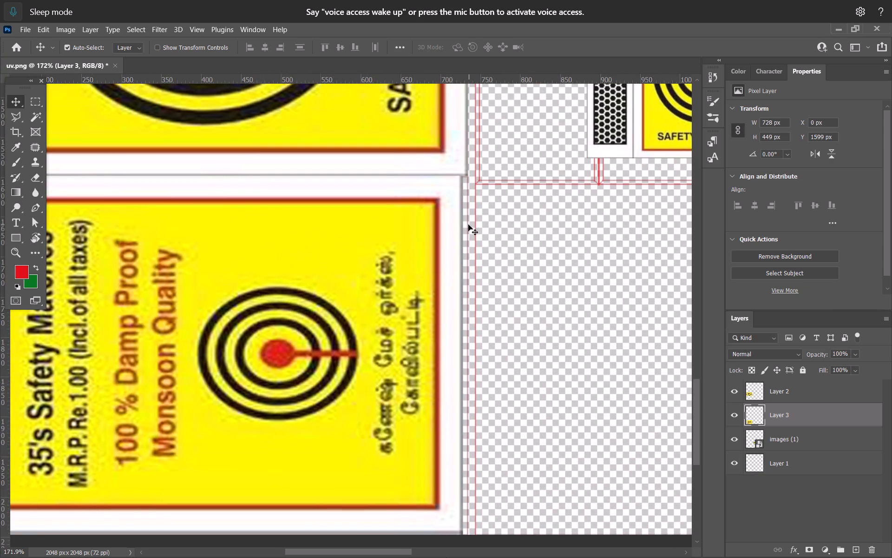
pyautogui.keyDown('alt'); pyautogui.scroll(3, 468, 225); pyautogui.keyUp('alt')
pyautogui.click(372, 262)
pyautogui.hotkey('ctrl', 't')
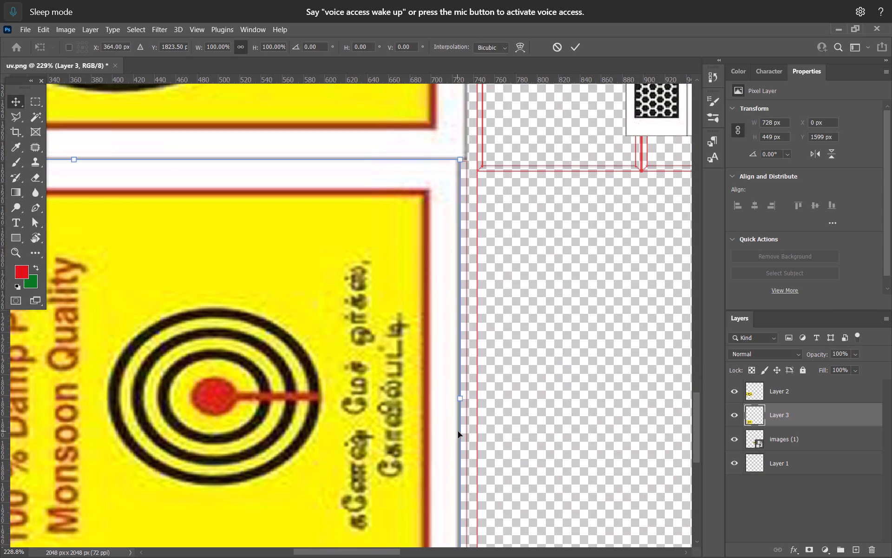
pyautogui.keyDown('shift'); pyautogui.moveTo(459, 395); pyautogui.dragTo(466, 408); pyautogui.keyUp('shift')
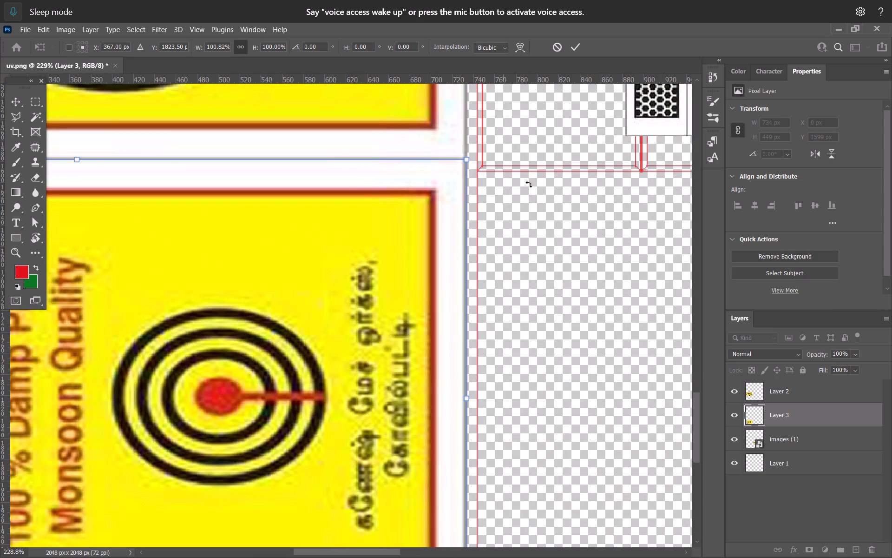
pyautogui.click(577, 50)
pyautogui.keyDown('alt'); pyautogui.scroll(-16, 383, 302); pyautogui.keyUp('alt')
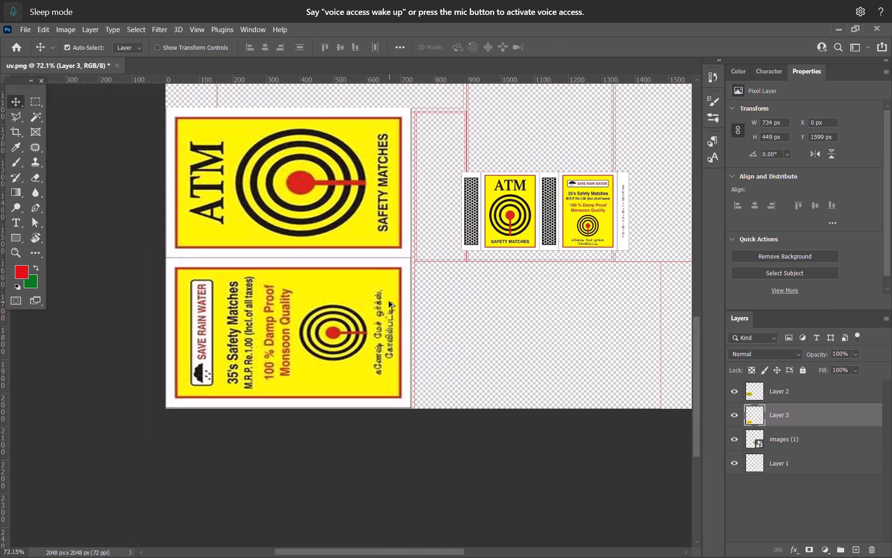
pyautogui.keyDown('alt'); pyautogui.scroll(-2, 389, 301); pyautogui.keyUp('alt')
# Switch to Maya and select the matchbox's long side face to identify its shell in the UV Editor.
pyautogui.hotkey('alt', 'Tab')
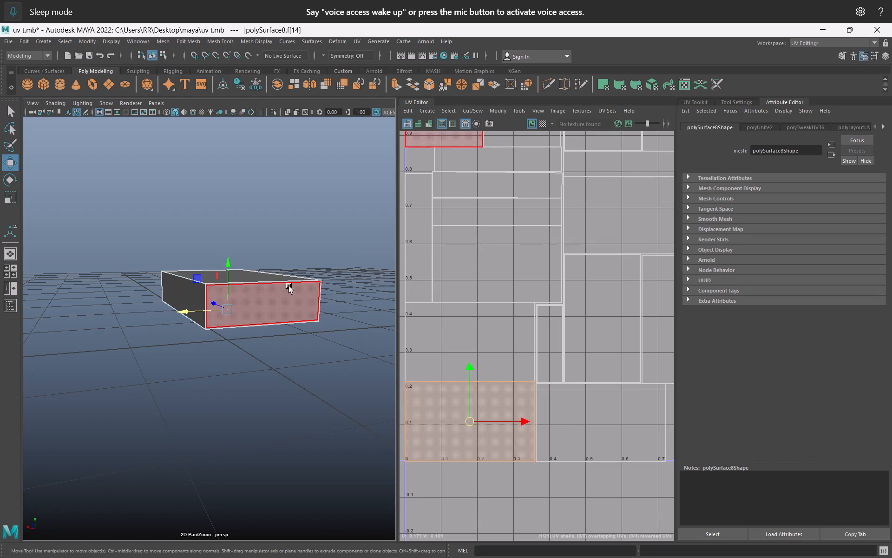
pyautogui.keyDown('alt'); pyautogui.moveTo(289, 288); pyautogui.dragTo(281, 320); pyautogui.keyUp('alt')
pyautogui.keyDown('alt'); pyautogui.scroll(3, 274, 321); pyautogui.keyUp('alt')
pyautogui.keyDown('alt'); pyautogui.moveTo(290, 337); pyautogui.dragTo(212, 314); pyautogui.keyUp('alt')
pyautogui.keyDown('alt'); pyautogui.scroll(-3, 208, 318); pyautogui.keyUp('alt')
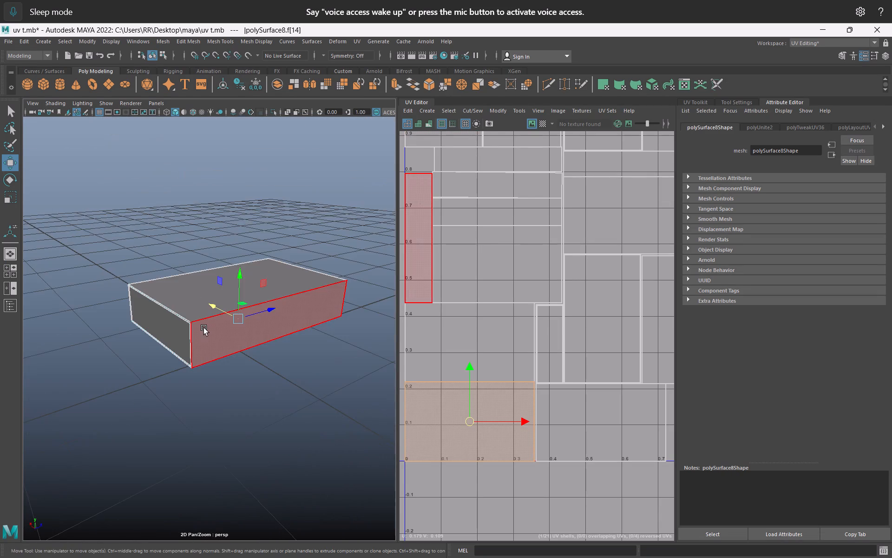
pyautogui.keyDown('alt'); pyautogui.moveTo(200, 332); pyautogui.dragTo(243, 334); pyautogui.keyUp('alt')
pyautogui.moveTo(241, 327); pyautogui.dragTo(292, 281, button='right')
pyautogui.click(295, 332)
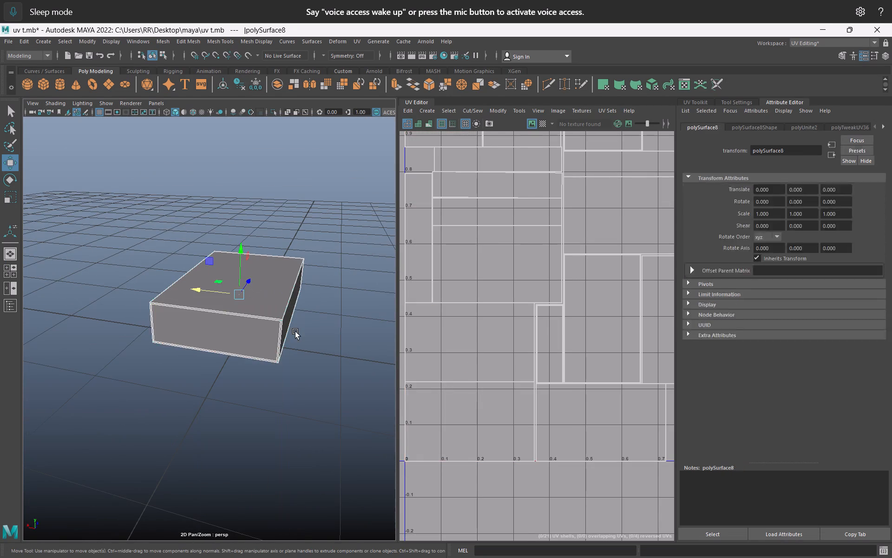
pyautogui.keyDown('alt'); pyautogui.scroll(2, 300, 354); pyautogui.keyUp('alt')
pyautogui.keyDown('alt'); pyautogui.moveTo(298, 351); pyautogui.dragTo(274, 339); pyautogui.keyUp('alt')
pyautogui.click(300, 283)
pyautogui.keyDown('alt'); pyautogui.moveTo(287, 301); pyautogui.dragTo(276, 305); pyautogui.keyUp('alt')
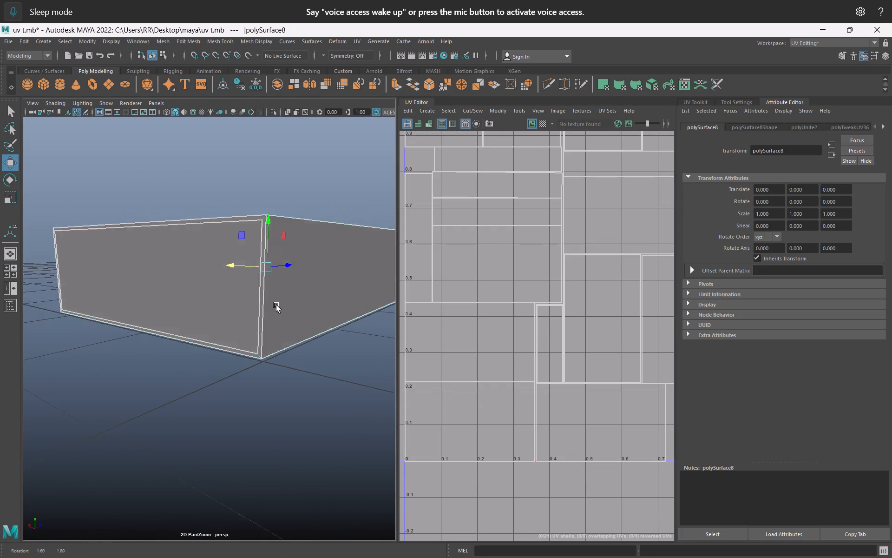
pyautogui.keyDown('alt'); pyautogui.moveTo(276, 305); pyautogui.dragTo(261, 326); pyautogui.keyUp('alt')
pyautogui.moveTo(265, 405); pyautogui.dragTo(268, 315, button='right')
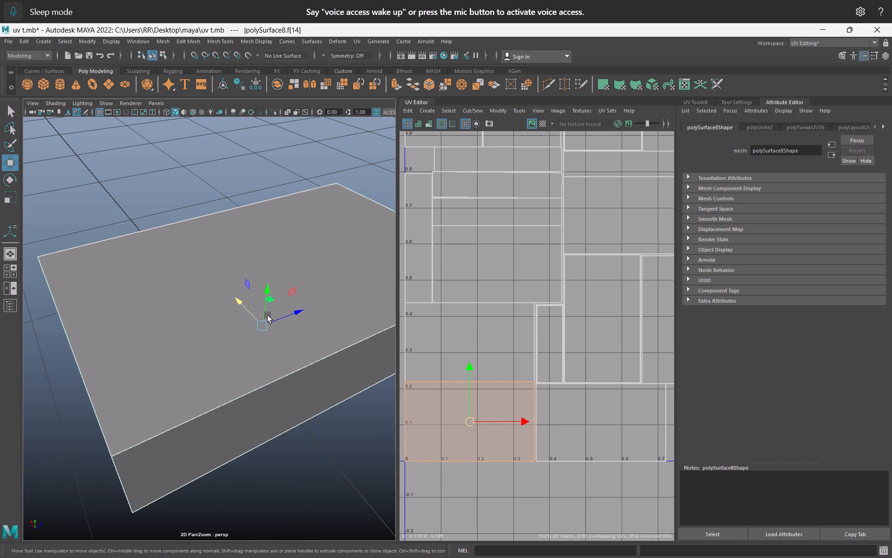
pyautogui.keyDown('alt'); pyautogui.moveTo(281, 342); pyautogui.dragTo(265, 309); pyautogui.keyUp('alt')
pyautogui.click(207, 248)
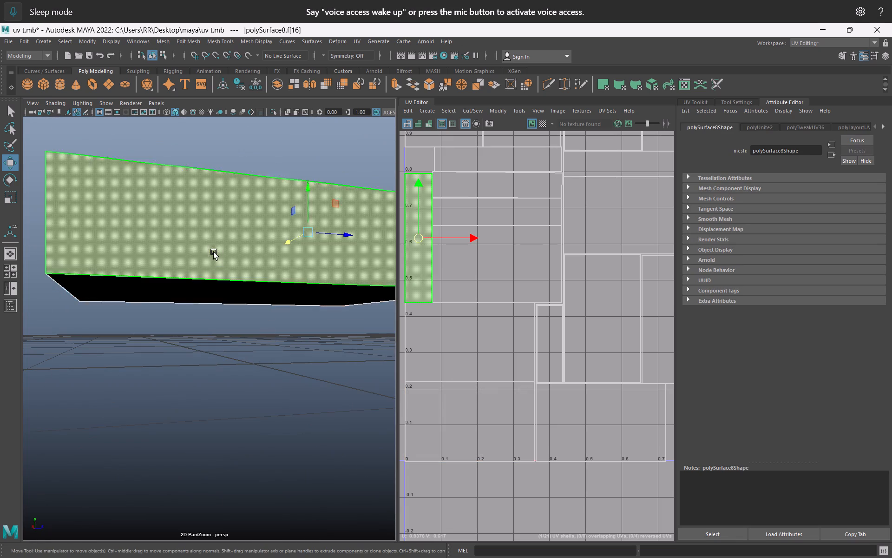
# Select the matchbox's opposite long side face in the 3D view to identify its shell in the UV Editor.
pyautogui.keyDown('alt'); pyautogui.scroll(-3, 218, 263); pyautogui.keyUp('alt')
pyautogui.keyDown('alt'); pyautogui.scroll(-3, 429, 322); pyautogui.keyUp('alt')
pyautogui.keyDown('alt'); pyautogui.moveTo(444, 317); pyautogui.dragTo(477, 343); pyautogui.keyUp('alt')
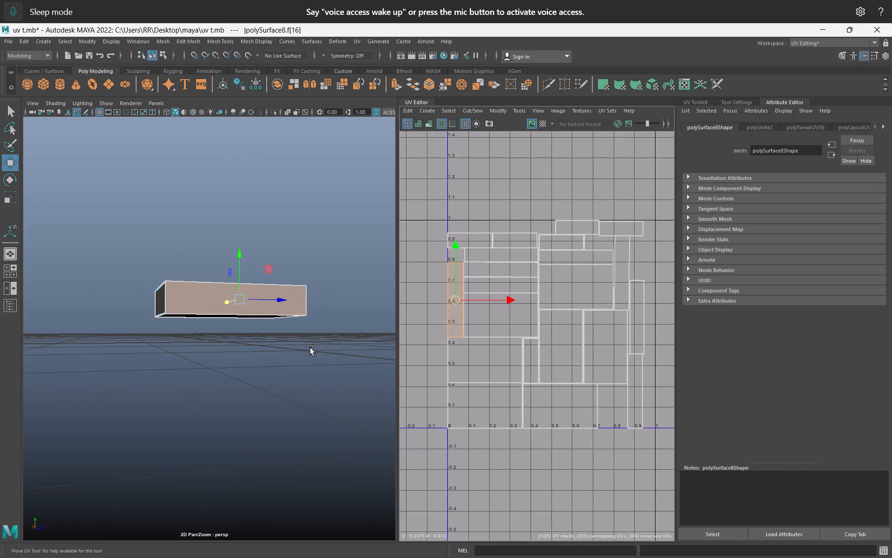
pyautogui.keyDown('alt'); pyautogui.moveTo(284, 327); pyautogui.dragTo(341, 340); pyautogui.keyUp('alt')
pyautogui.keyDown('alt'); pyautogui.moveTo(289, 348); pyautogui.dragTo(353, 346); pyautogui.keyUp('alt')
pyautogui.click(205, 312)
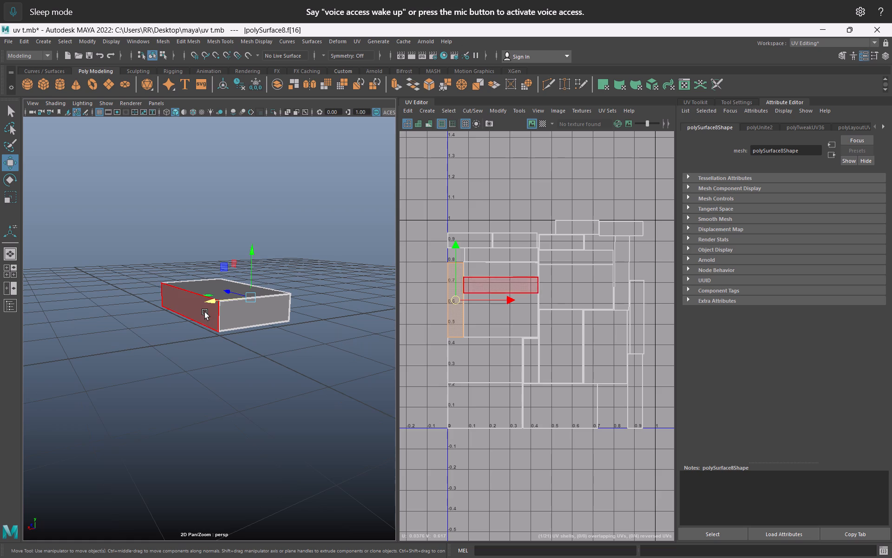
# Switch to Photoshop and examine the UV outlines above the front panel to locate the long side shells.
pyautogui.hotkey('alt', 'Tab')
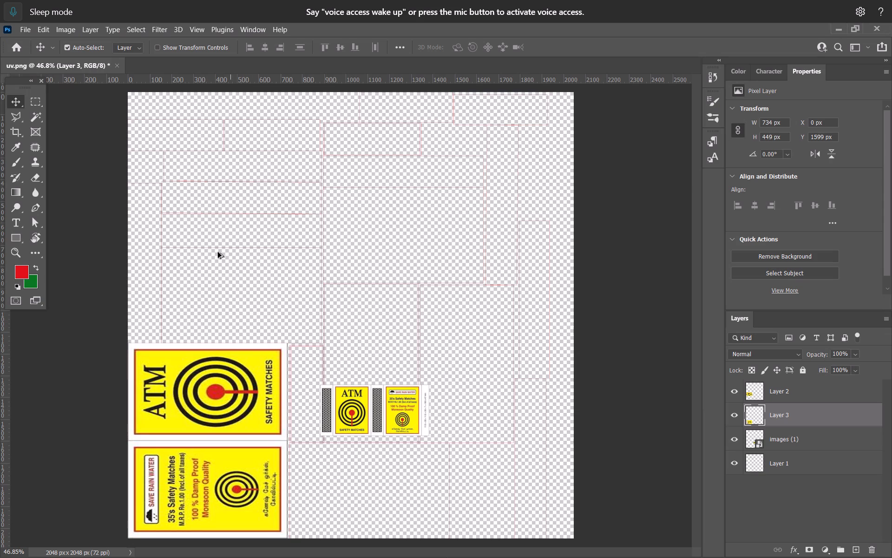
pyautogui.keyDown('alt'); pyautogui.moveTo(164, 253); pyautogui.dragTo(245, 260, button='middle'); pyautogui.keyUp('alt')
pyautogui.keyDown('alt'); pyautogui.scroll(3, 212, 268); pyautogui.keyUp('alt')
pyautogui.press('space')
pyautogui.press('space')
pyautogui.press('space')
pyautogui.press('space')
pyautogui.press('space')
pyautogui.press('space')
pyautogui.press('space')
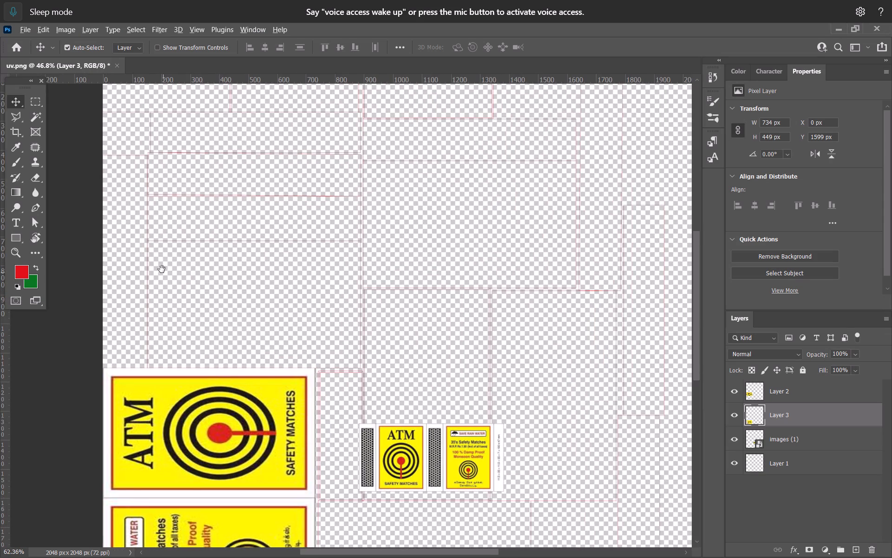
pyautogui.moveTo(164, 268); pyautogui.dragTo(279, 282)
pyautogui.keyDown('alt'); pyautogui.scroll(1, 223, 299); pyautogui.keyUp('alt')
# Switch to Maya and check which UV shell belongs to each of the matchbox's two long side faces.
pyautogui.hotkey('alt', 'Tab')
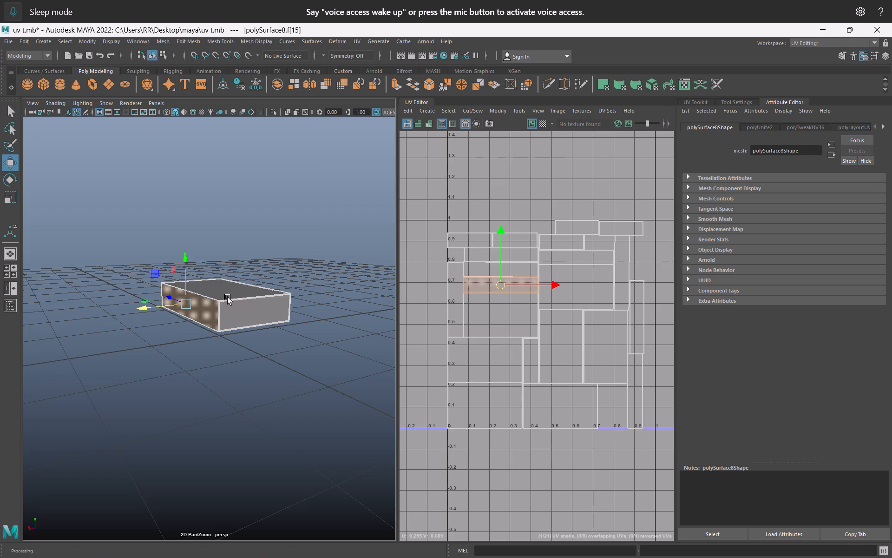
pyautogui.keyDown('alt'); pyautogui.moveTo(306, 299); pyautogui.dragTo(242, 305); pyautogui.keyUp('alt')
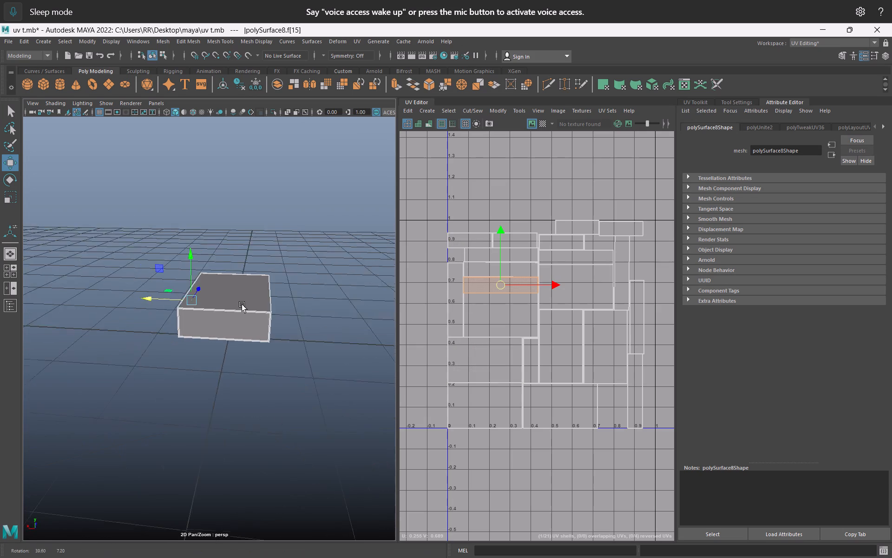
pyautogui.keyDown('alt'); pyautogui.moveTo(242, 305); pyautogui.dragTo(225, 304); pyautogui.keyUp('alt')
pyautogui.click(234, 320)
pyautogui.keyDown('alt'); pyautogui.moveTo(186, 342); pyautogui.dragTo(288, 339); pyautogui.keyUp('alt')
pyautogui.click(217, 323)
pyautogui.keyDown('alt'); pyautogui.moveTo(312, 325); pyautogui.dragTo(230, 326); pyautogui.keyUp('alt')
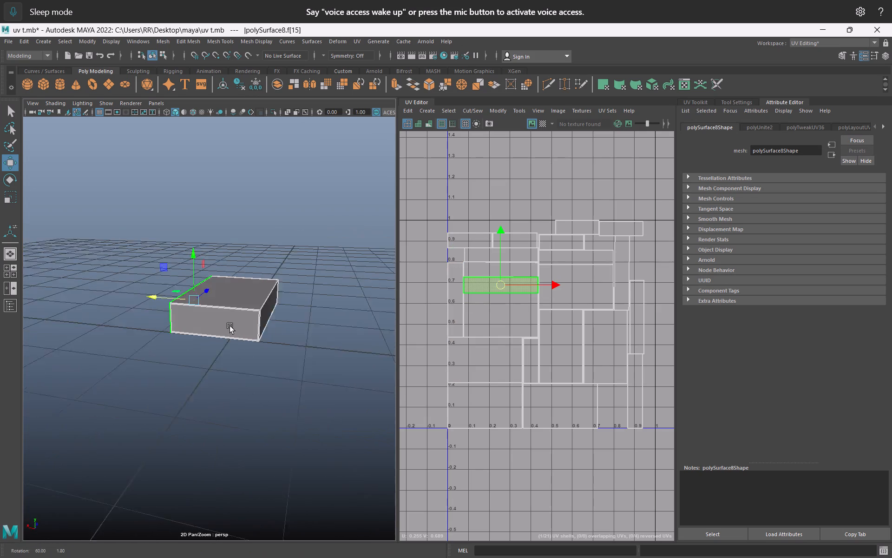
pyautogui.keyDown('alt'); pyautogui.moveTo(230, 326); pyautogui.dragTo(228, 326); pyautogui.keyUp('alt')
pyautogui.click(251, 323)
# Switch to Photoshop and move the ATM source artwork to about X 206 px, Y 724 px, above the front panel.
pyautogui.hotkey('alt', 'Tab')
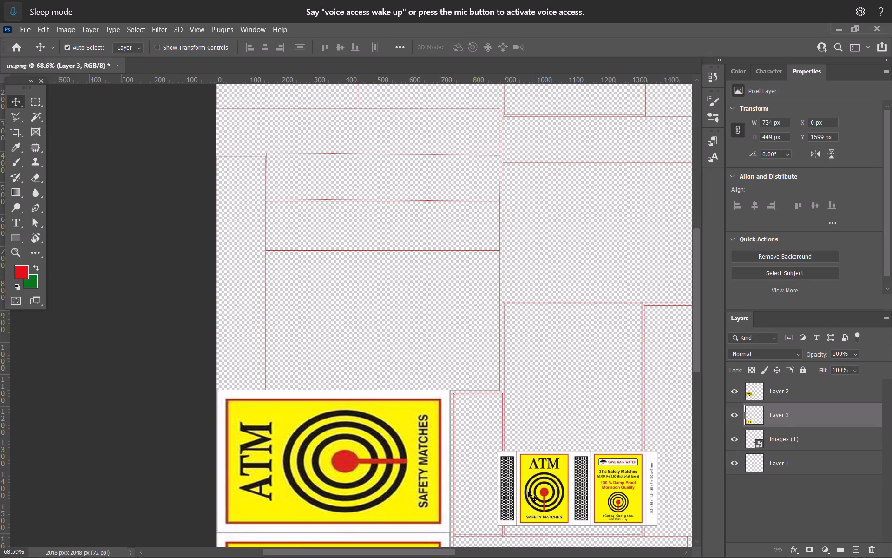
pyautogui.moveTo(530, 490); pyautogui.dragTo(314, 293)
# Select the striker strip beside the front panel's ATM design in the source artwork and copy it to a new layer.
pyautogui.keyDown('alt'); pyautogui.scroll(4, 314, 293); pyautogui.keyUp('alt')
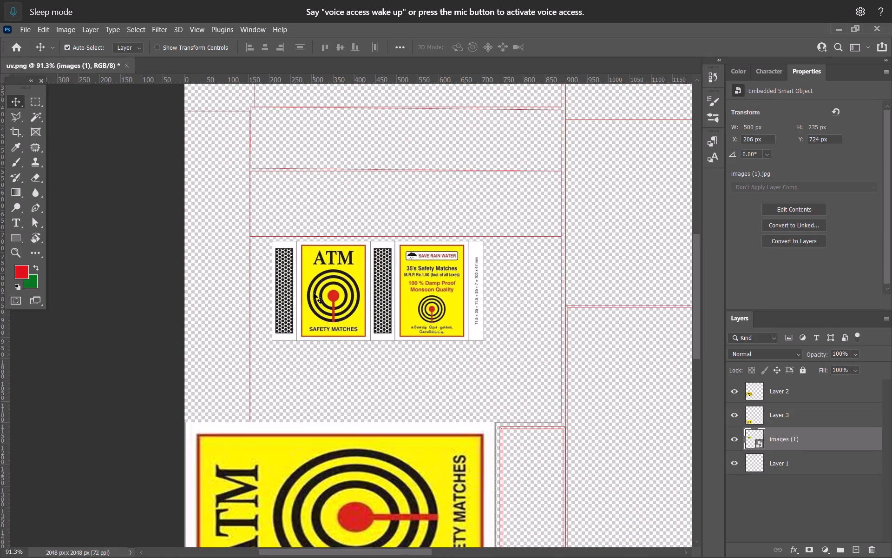
pyautogui.keyDown('alt'); pyautogui.scroll(7, 314, 293); pyautogui.keyUp('alt')
pyautogui.click(28, 106)
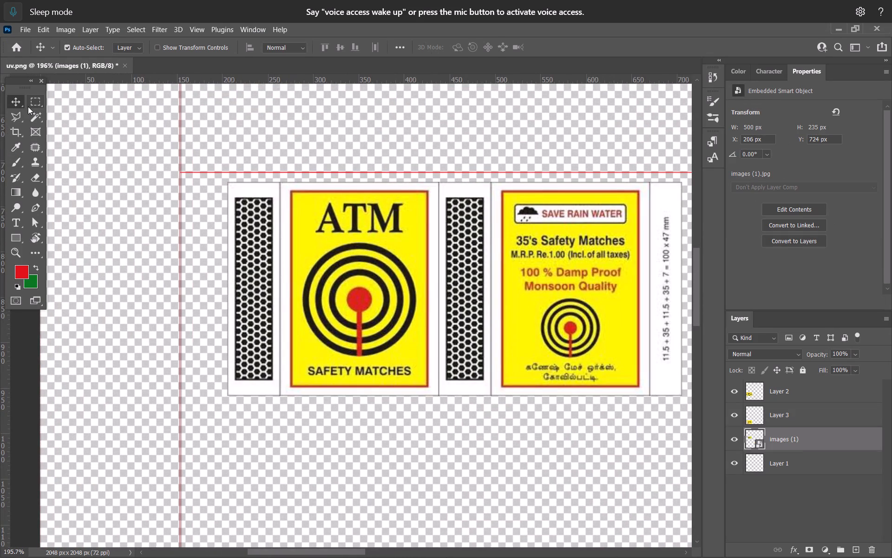
pyautogui.keyDown('alt'); pyautogui.scroll(4, 277, 206); pyautogui.keyUp('alt')
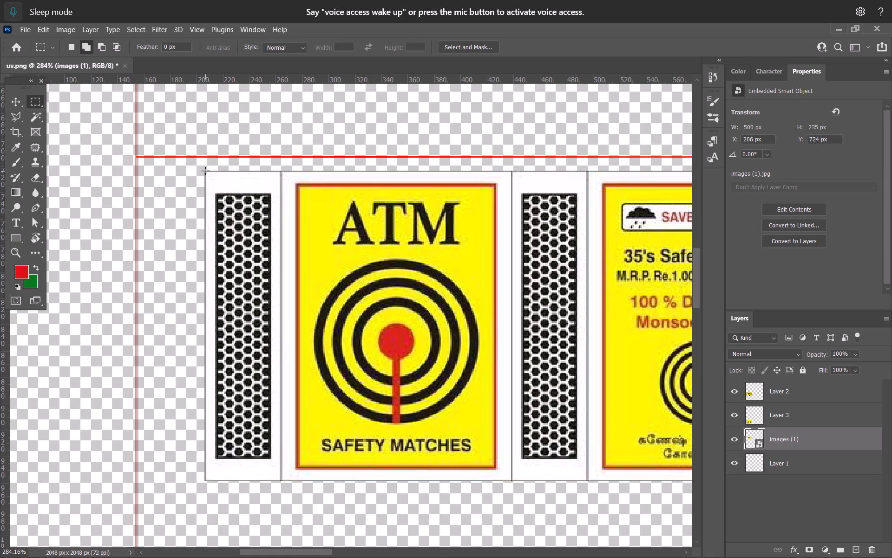
pyautogui.moveTo(205, 171); pyautogui.dragTo(283, 468)
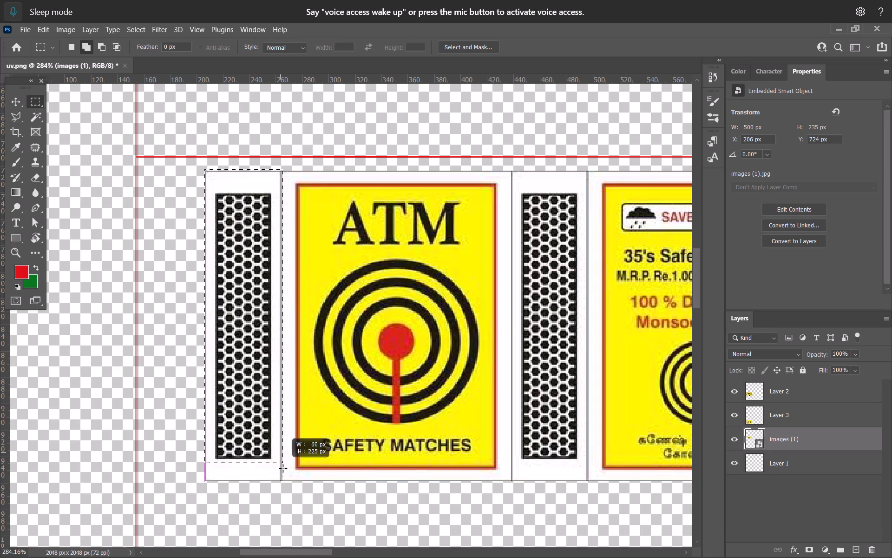
pyautogui.moveTo(283, 468); pyautogui.dragTo(280, 484)
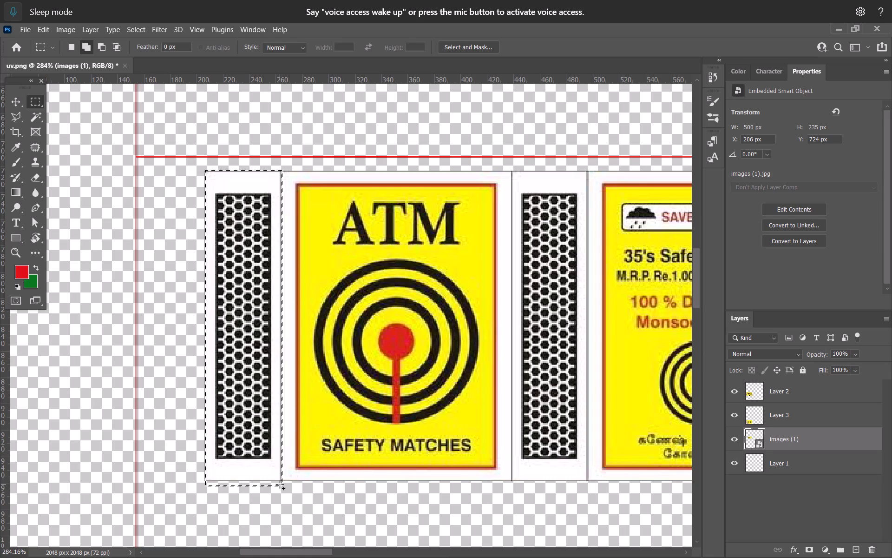
pyautogui.moveTo(153, 167); pyautogui.dragTo(215, 466)
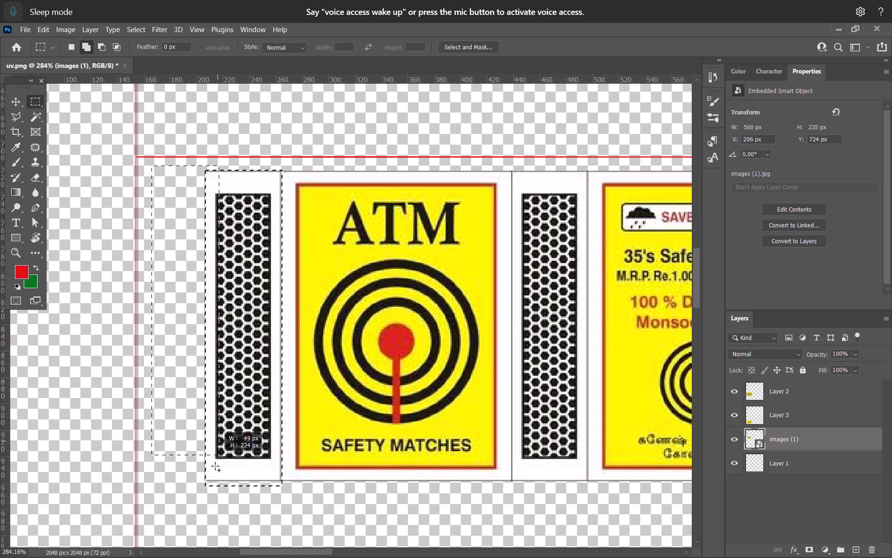
pyautogui.moveTo(215, 466); pyautogui.dragTo(215, 494)
pyautogui.click(10, 100)
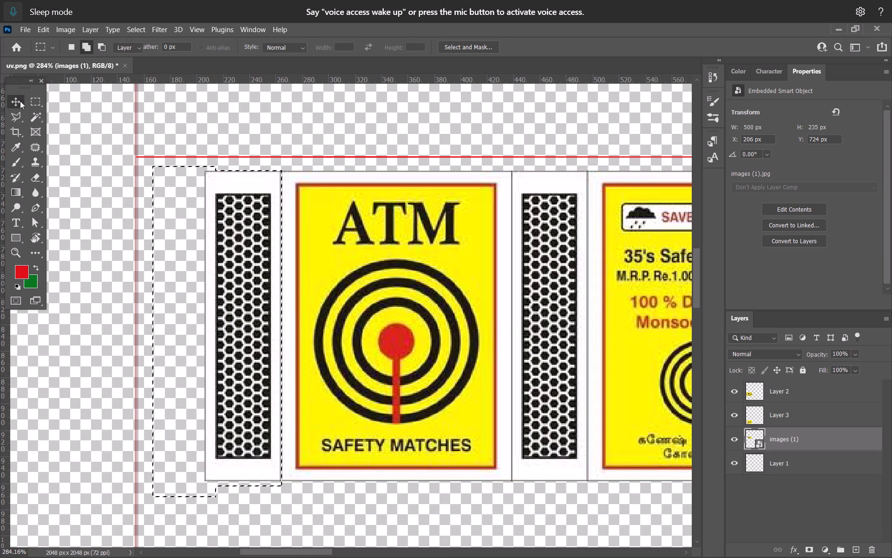
pyautogui.keyDown('alt'); pyautogui.scroll(-5, 565, 257); pyautogui.keyUp('alt')
pyautogui.hotkey('ctrl', 'j')
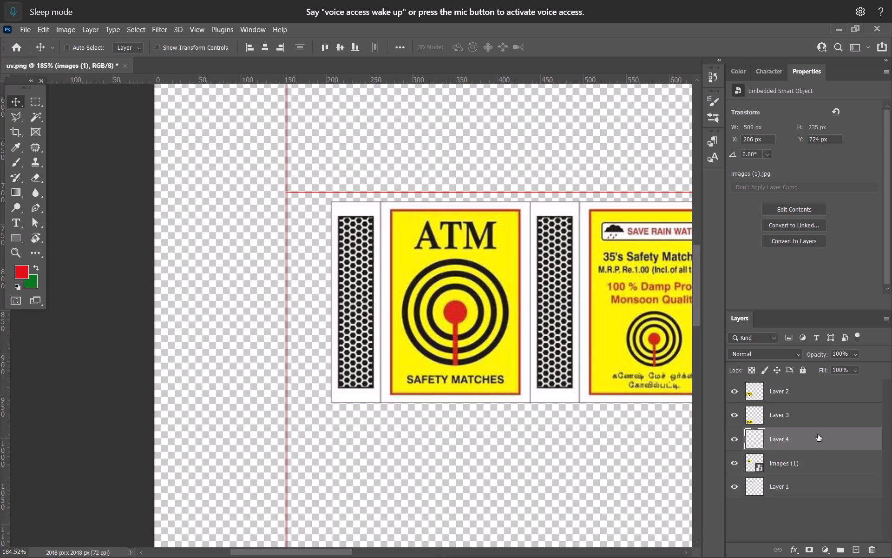
# Move the copied striker strip to the canvas's left edge, at about X 0 px, Y 677 px.
pyautogui.keyDown('alt'); pyautogui.scroll(-4, 405, 292); pyautogui.keyUp('alt')
pyautogui.press('space')
pyautogui.press('space')
pyautogui.press('space')
pyautogui.press('space')
pyautogui.press('space')
pyautogui.moveTo(365, 307); pyautogui.dragTo(486, 299)
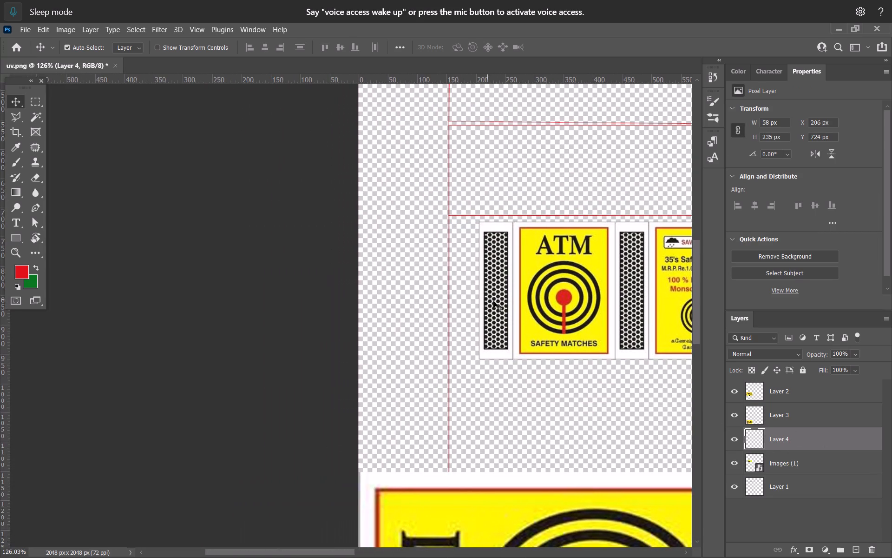
pyautogui.moveTo(495, 302); pyautogui.dragTo(373, 274)
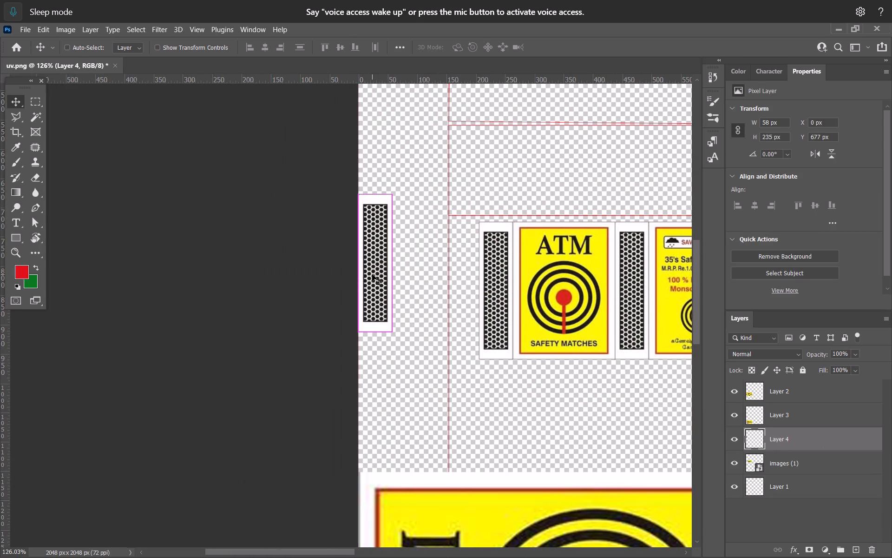
# Scale the striker strip proportionally to about 154 px wide and 623 px high to fill the side shell's width.
pyautogui.hotkey('ctrl', 't')
pyautogui.moveTo(391, 260); pyautogui.dragTo(420, 276)
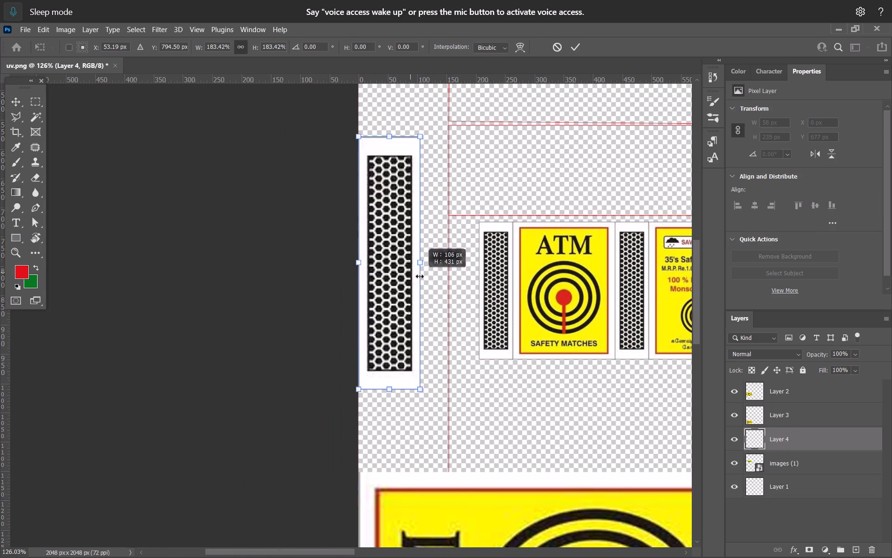
pyautogui.moveTo(420, 276); pyautogui.dragTo(447, 299)
# Stretch the striker strip's top edge up to about Y 418 px, making it about 688 px high.
pyautogui.press('space')
pyautogui.press('space')
pyautogui.press('space')
pyautogui.press('space')
pyautogui.press('space')
pyautogui.press('space')
pyautogui.press('space')
pyautogui.press('space')
pyautogui.press('space')
pyautogui.press('space')
pyautogui.press('space')
pyautogui.press('space')
pyautogui.press('space')
pyautogui.press('space')
pyautogui.press('space')
pyautogui.press('space')
pyautogui.moveTo(390, 225); pyautogui.dragTo(387, 380)
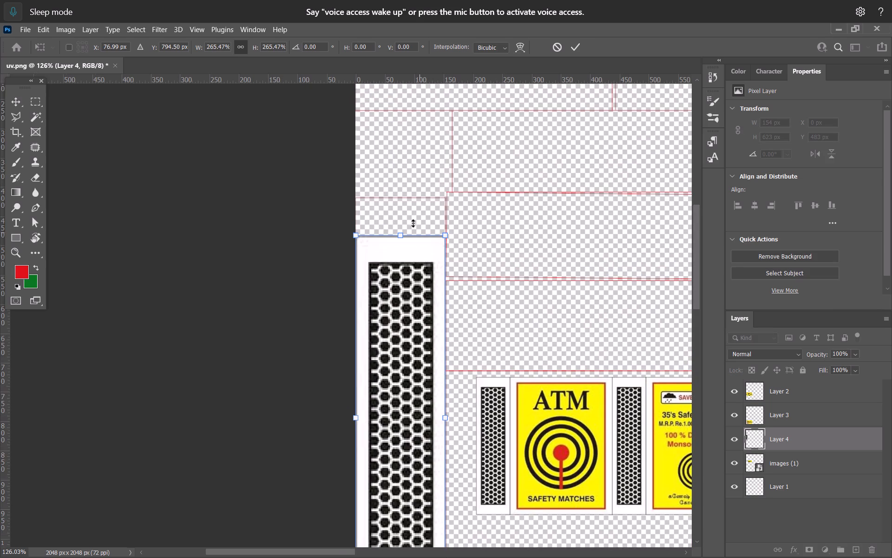
pyautogui.keyDown('alt'); pyautogui.scroll(3, 400, 215); pyautogui.keyUp('alt')
pyautogui.click(399, 239)
pyautogui.keyDown('shift'); pyautogui.moveTo(399, 242); pyautogui.dragTo(392, 187); pyautogui.keyUp('shift')
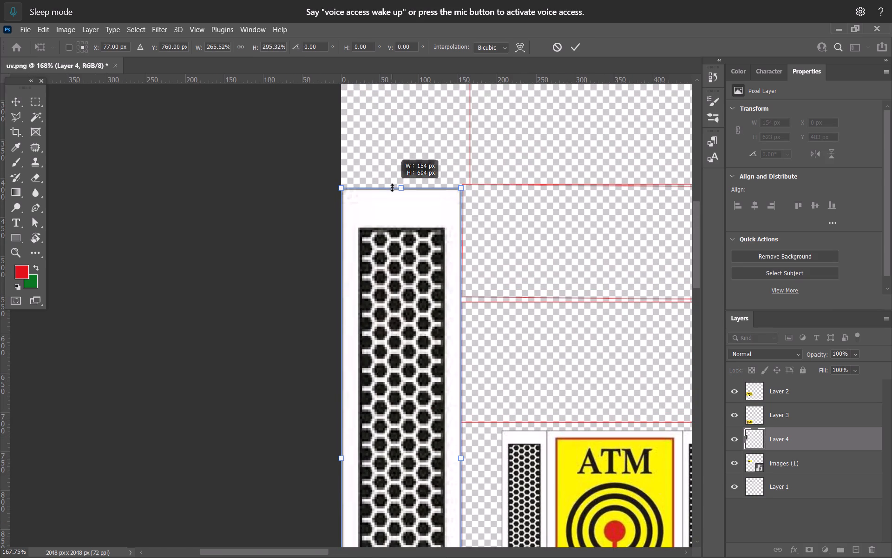
pyautogui.keyDown('shift'); pyautogui.moveTo(392, 187); pyautogui.dragTo(394, 192); pyautogui.keyUp('shift')
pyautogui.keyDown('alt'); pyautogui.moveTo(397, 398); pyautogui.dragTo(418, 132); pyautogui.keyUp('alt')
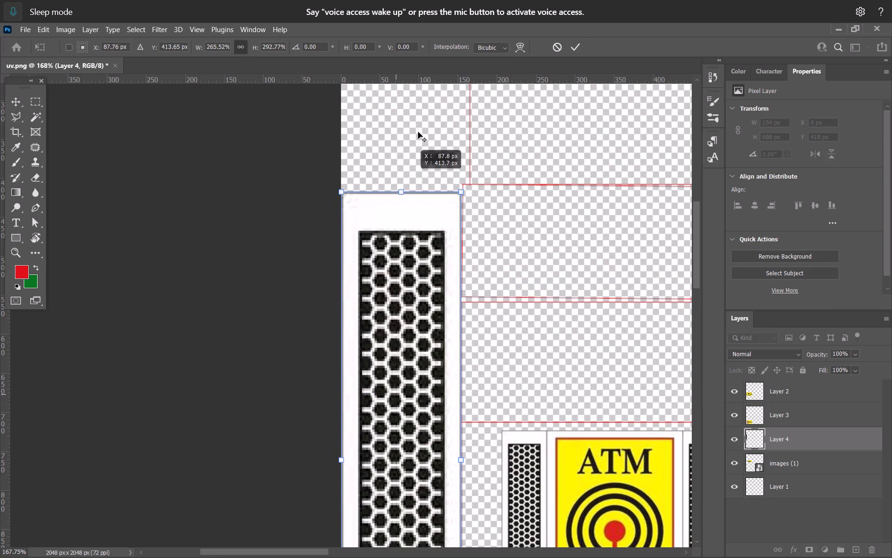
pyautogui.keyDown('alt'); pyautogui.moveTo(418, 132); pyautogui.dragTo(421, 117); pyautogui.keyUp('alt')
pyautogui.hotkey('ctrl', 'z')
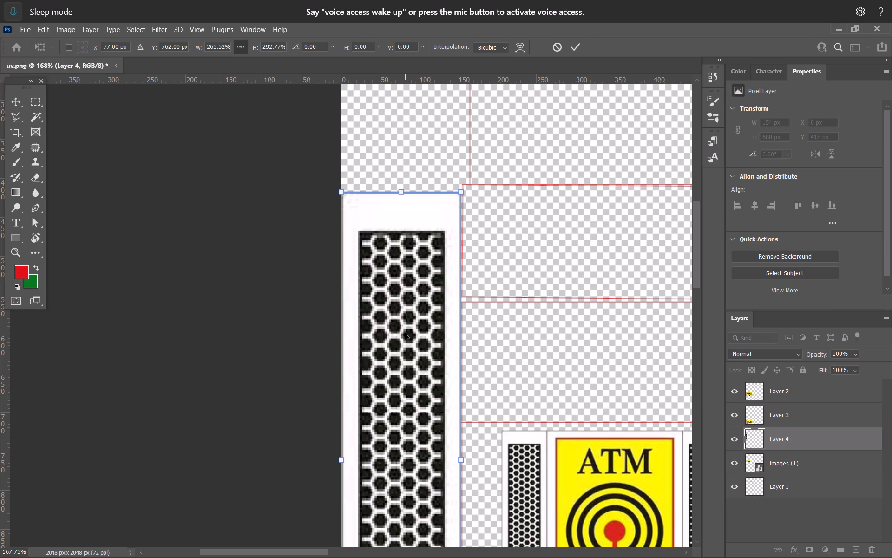
# Stretch the striker strip's bottom edge down to the front panel, about 733 px high, and apply the transform.
pyautogui.press('space')
pyautogui.press('space')
pyautogui.press('space')
pyautogui.press('space')
pyautogui.press('space')
pyautogui.press('space')
pyautogui.press('space')
pyautogui.press('space')
pyautogui.press('space')
pyautogui.press('space')
pyautogui.press('space')
pyautogui.press('space')
pyautogui.press('space')
pyautogui.press('space')
pyautogui.press('space')
pyautogui.press('space')
pyautogui.press('space')
pyautogui.press('space')
pyautogui.moveTo(417, 407); pyautogui.dragTo(428, 123)
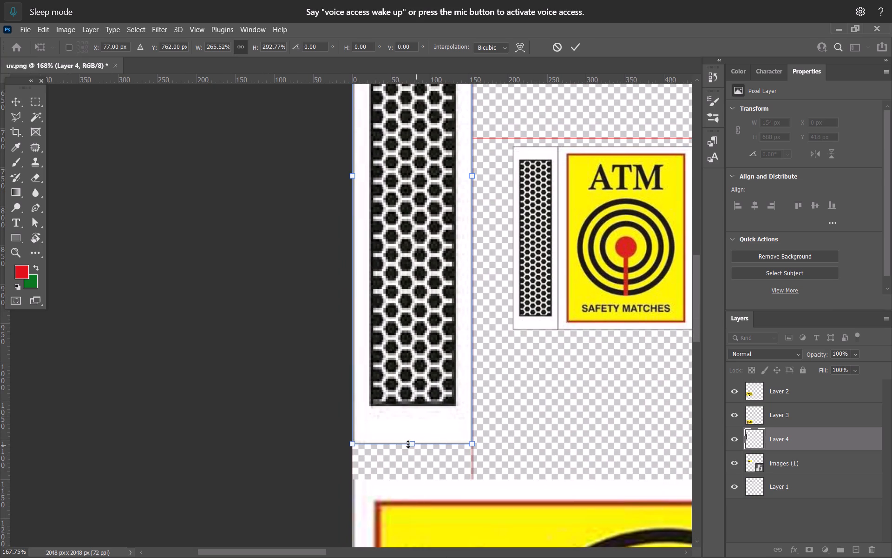
pyautogui.keyDown('shift'); pyautogui.moveTo(408, 444); pyautogui.dragTo(405, 479); pyautogui.keyUp('shift')
pyautogui.keyDown('alt'); pyautogui.scroll(-8, 405, 479); pyautogui.keyUp('alt')
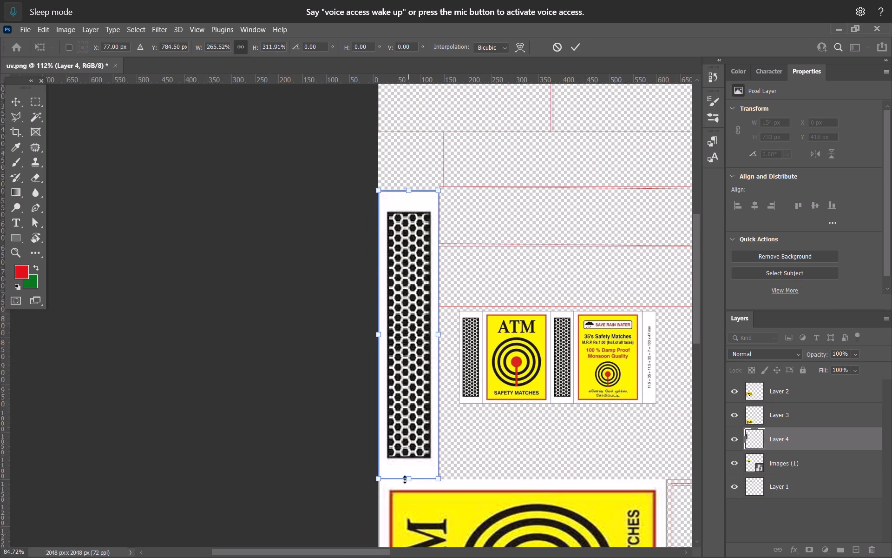
pyautogui.click(571, 44)
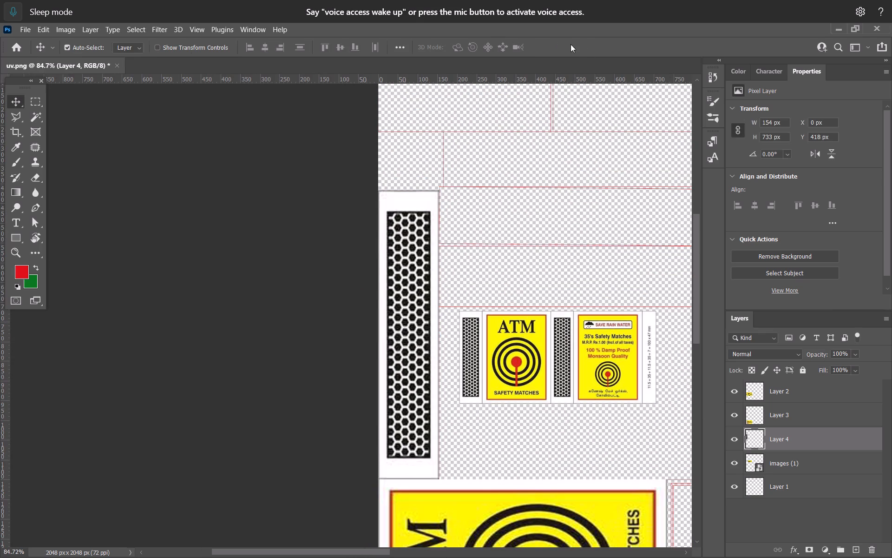
# Switch to Maya and select the matchbox's other long side face to identify its UV shell.
pyautogui.keyDown('alt'); pyautogui.scroll(-5, 326, 358); pyautogui.keyUp('alt')
pyautogui.hotkey('alt', 'Tab')
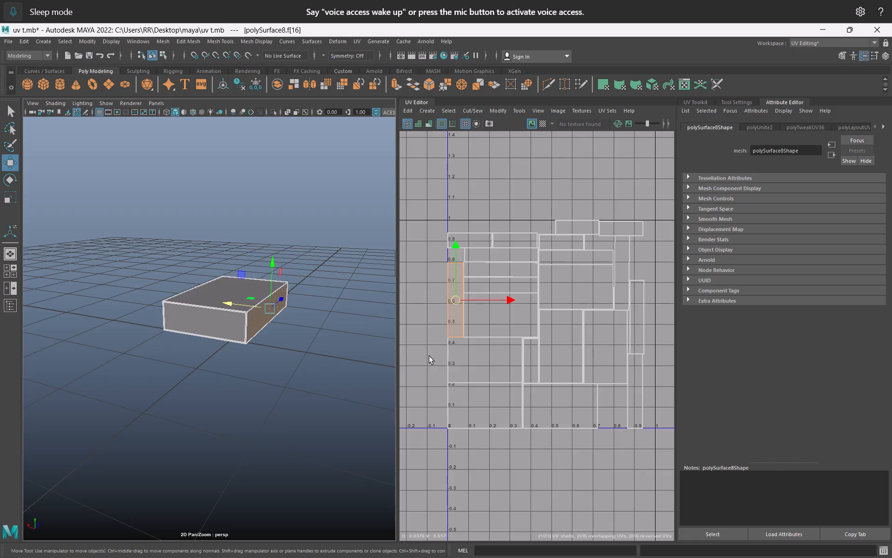
pyautogui.keyDown('alt'); pyautogui.moveTo(231, 332); pyautogui.dragTo(326, 334); pyautogui.keyUp('alt')
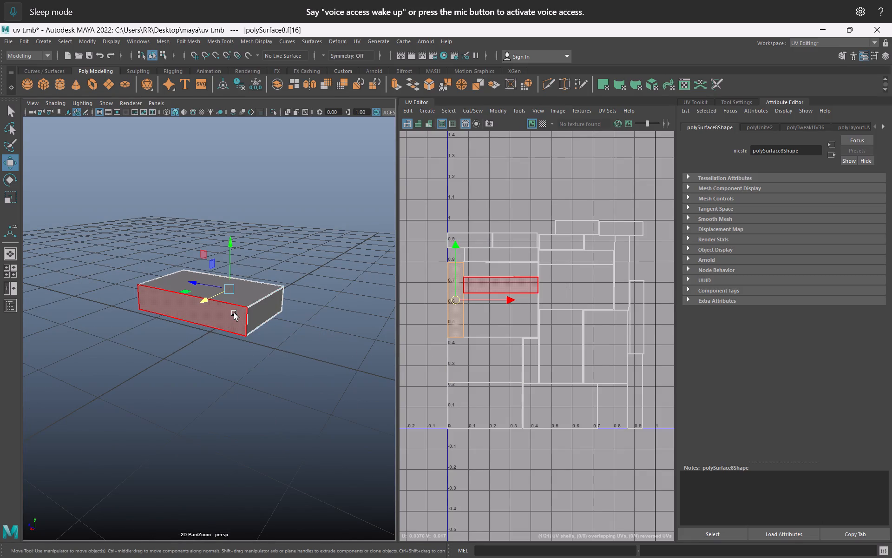
pyautogui.click(234, 313)
# Switch to Photoshop and select the ATM artwork's layer, images (1).
pyautogui.hotkey('alt', 'Tab')
pyautogui.keyDown('alt'); pyautogui.moveTo(427, 381); pyautogui.dragTo(371, 379, button='middle'); pyautogui.keyUp('alt')
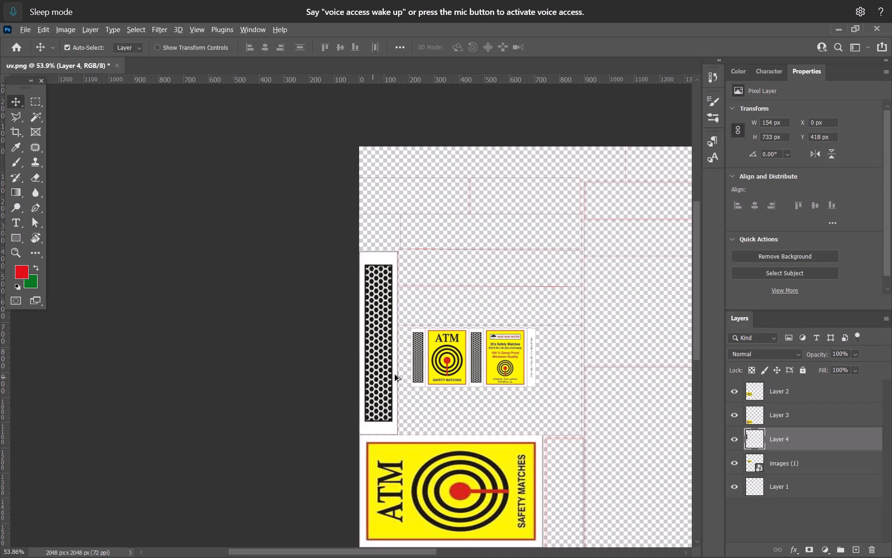
pyautogui.keyDown('alt'); pyautogui.scroll(9, 454, 378); pyautogui.keyUp('alt')
pyautogui.press('space')
pyautogui.press('space')
pyautogui.press('space')
pyautogui.press('space')
pyautogui.press('space')
pyautogui.press('space')
pyautogui.moveTo(453, 388); pyautogui.dragTo(366, 384)
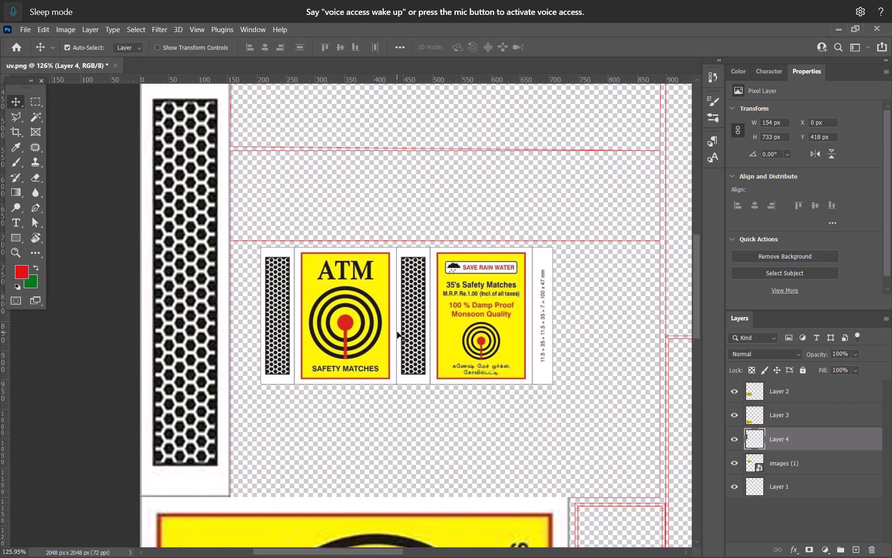
pyautogui.click(397, 332)
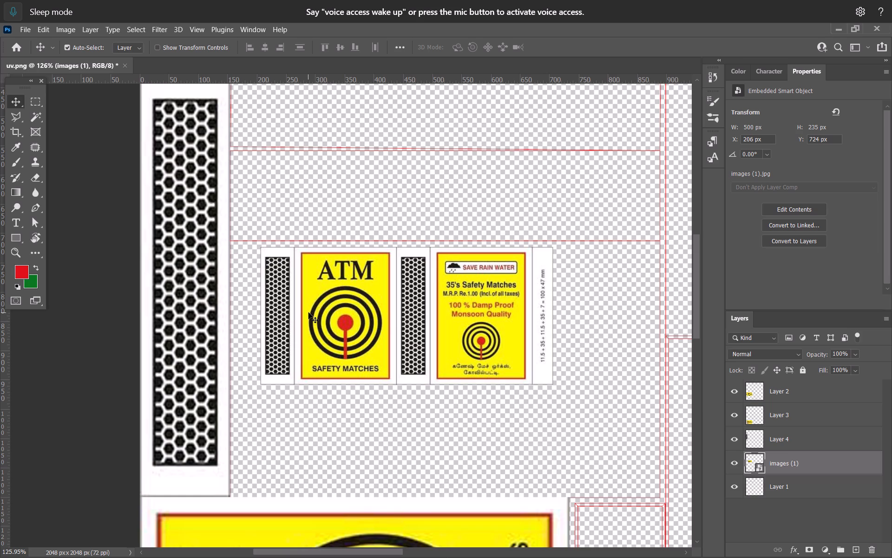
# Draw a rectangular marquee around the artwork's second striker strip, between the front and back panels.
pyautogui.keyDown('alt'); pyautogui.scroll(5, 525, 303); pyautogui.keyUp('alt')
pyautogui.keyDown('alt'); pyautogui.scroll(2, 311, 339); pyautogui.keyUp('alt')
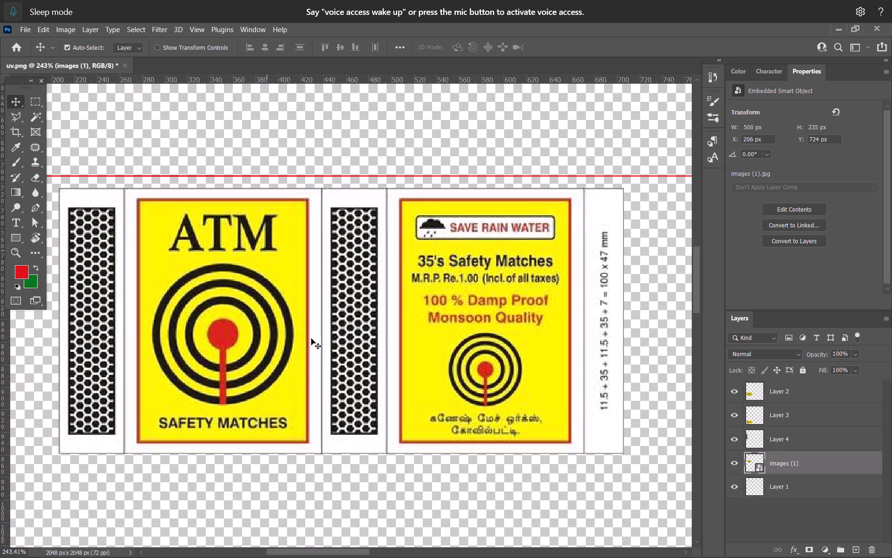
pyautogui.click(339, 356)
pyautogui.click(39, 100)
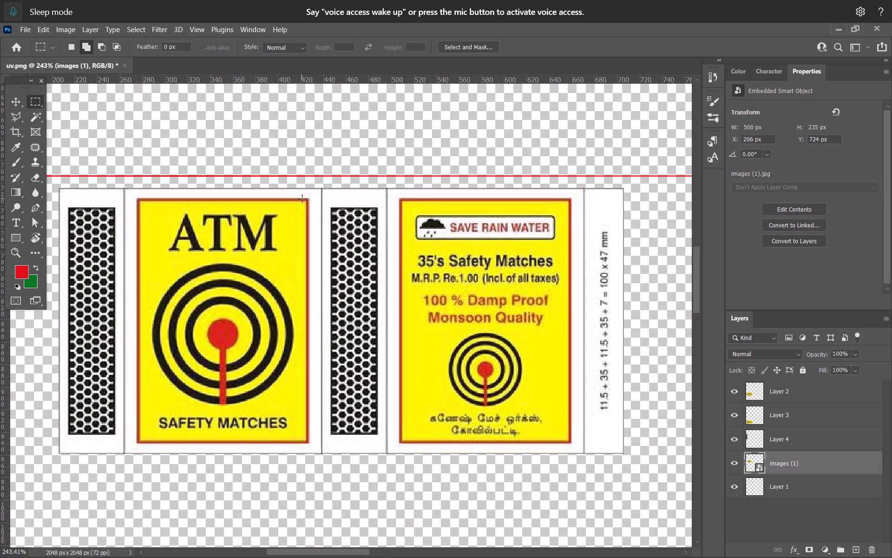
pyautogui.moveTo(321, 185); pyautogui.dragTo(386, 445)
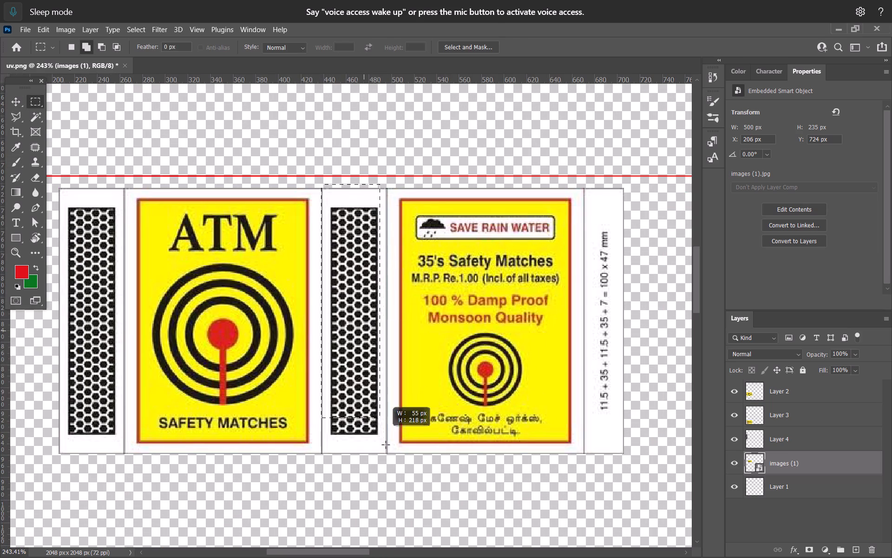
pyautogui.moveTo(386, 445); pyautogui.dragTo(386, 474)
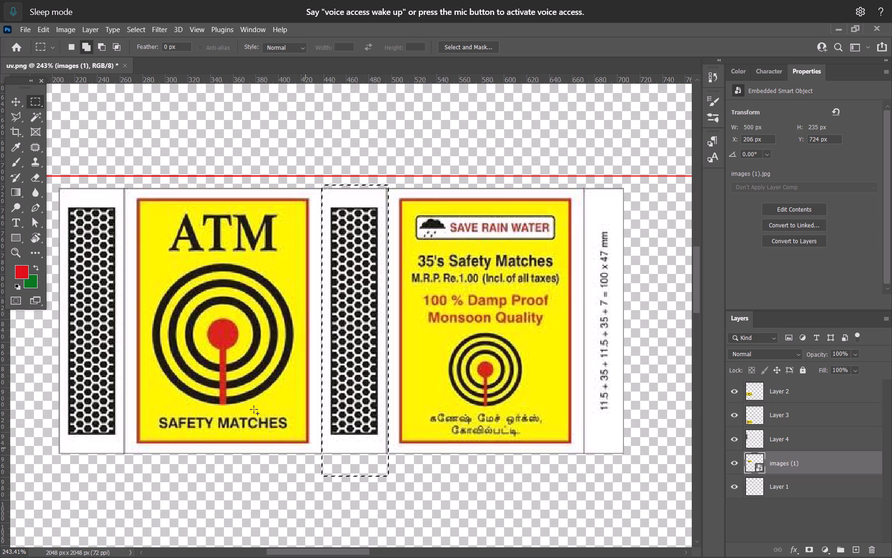
# Move the ATM artwork to about X 267 px, Y 789 px and clear the selection.
pyautogui.click(16, 95)
pyautogui.keyDown('alt'); pyautogui.scroll(-7, 186, 229); pyautogui.keyUp('alt')
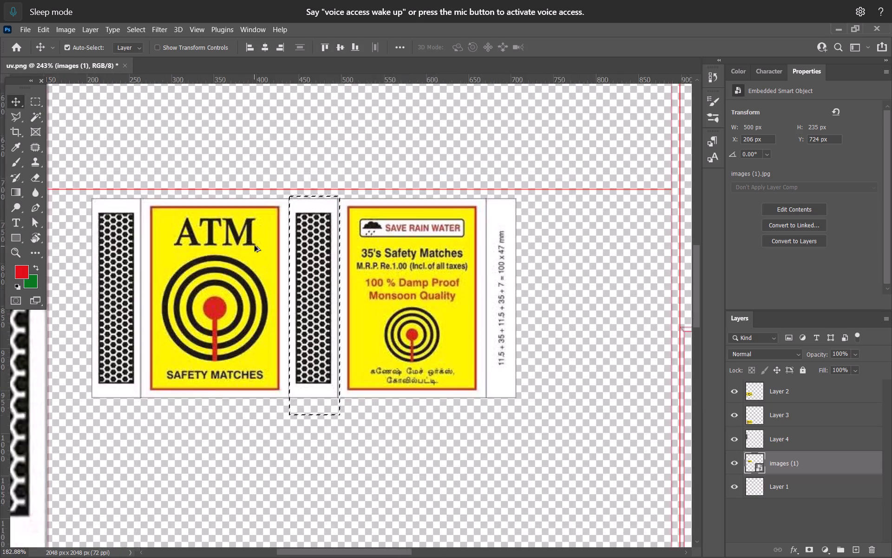
pyautogui.keyDown('alt'); pyautogui.scroll(-4, 286, 254); pyautogui.keyUp('alt')
pyautogui.moveTo(293, 280); pyautogui.dragTo(308, 319)
pyautogui.moveTo(294, 304); pyautogui.dragTo(308, 301)
pyautogui.click(810, 461)
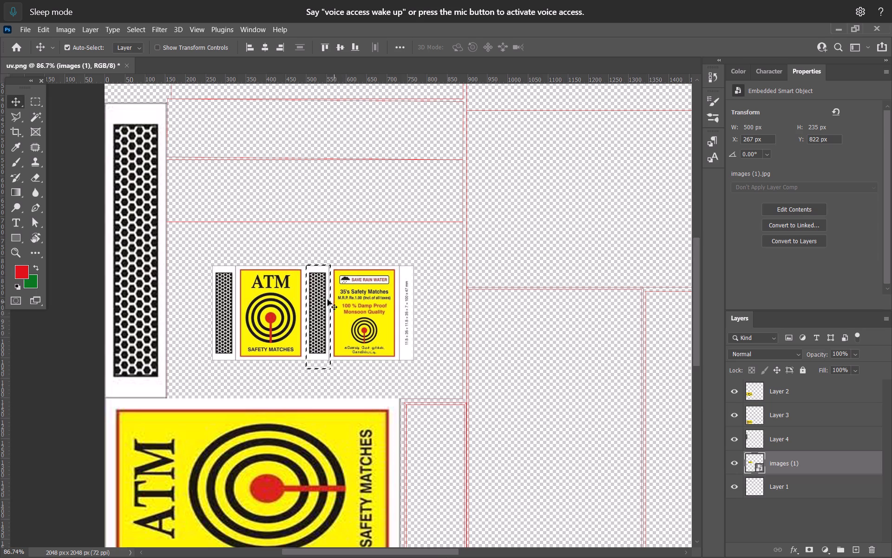
pyautogui.moveTo(324, 295); pyautogui.dragTo(325, 286)
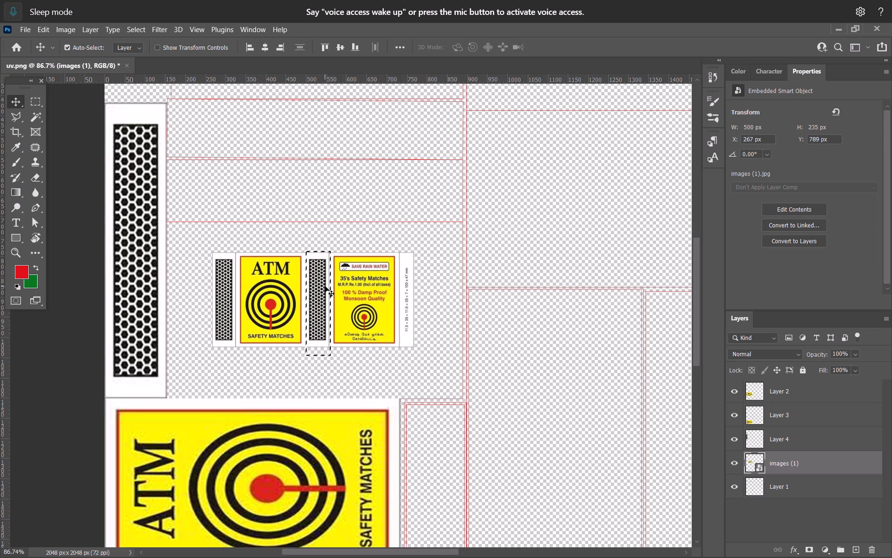
pyautogui.hotkey('ctrl', 'd')
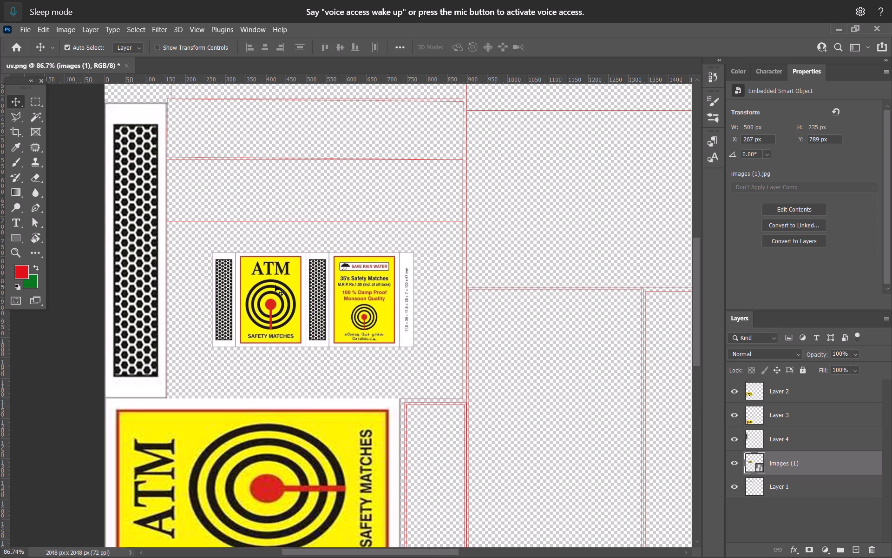
# Select the artwork's second striker strip with a rectangular marquee and copy it to a new layer.
pyautogui.keyDown('alt'); pyautogui.scroll(13, 268, 284); pyautogui.keyUp('alt')
pyautogui.click(28, 103)
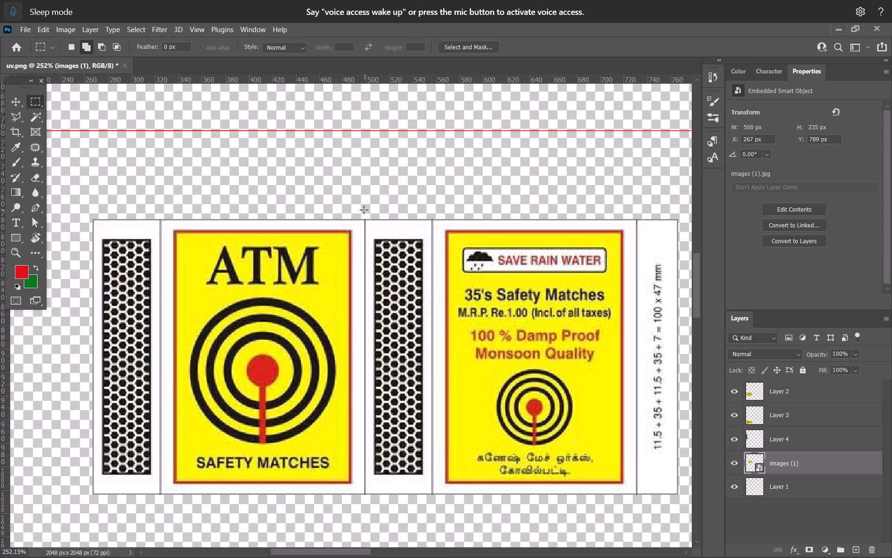
pyautogui.moveTo(364, 210); pyautogui.dragTo(428, 519)
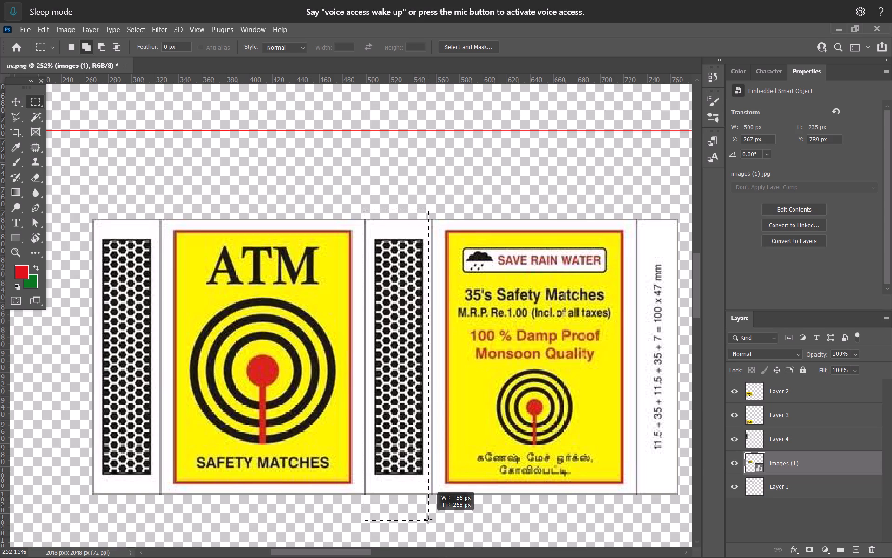
pyautogui.moveTo(428, 519); pyautogui.dragTo(430, 524)
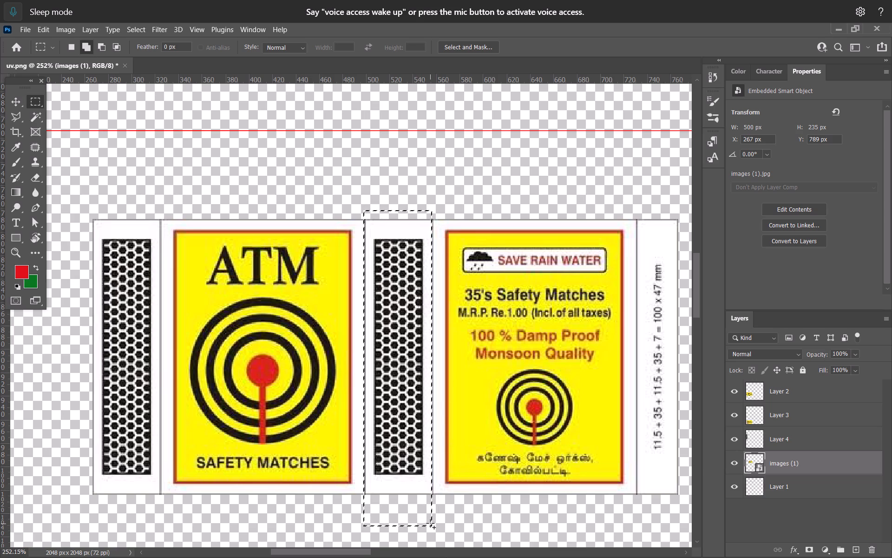
pyautogui.press('Right')
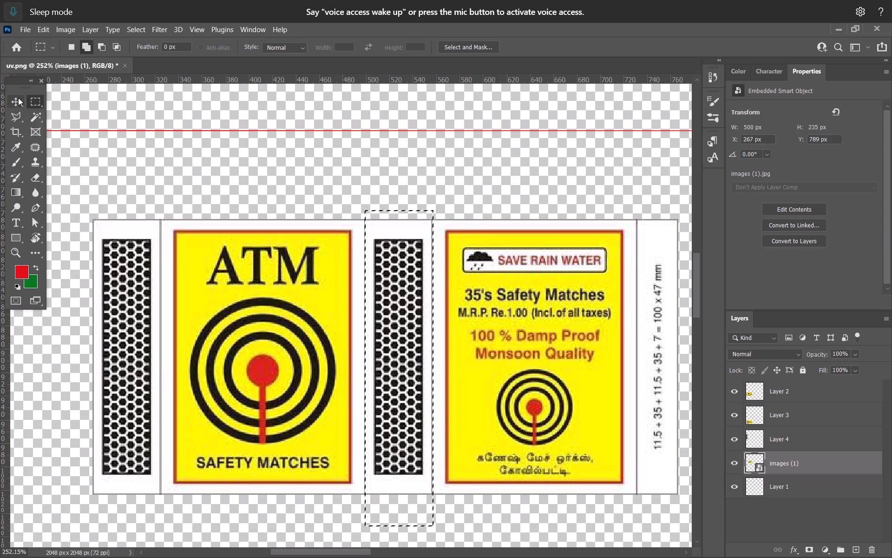
pyautogui.click(15, 101)
pyautogui.keyDown('alt'); pyautogui.scroll(-4, 204, 249); pyautogui.keyUp('alt')
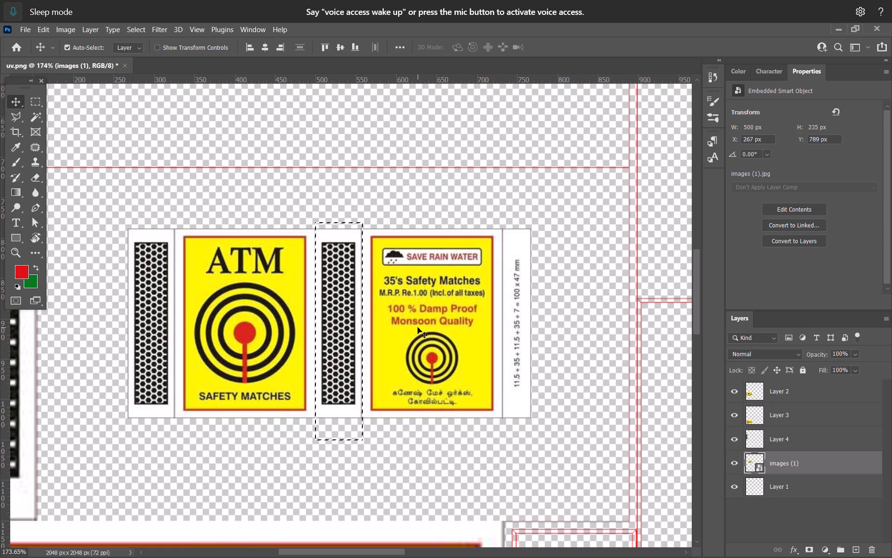
pyautogui.click(418, 327)
pyautogui.hotkey('ctrl', 'j')
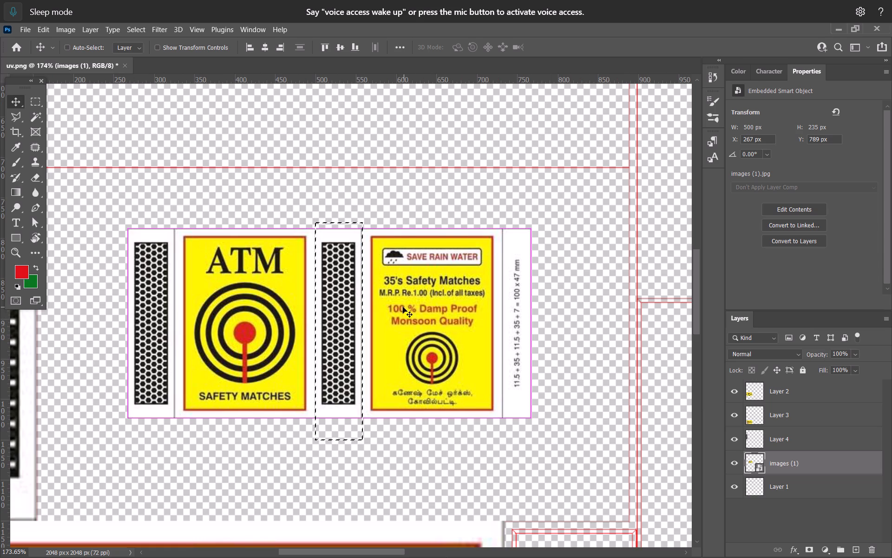
# Move the copied striker strip above the artwork, to about X 290 px, Y 550 px.
pyautogui.scroll(-4, 368, 305)
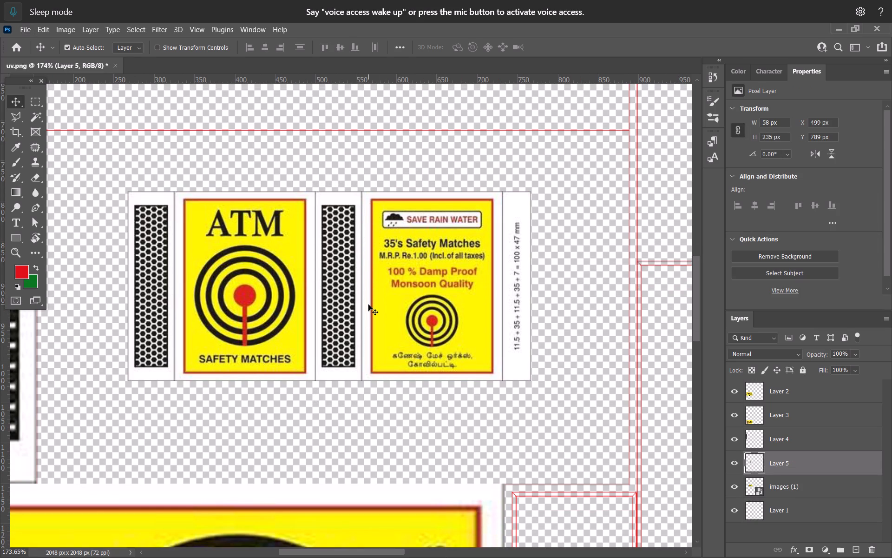
pyautogui.scroll(1, 368, 305)
pyautogui.keyDown('alt'); pyautogui.scroll(-5, 368, 305); pyautogui.keyUp('alt')
pyautogui.press('space')
pyautogui.press('space')
pyautogui.press('space')
pyautogui.press('space')
pyautogui.press('space')
pyautogui.press('space')
pyautogui.press('space')
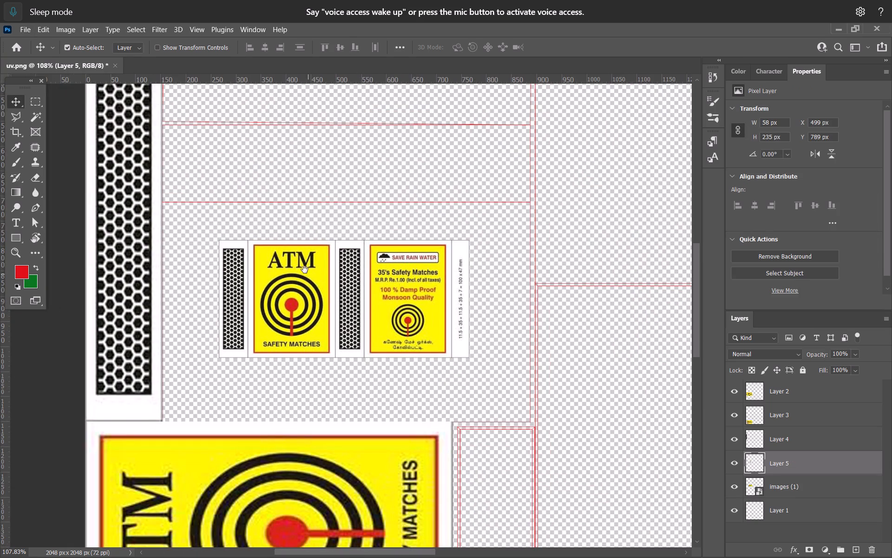
pyautogui.moveTo(305, 270); pyautogui.dragTo(362, 307)
pyautogui.moveTo(413, 343); pyautogui.dragTo(309, 218)
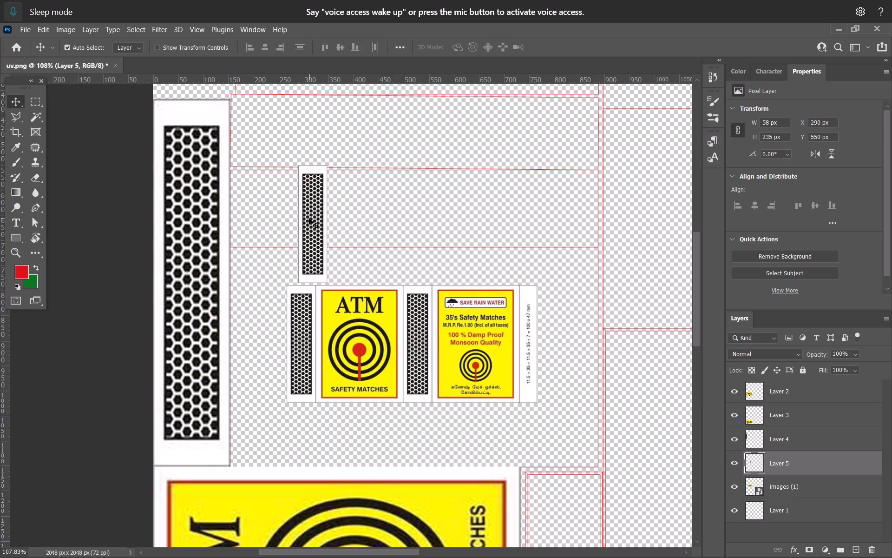
# Rotate the copied strip -90° and scale it proportionally to about 636 by 156 px to fill the horizontal side shell's height.
pyautogui.hotkey('ctrl', 't')
pyautogui.keyDown('shift'); pyautogui.moveTo(334, 289); pyautogui.dragTo(396, 226); pyautogui.keyUp('shift')
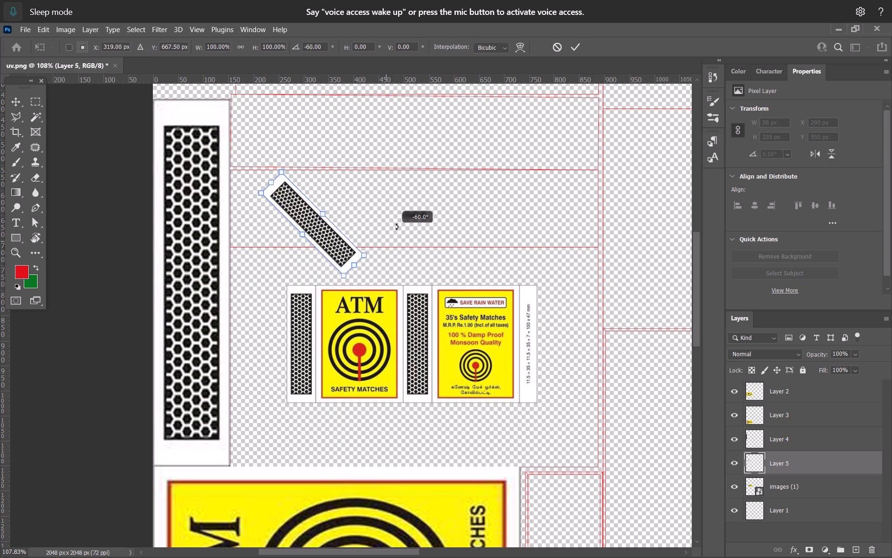
pyautogui.keyDown('shift'); pyautogui.moveTo(396, 226); pyautogui.dragTo(407, 195); pyautogui.keyUp('shift')
pyautogui.moveTo(374, 226); pyautogui.dragTo(457, 228)
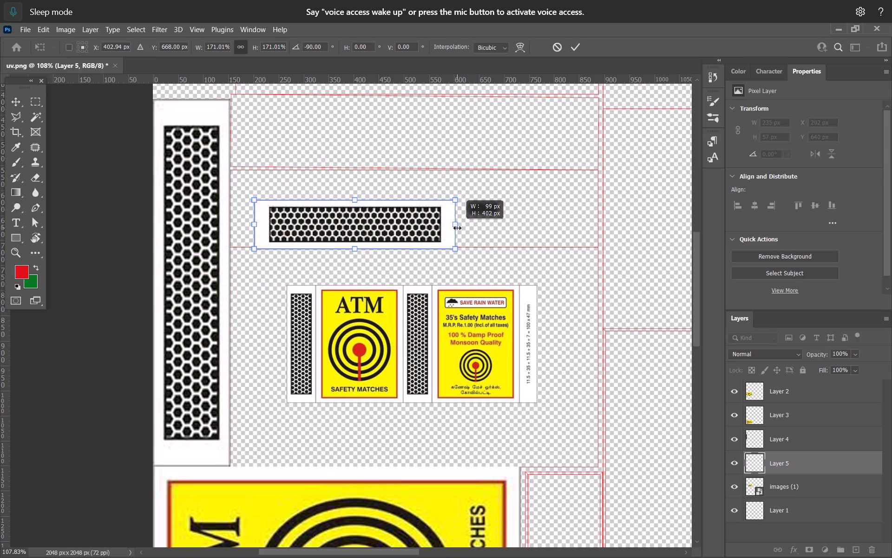
pyautogui.moveTo(457, 228); pyautogui.dragTo(456, 228)
pyautogui.moveTo(352, 199); pyautogui.dragTo(352, 186)
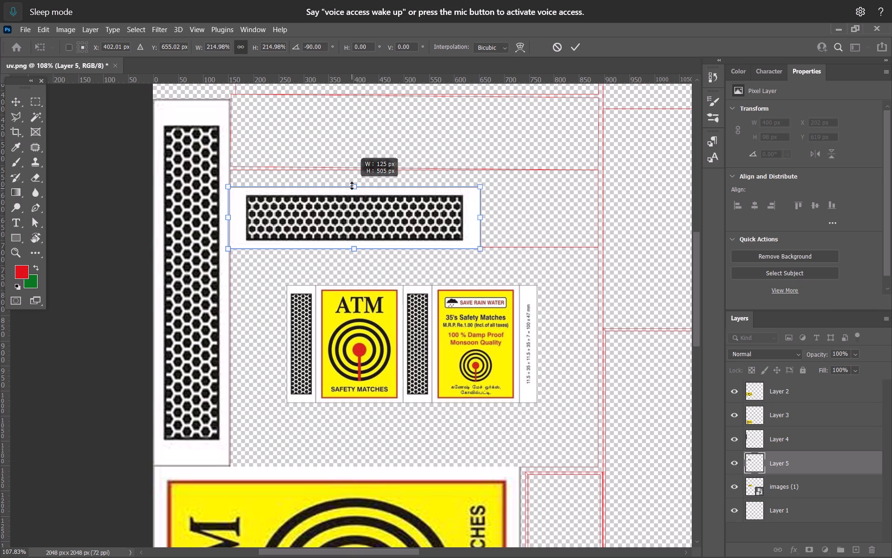
pyautogui.moveTo(352, 186); pyautogui.dragTo(354, 169)
# Move the strip near the shell's right end and stretch its left edge to about X 154 px, making it about 732 px wide.
pyautogui.keyDown('alt'); pyautogui.scroll(4, 493, 218); pyautogui.keyUp('alt')
pyautogui.moveTo(458, 239); pyautogui.dragTo(516, 233)
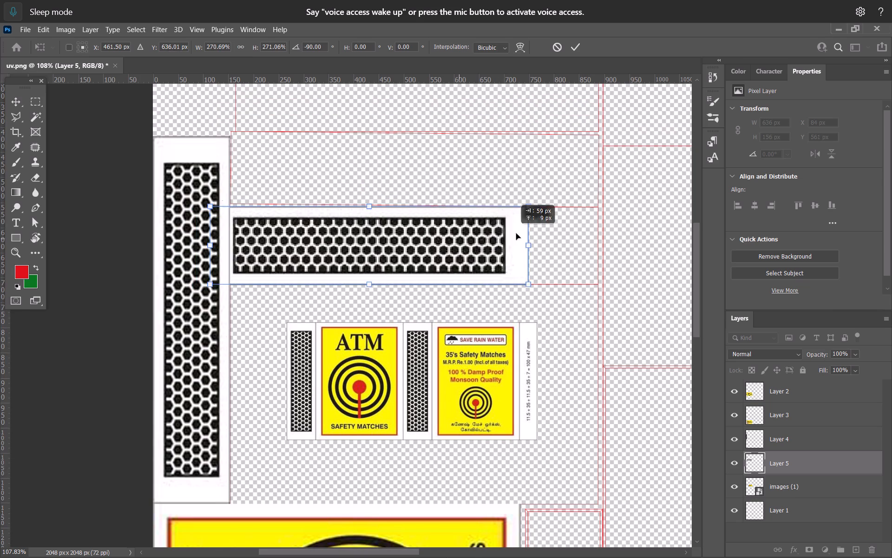
pyautogui.moveTo(516, 233); pyautogui.dragTo(541, 246)
pyautogui.keyDown('alt'); pyautogui.scroll(8, 309, 231); pyautogui.keyUp('alt')
pyautogui.click(275, 252)
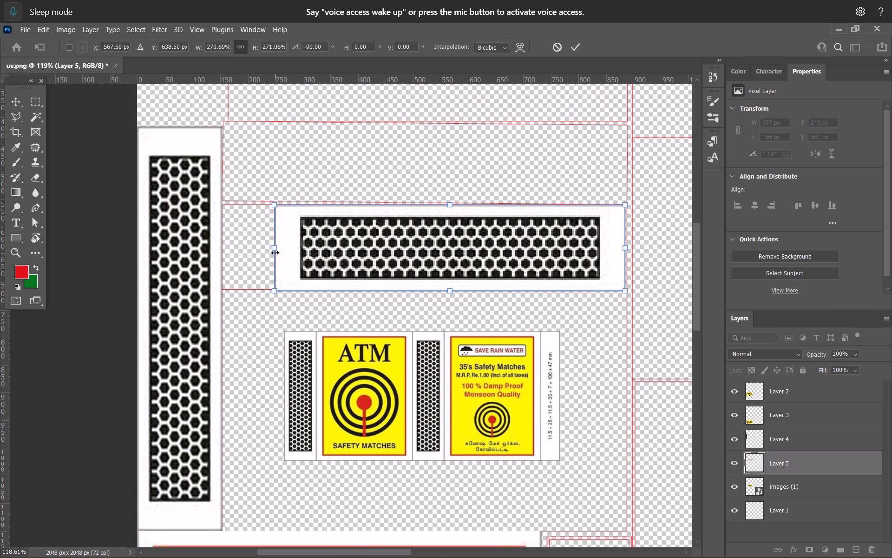
pyautogui.keyDown('shift'); pyautogui.moveTo(275, 252); pyautogui.dragTo(222, 253); pyautogui.keyUp('shift')
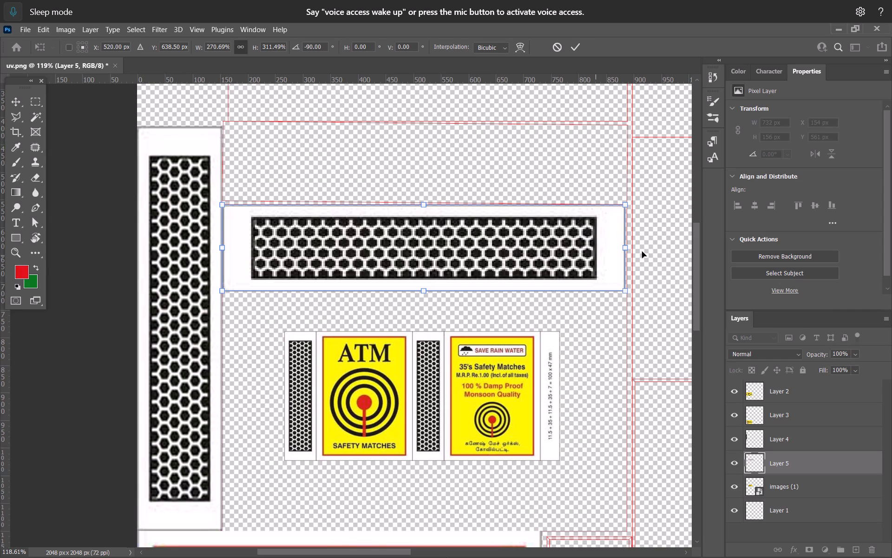
# Fine-tune the strip to the shell's bottom, top and right edges, about 736 by 155 px, and apply the transform.
pyautogui.keyDown('alt'); pyautogui.scroll(7, 643, 252); pyautogui.keyUp('alt')
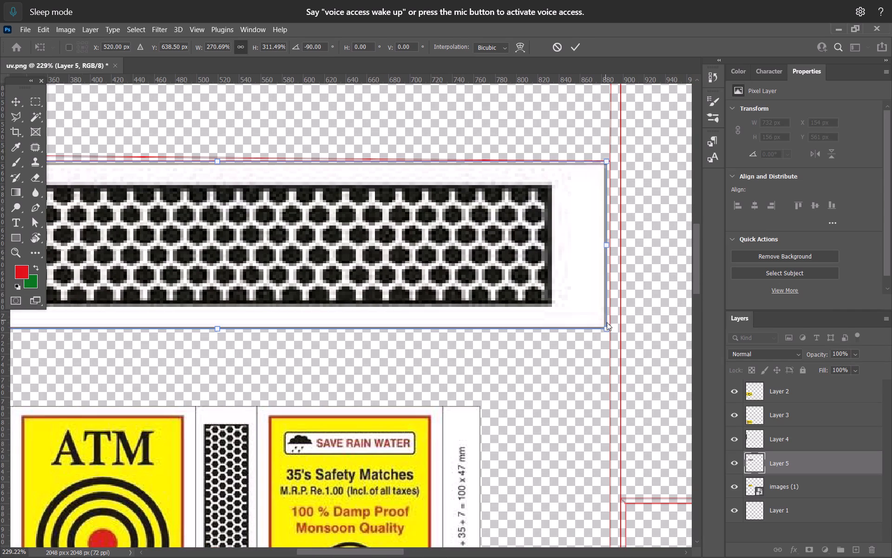
pyautogui.click(605, 328)
pyautogui.moveTo(605, 329); pyautogui.dragTo(588, 323)
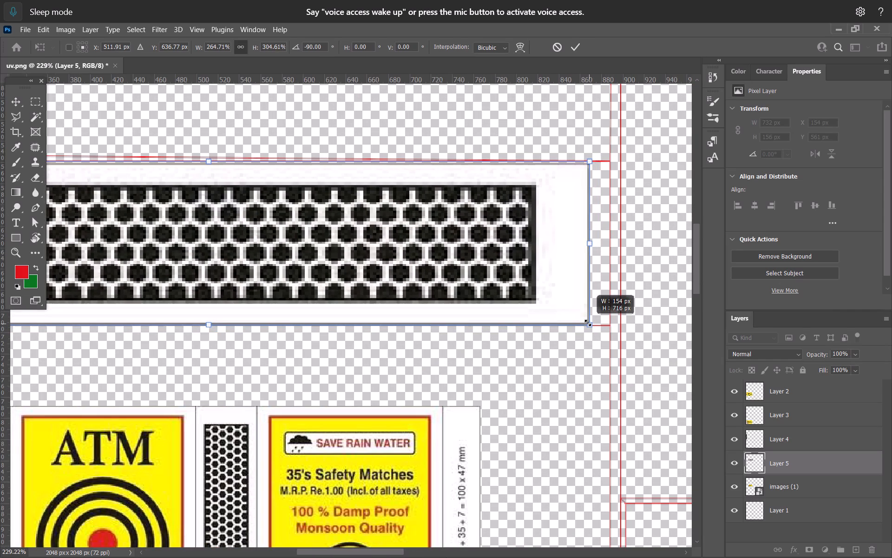
pyautogui.moveTo(588, 323); pyautogui.dragTo(591, 327)
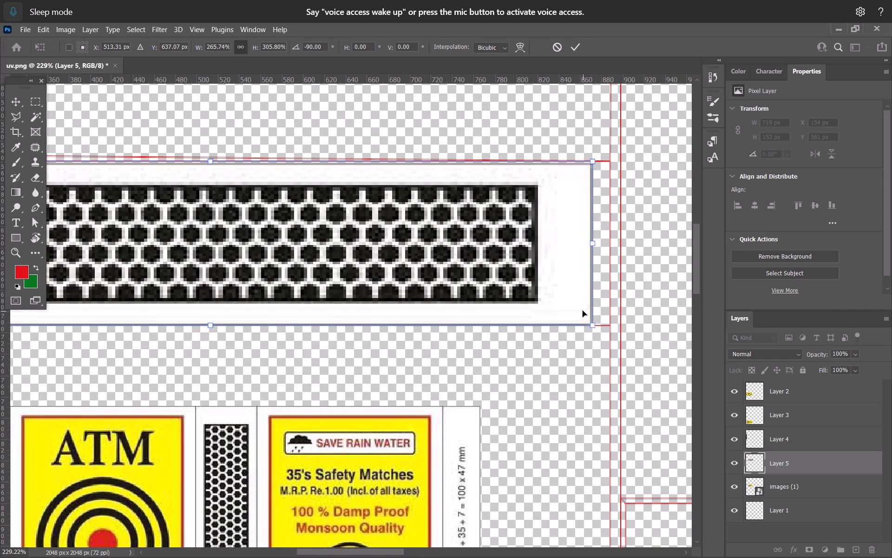
pyautogui.click(594, 163)
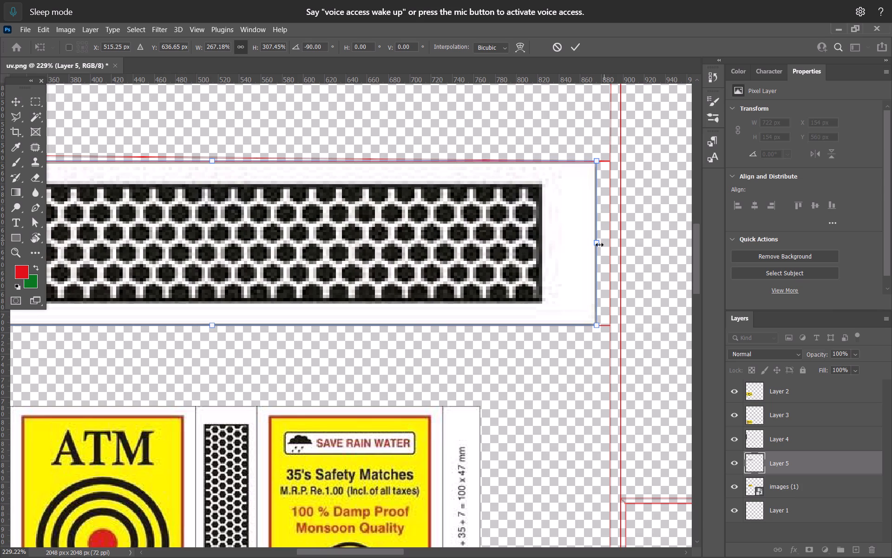
pyautogui.keyDown('shift'); pyautogui.moveTo(597, 246); pyautogui.dragTo(611, 270); pyautogui.keyUp('shift')
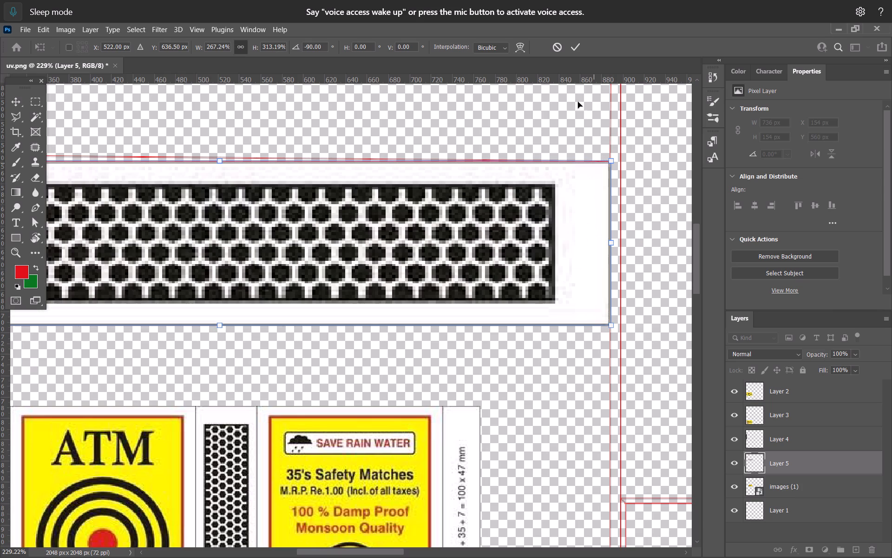
pyautogui.click(574, 40)
# Look over the fitted strips, check the matchbox model in Maya, and return to Photoshop to view the full texture layout.
pyautogui.keyDown('alt'); pyautogui.scroll(-10, 431, 286); pyautogui.keyUp('alt')
pyautogui.keyDown('alt'); pyautogui.scroll(4, 288, 254); pyautogui.keyUp('alt')
pyautogui.keyDown('alt'); pyautogui.scroll(3, 223, 262); pyautogui.keyUp('alt')
pyautogui.keyDown('alt'); pyautogui.scroll(-10, 223, 262); pyautogui.keyUp('alt')
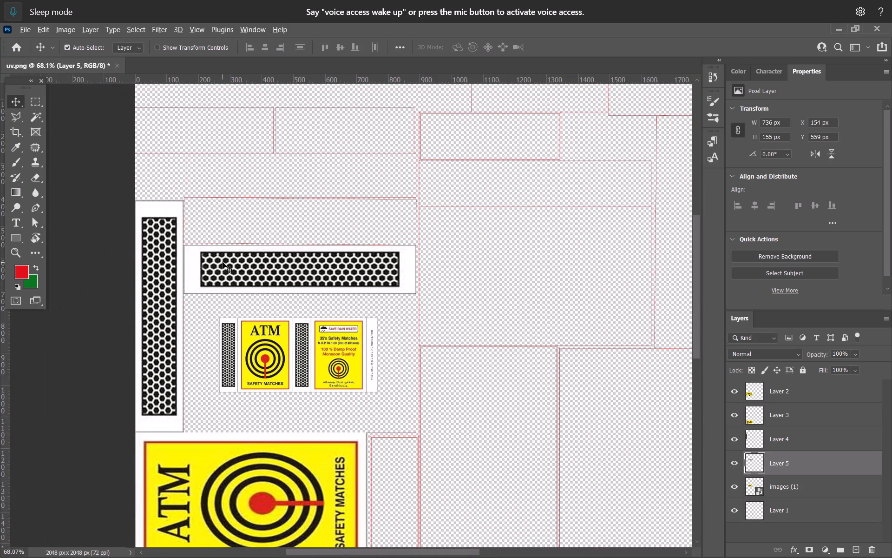
pyautogui.hotkey('alt', 'Tab')
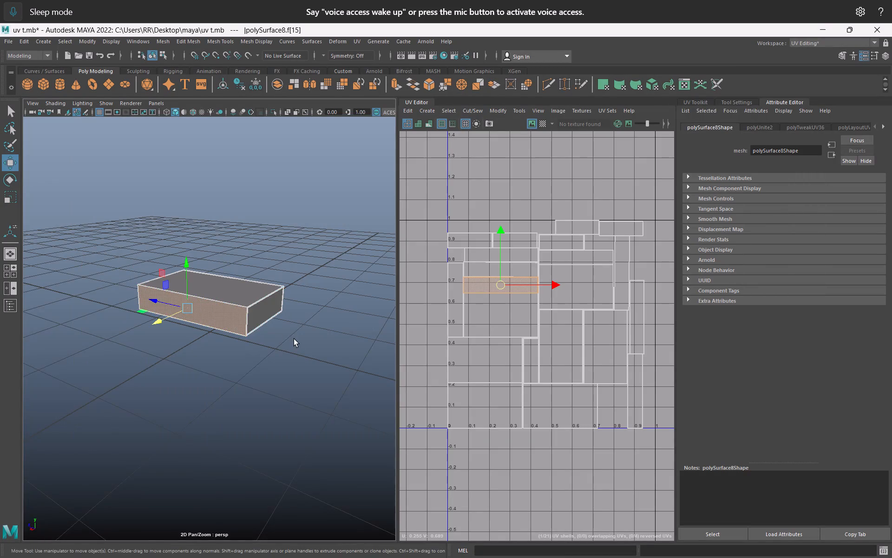
pyautogui.keyDown('alt'); pyautogui.moveTo(294, 339); pyautogui.dragTo(182, 340); pyautogui.keyUp('alt')
pyautogui.hotkey('alt', 'Tab')
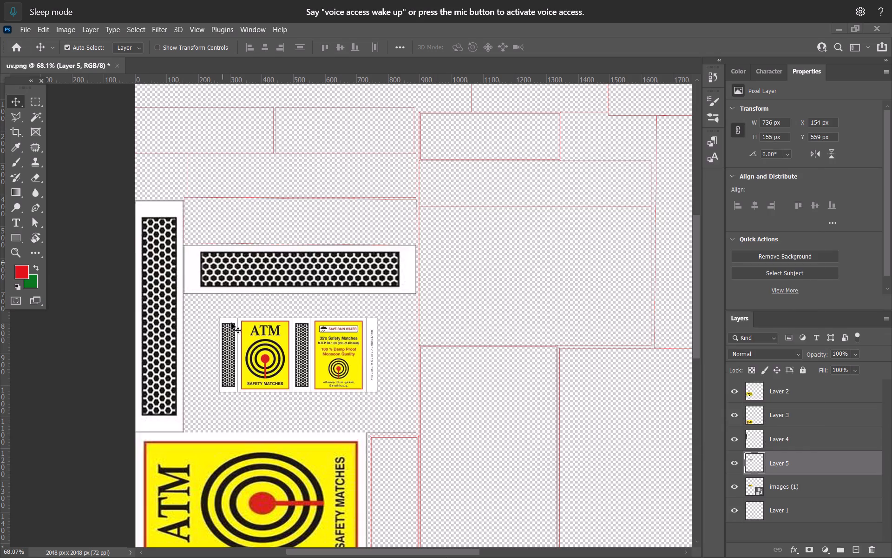
pyautogui.keyDown('alt'); pyautogui.scroll(-9, 350, 308); pyautogui.keyUp('alt')
pyautogui.keyDown('alt'); pyautogui.scroll(5, 266, 337); pyautogui.keyUp('alt')
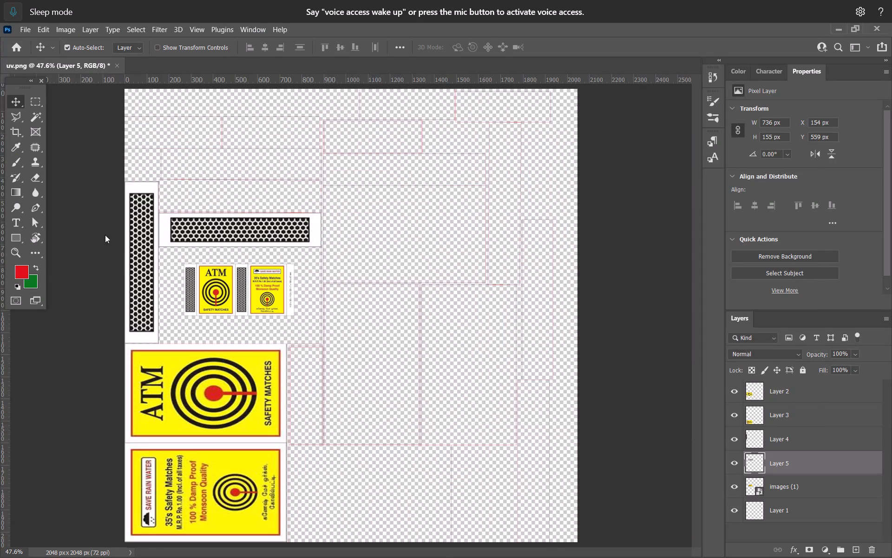
# Switch to Maya, isolate the matchbox mesh in object mode, view it from another side and turn the isolation off again.
pyautogui.scroll(-4, 266, 303)
pyautogui.keyDown('alt'); pyautogui.scroll(2, 270, 308); pyautogui.keyUp('alt')
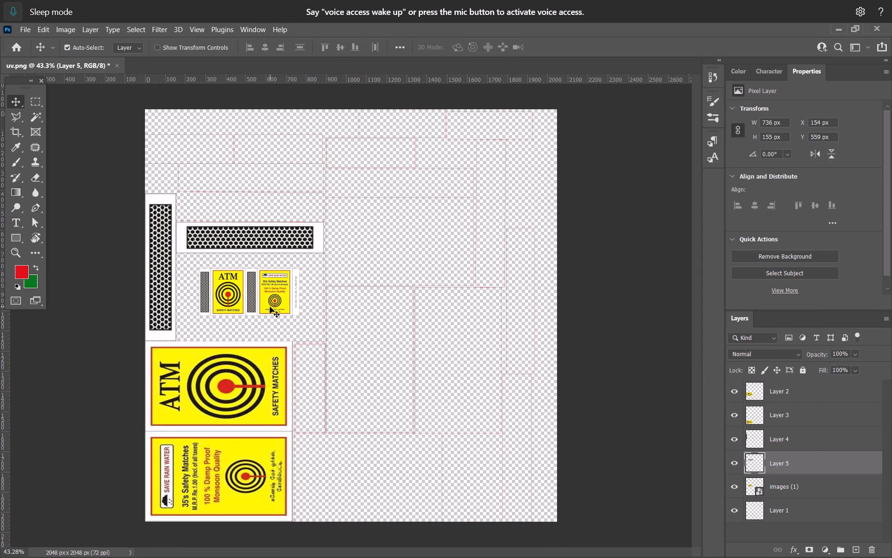
pyautogui.hotkey('alt', 'Tab')
pyautogui.moveTo(196, 319); pyautogui.dragTo(247, 274, button='right')
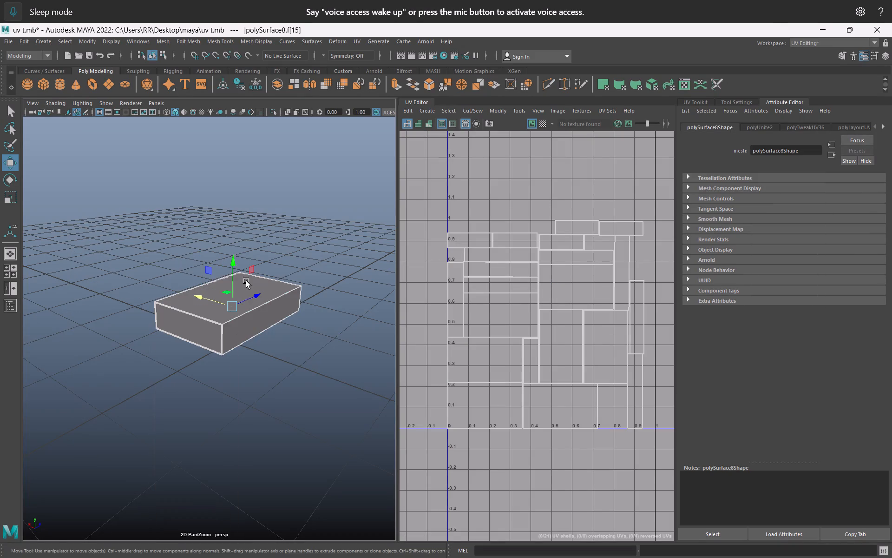
pyautogui.click(243, 297)
pyautogui.click(278, 303)
pyautogui.hotkey('ctrl', '1')
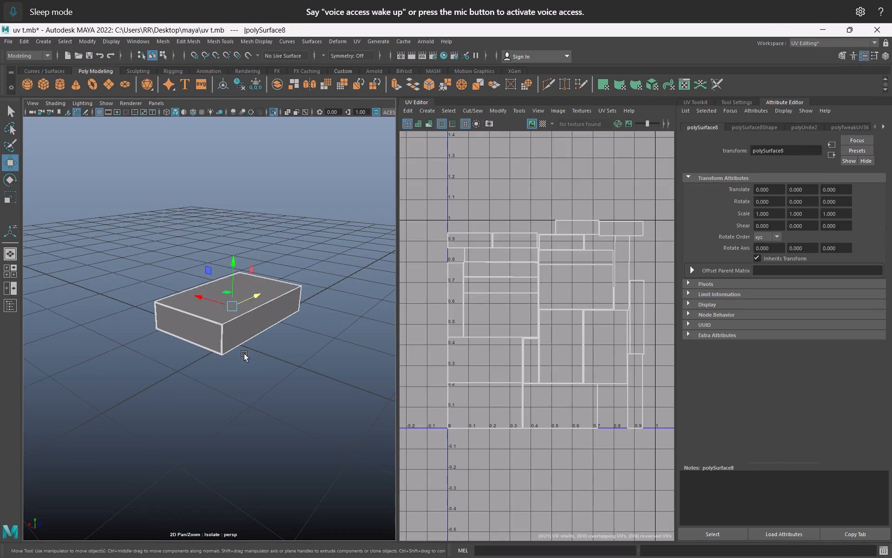
pyautogui.keyDown('alt'); pyautogui.moveTo(225, 361); pyautogui.dragTo(295, 361); pyautogui.keyUp('alt')
pyautogui.click(281, 288)
pyautogui.click(240, 300)
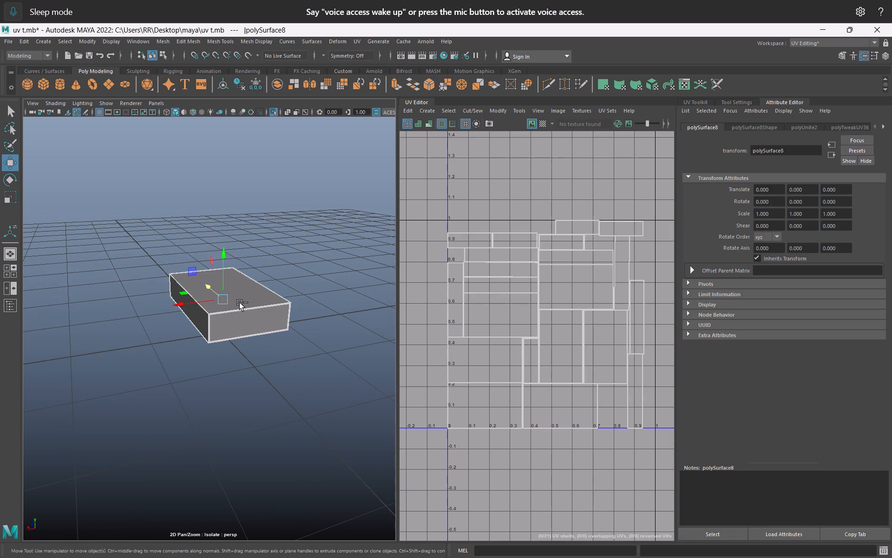
pyautogui.hotkey('ctrl', '1')
pyautogui.hotkey('ctrl', 'F4')
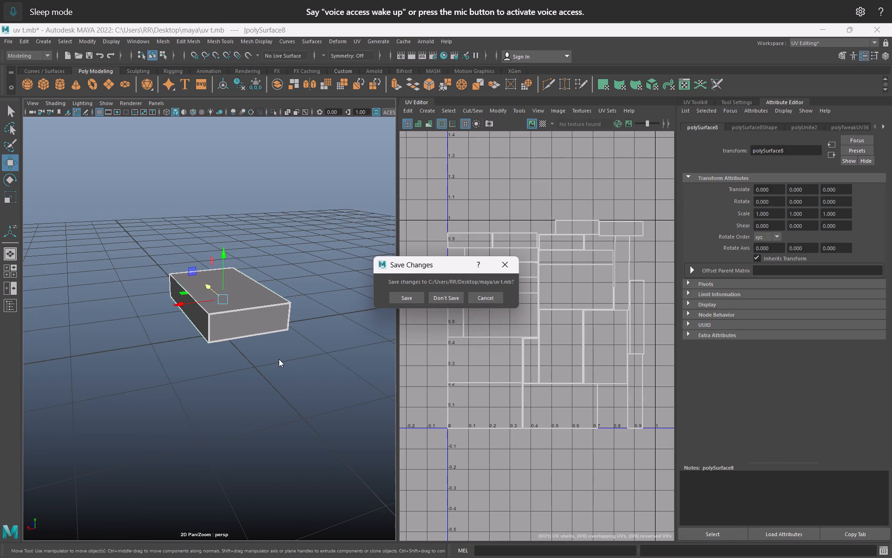
pyautogui.click(507, 261)
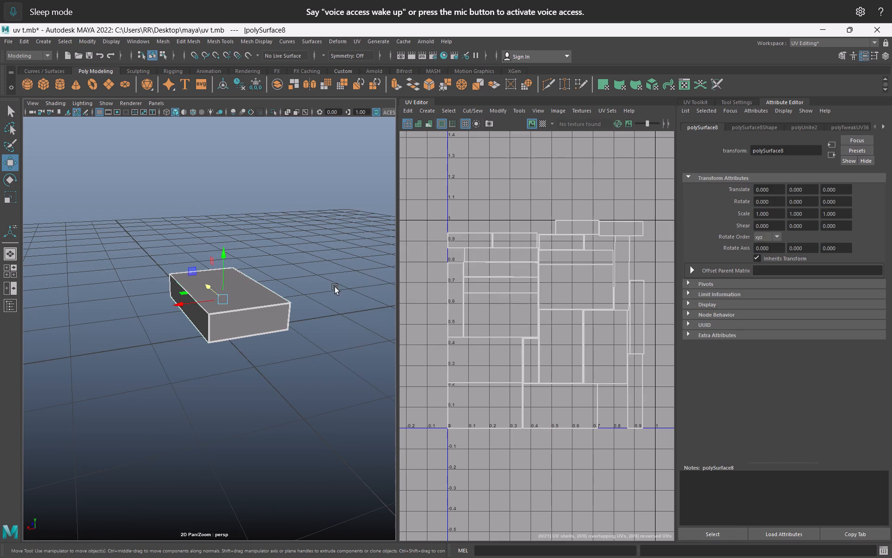
# Examine the matchbox's end close up and try to select its outer sleeve as a separate object.
pyautogui.keyDown('alt'); pyautogui.scroll(4, 267, 324); pyautogui.keyUp('alt')
pyautogui.moveTo(225, 274); pyautogui.dragTo(268, 258, button='right')
pyautogui.click(272, 299)
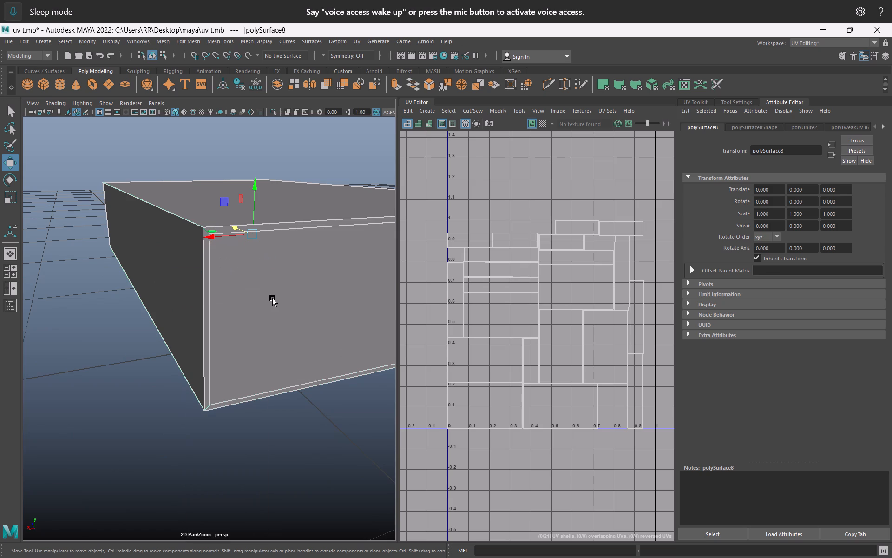
pyautogui.keyDown('alt'); pyautogui.moveTo(301, 383); pyautogui.dragTo(255, 386); pyautogui.keyUp('alt')
pyautogui.doubleClick(246, 316)
pyautogui.keyDown('alt'); pyautogui.scroll(-5, 203, 254); pyautogui.keyUp('alt')
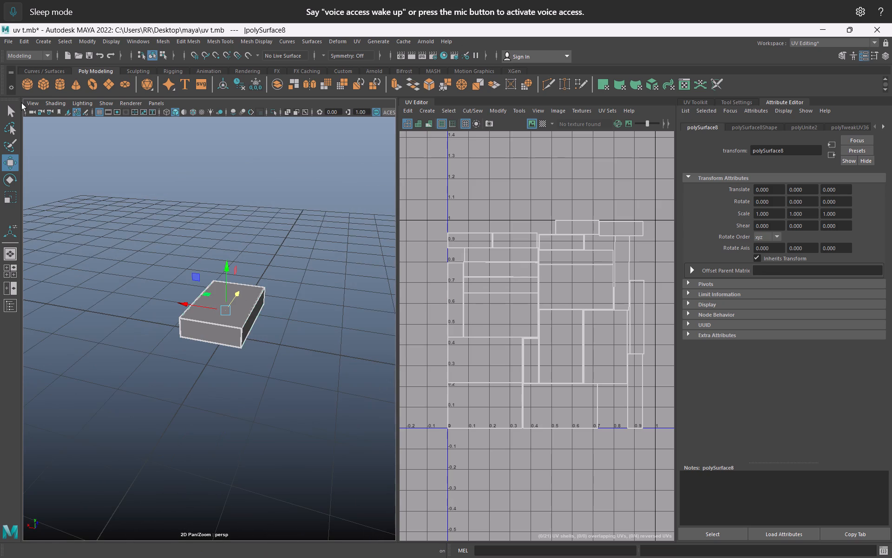
# Activate the Select tool, try to pick the outer sleeve alone in object mode, and toggle isolation to check the selection.
pyautogui.click(13, 112)
pyautogui.click(144, 301)
pyautogui.click(229, 315)
pyautogui.keyDown('alt'); pyautogui.scroll(2, 229, 319); pyautogui.keyUp('alt')
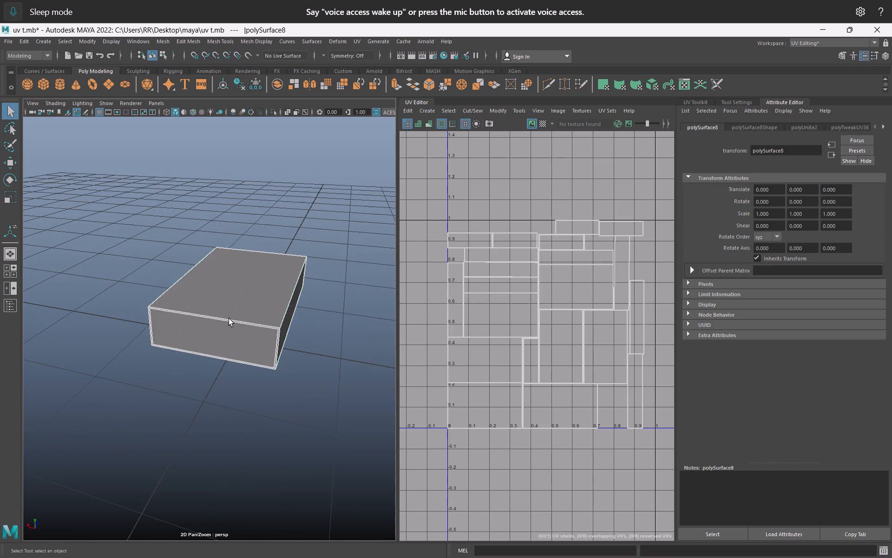
pyautogui.keyDown('alt'); pyautogui.moveTo(206, 341); pyautogui.dragTo(247, 341); pyautogui.keyUp('alt')
pyautogui.keyDown('alt'); pyautogui.scroll(3, 210, 335); pyautogui.keyUp('alt')
pyautogui.moveTo(214, 287); pyautogui.dragTo(240, 273, button='right')
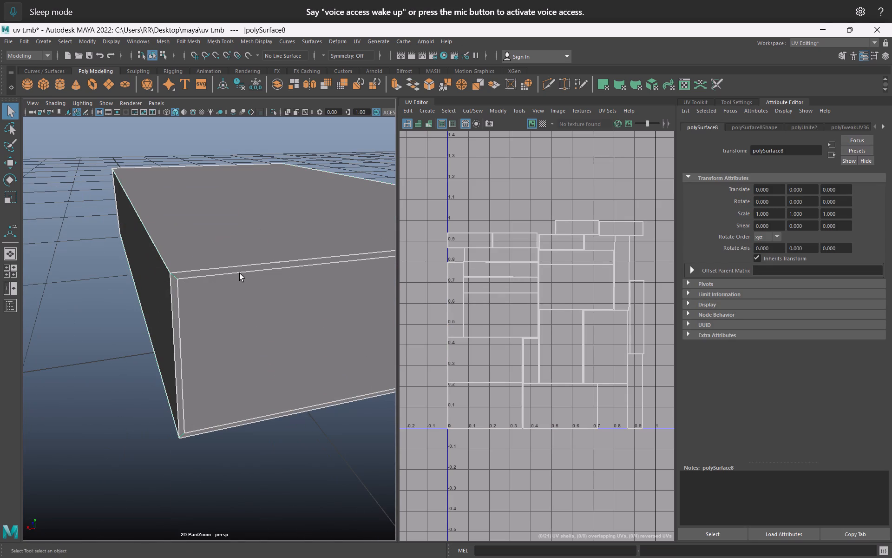
pyautogui.doubleClick(227, 302)
pyautogui.click(196, 237)
pyautogui.click(201, 326)
pyautogui.keyDown('alt'); pyautogui.scroll(-3, 205, 308); pyautogui.keyUp('alt')
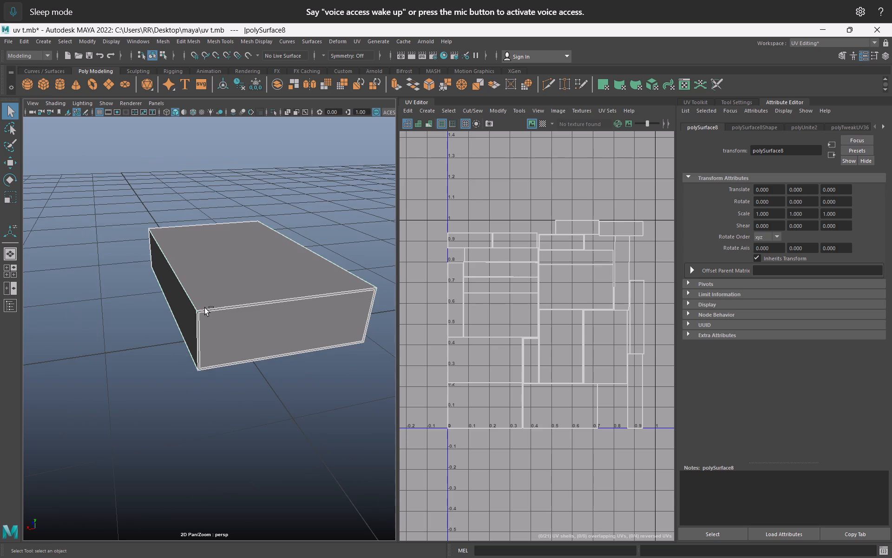
pyautogui.hotkey('ctrl', '1')
pyautogui.hotkey('ctrl', '1')
pyautogui.keyDown('alt'); pyautogui.scroll(-2, 205, 308); pyautogui.keyUp('alt')
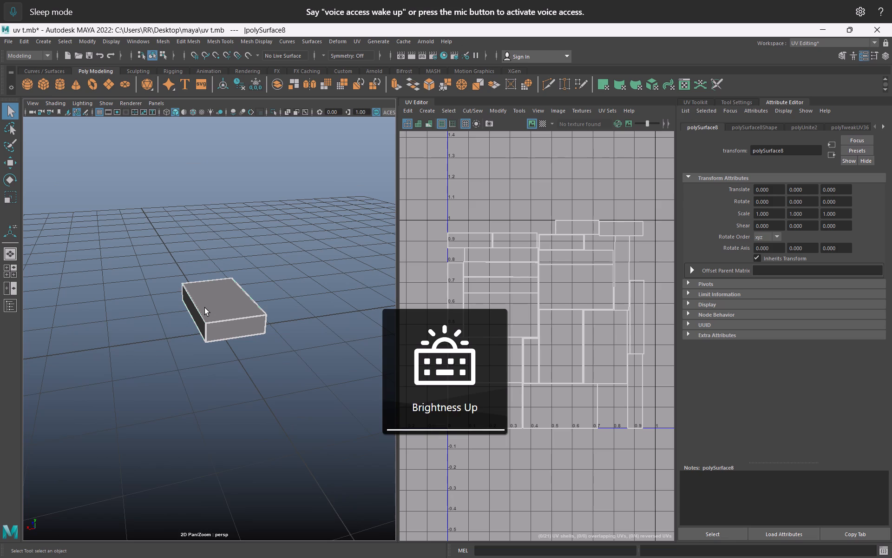
# Select the sleeve's long top edge to locate it in the UV layout, and return to object mode.
pyautogui.keyDown('alt'); pyautogui.scroll(3, 230, 288); pyautogui.keyUp('alt')
pyautogui.keyDown('alt'); pyautogui.moveTo(226, 295); pyautogui.dragTo(240, 298); pyautogui.keyUp('alt')
pyautogui.moveTo(220, 248); pyautogui.dragTo(219, 248, button='right')
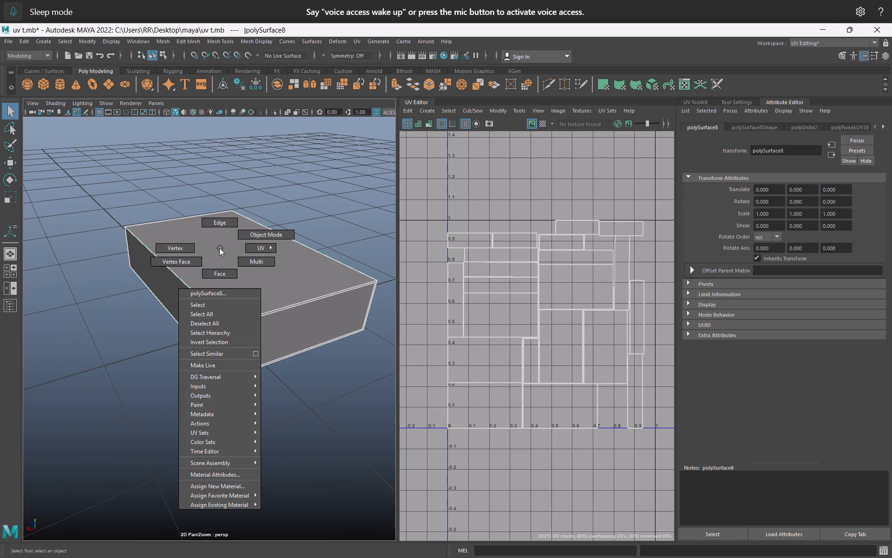
pyautogui.moveTo(219, 248); pyautogui.dragTo(218, 224, button='right')
pyautogui.click(232, 285)
pyautogui.moveTo(235, 275); pyautogui.dragTo(240, 267, button='right')
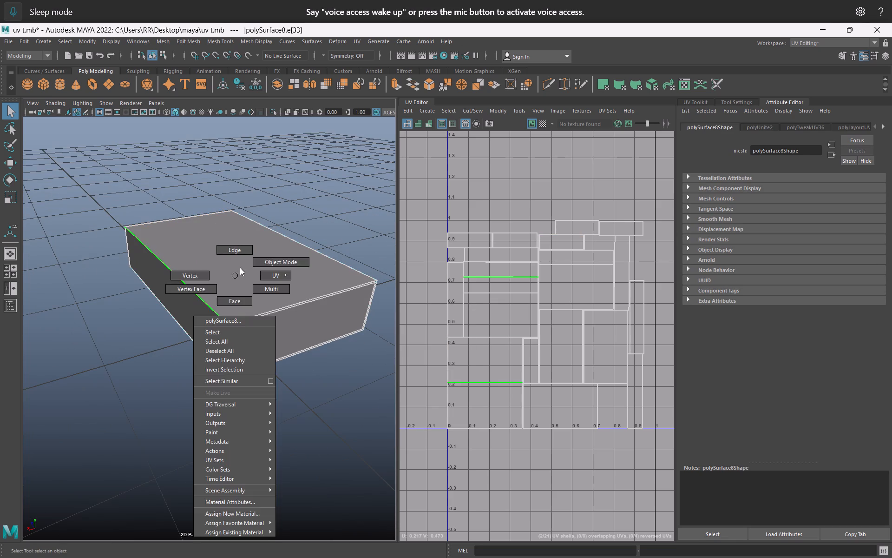
pyautogui.moveTo(240, 267); pyautogui.dragTo(278, 250, button='right')
pyautogui.click(284, 402)
pyautogui.click(275, 324)
# Inspect the matchbox's front end and isolate the whole mesh in object mode.
pyautogui.keyDown('alt'); pyautogui.moveTo(280, 327); pyautogui.dragTo(266, 324); pyautogui.keyUp('alt')
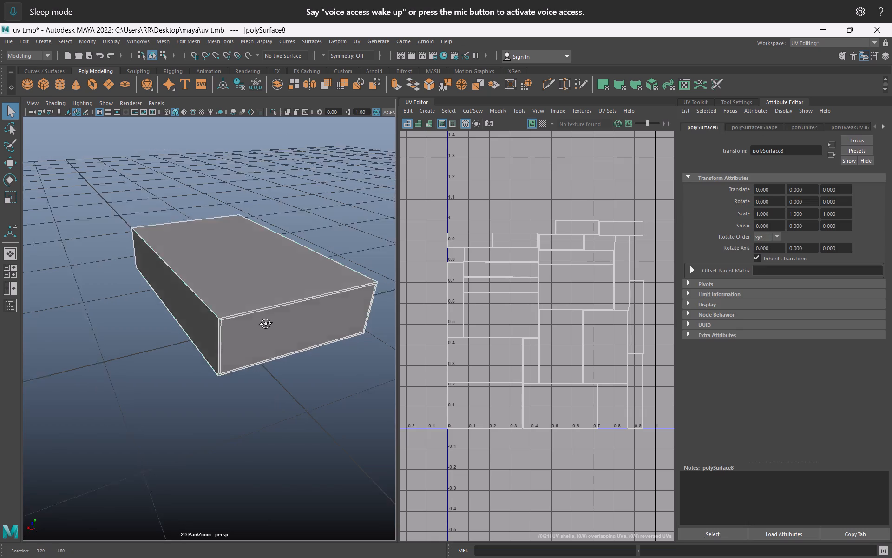
pyautogui.keyDown('alt'); pyautogui.moveTo(266, 324); pyautogui.dragTo(244, 319); pyautogui.keyUp('alt')
pyautogui.scroll(1, 185, 285)
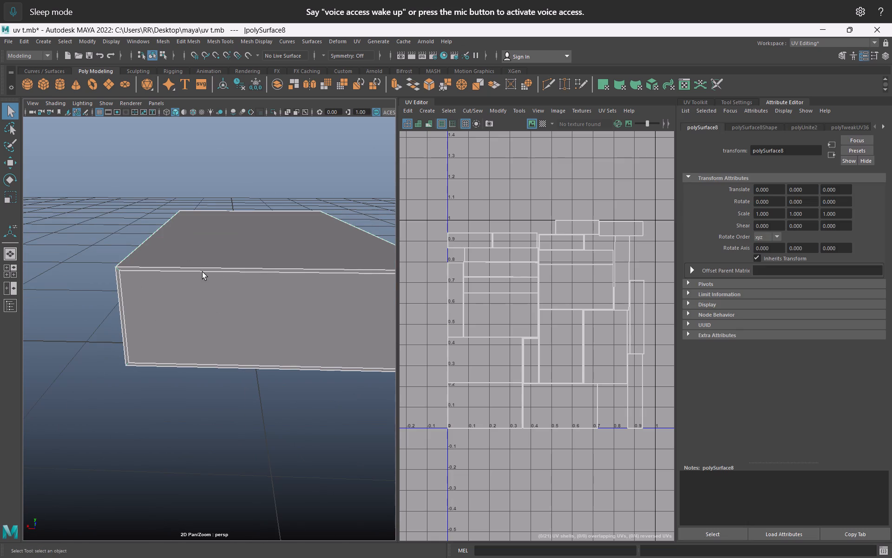
pyautogui.keyDown('alt'); pyautogui.scroll(-2, 193, 264); pyautogui.keyUp('alt')
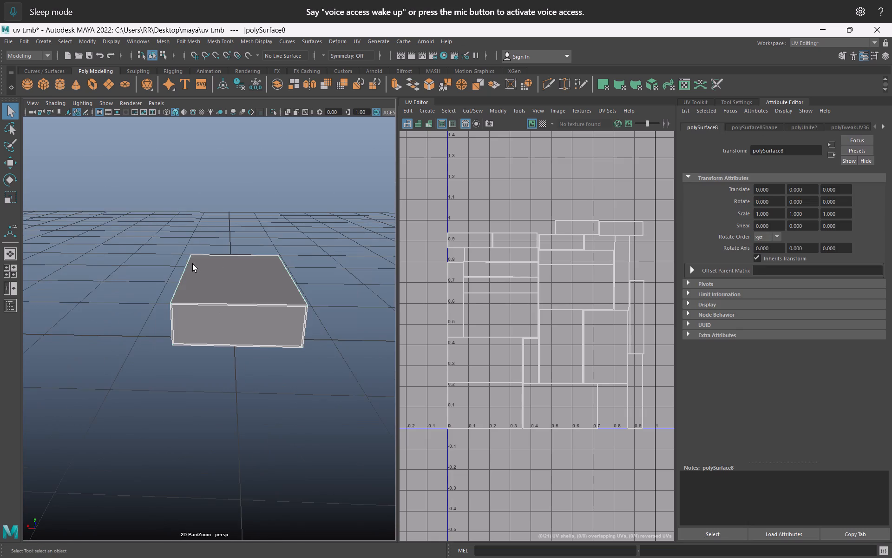
pyautogui.keyDown('alt'); pyautogui.scroll(1, 193, 264); pyautogui.keyUp('alt')
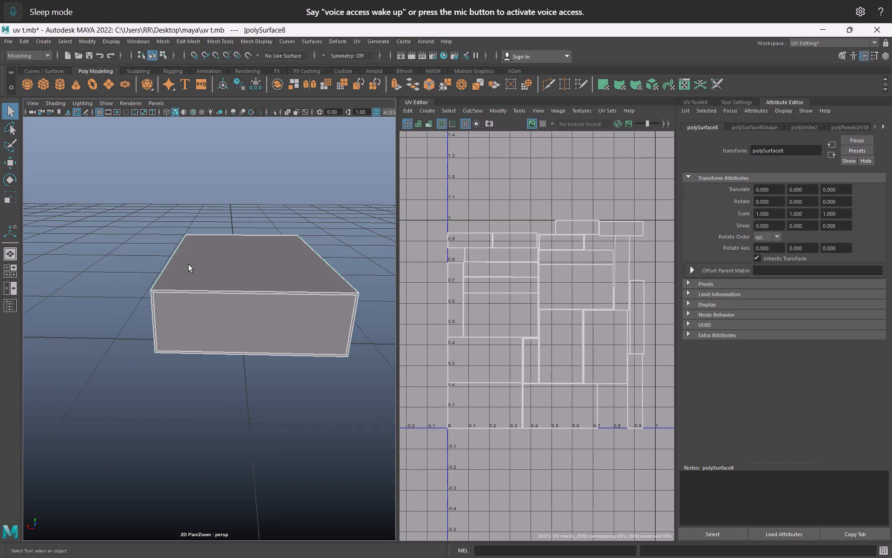
pyautogui.moveTo(241, 269); pyautogui.dragTo(282, 253, button='right')
pyautogui.click(246, 277)
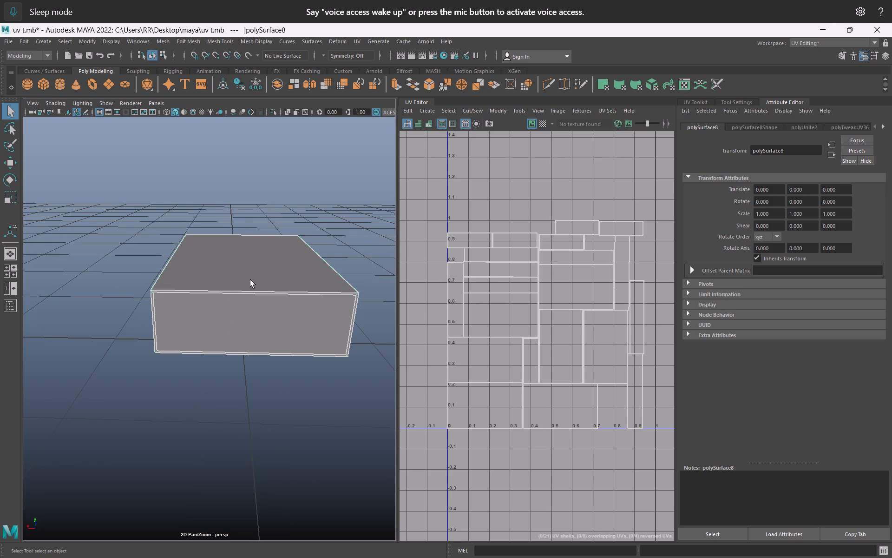
pyautogui.click(250, 280)
pyautogui.hotkey('ctrl', '1')
pyautogui.click(297, 311)
# Extract the matchbox mesh's faces with Separate extracted faces enabled and an offset of 0.
pyautogui.moveTo(212, 276); pyautogui.dragTo(275, 218, button='right')
pyautogui.click(276, 194)
pyautogui.click(263, 264)
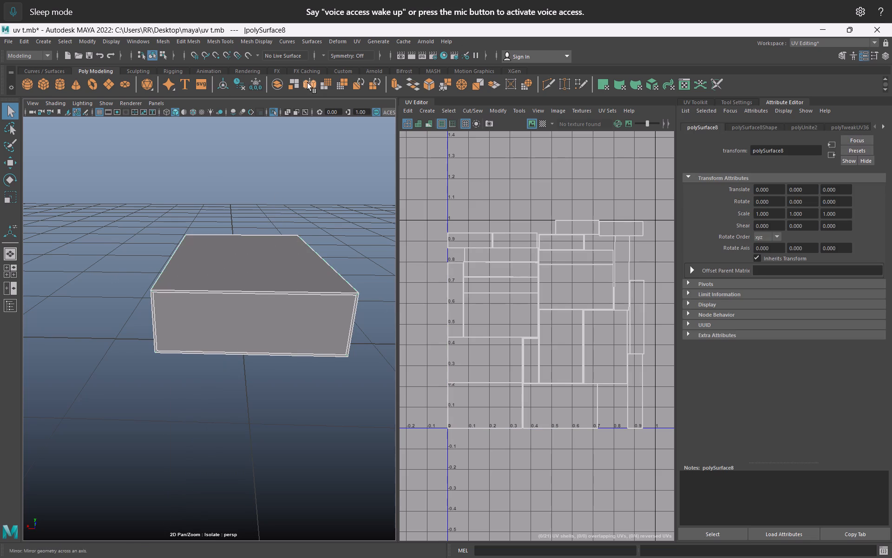
pyautogui.doubleClick(295, 82)
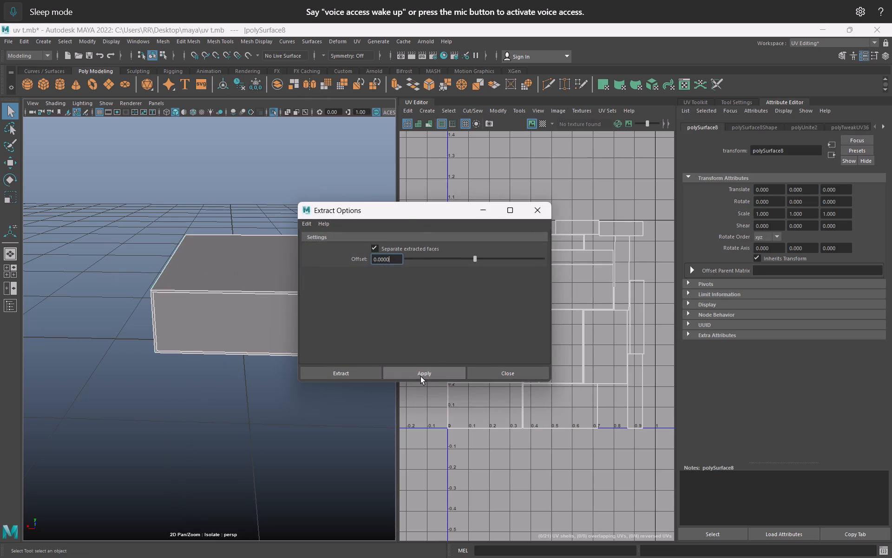
pyautogui.click(418, 377)
pyautogui.click(364, 372)
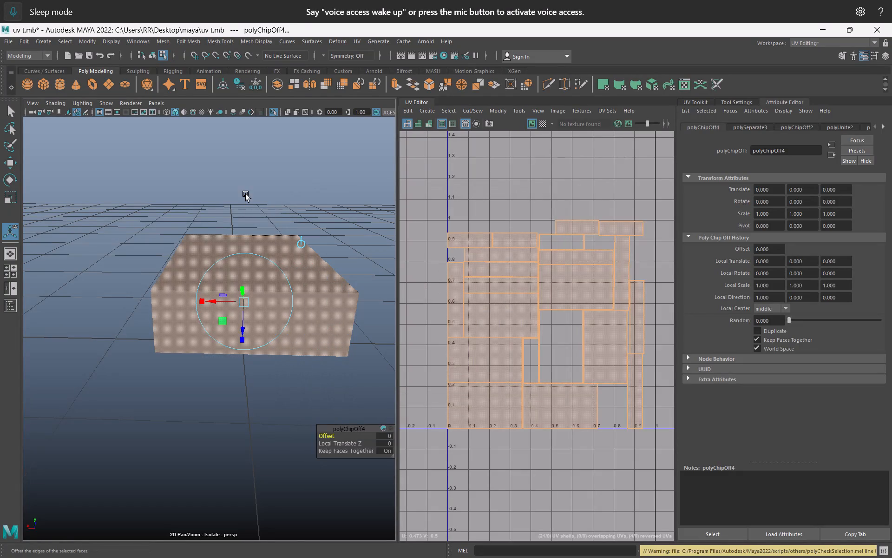
# Select the matchbox's outer sleeve on its own and isolate it from the inner tray.
pyautogui.click(246, 194)
pyautogui.click(252, 252)
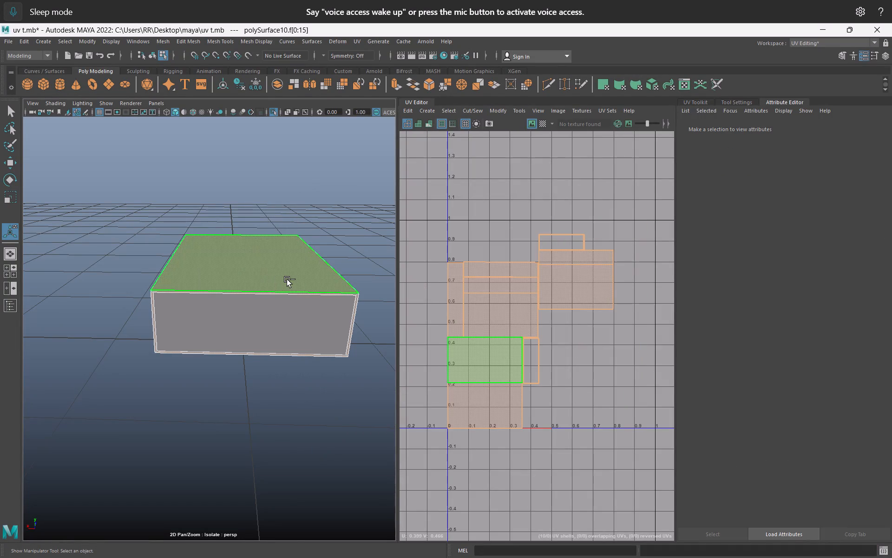
pyautogui.hotkey('ctrl', '1')
pyautogui.hotkey('ctrl', '1')
pyautogui.hotkey('ctrl', '1')
pyautogui.hotkey('ctrl', '1')
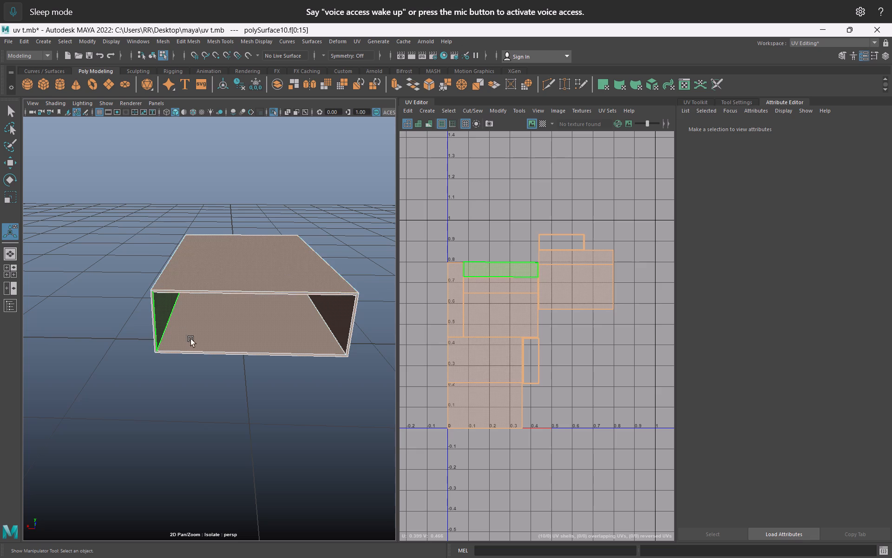
# Pick the sleeve's inner side, bottom and top faces one by one to identify their shells in the UV layout.
pyautogui.keyDown('alt'); pyautogui.moveTo(188, 343); pyautogui.dragTo(161, 310); pyautogui.keyUp('alt')
pyautogui.keyDown('alt'); pyautogui.scroll(2, 162, 315); pyautogui.keyUp('alt')
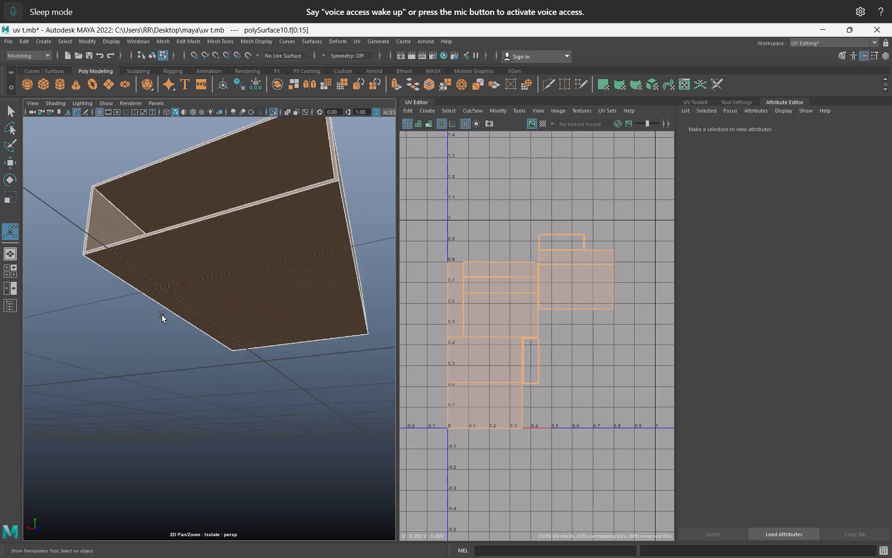
pyautogui.keyDown('alt'); pyautogui.moveTo(162, 315); pyautogui.dragTo(181, 342); pyautogui.keyUp('alt')
pyautogui.moveTo(59, 244); pyautogui.dragTo(68, 260, button='right')
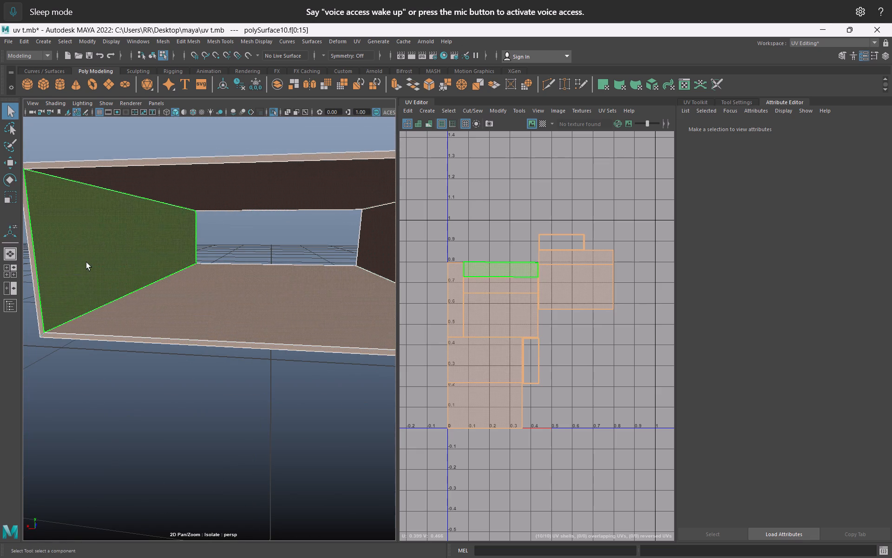
pyautogui.click(86, 262)
pyautogui.click(178, 316)
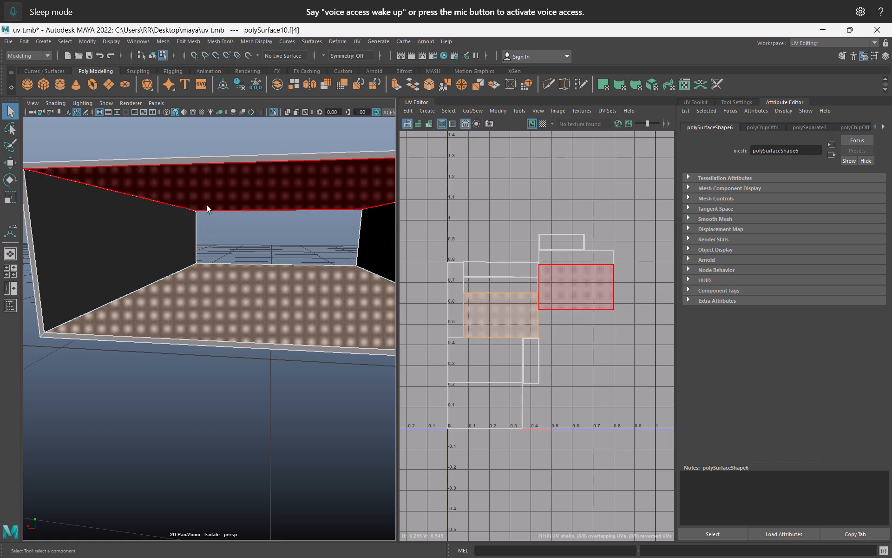
pyautogui.click(205, 193)
pyautogui.click(209, 267)
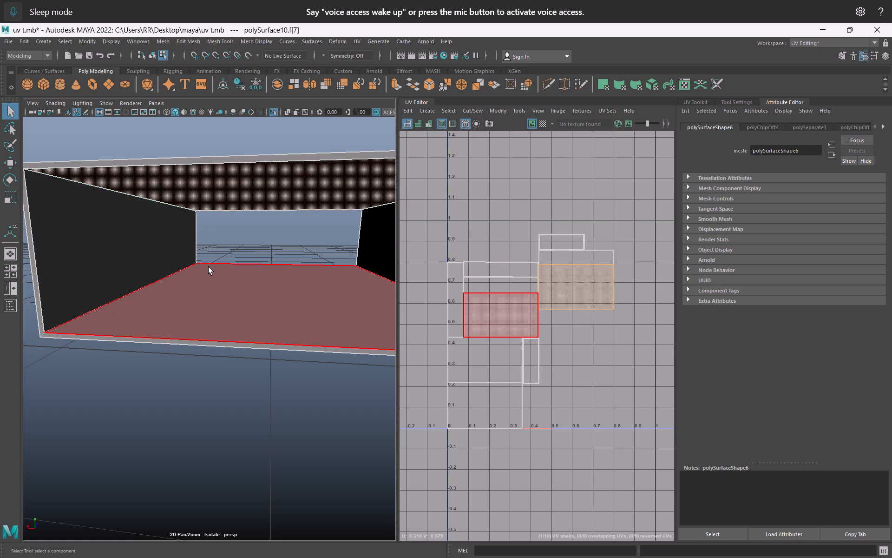
pyautogui.click(216, 178)
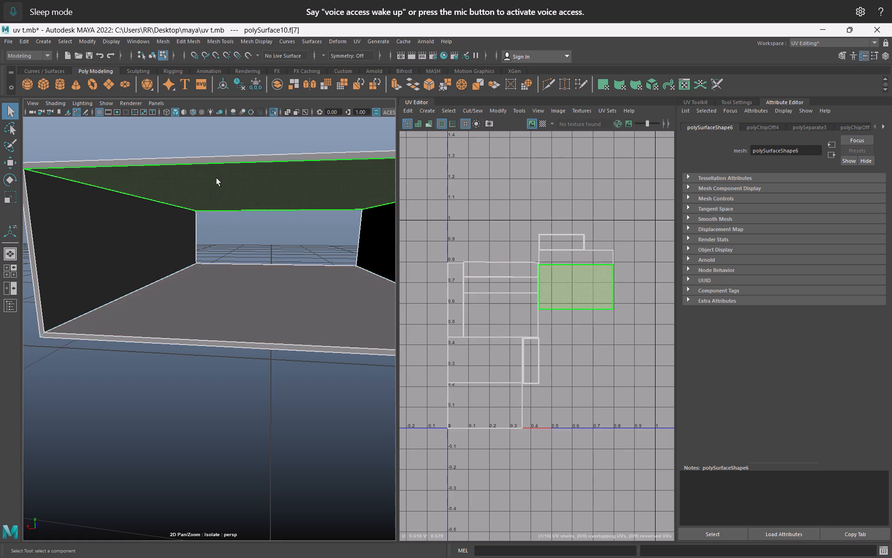
# Switch to Photoshop and move the images (1) matchbox artwork off the large empty shell into the unused area near the canvas centre.
pyautogui.hotkey('alt', 'Tab')
pyautogui.scroll(2, 238, 324)
pyautogui.keyDown('alt'); pyautogui.scroll(3, 232, 319); pyautogui.keyUp('alt')
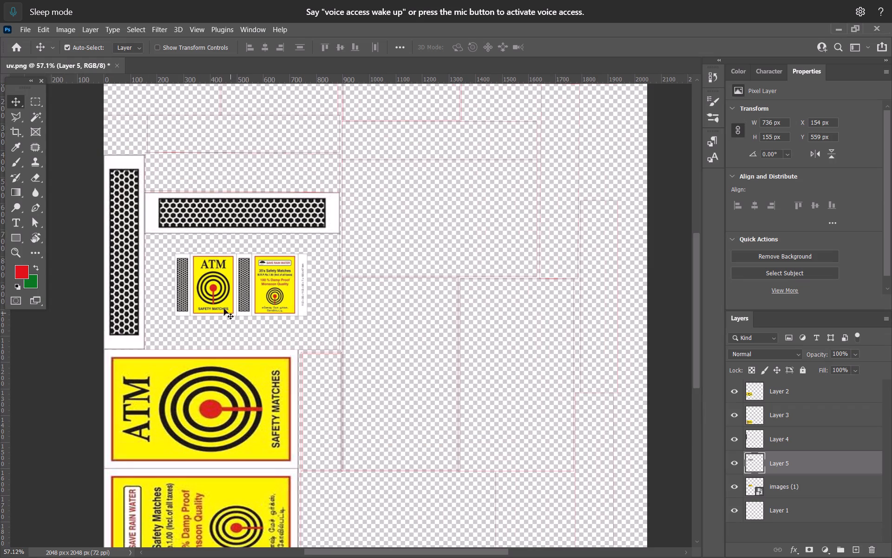
pyautogui.moveTo(230, 281); pyautogui.dragTo(462, 296)
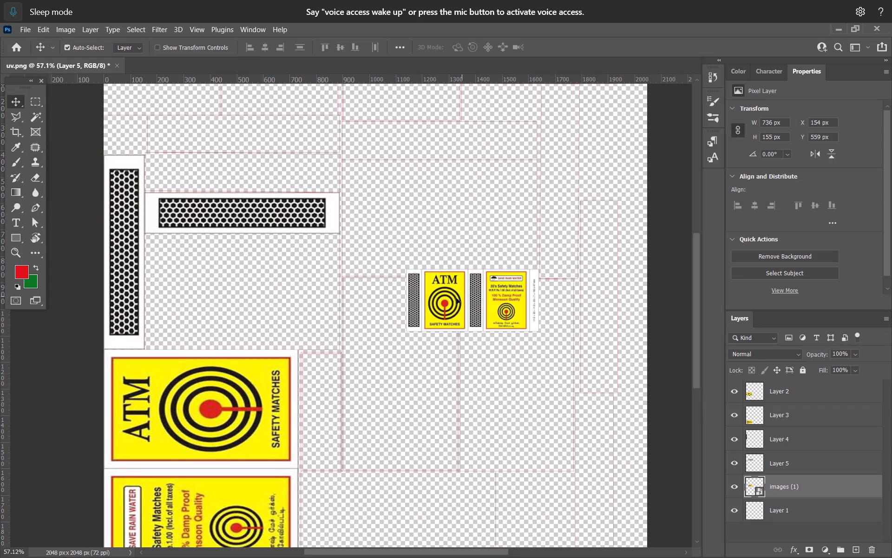
pyautogui.keyDown('alt'); pyautogui.scroll(8, 177, 336); pyautogui.keyUp('alt')
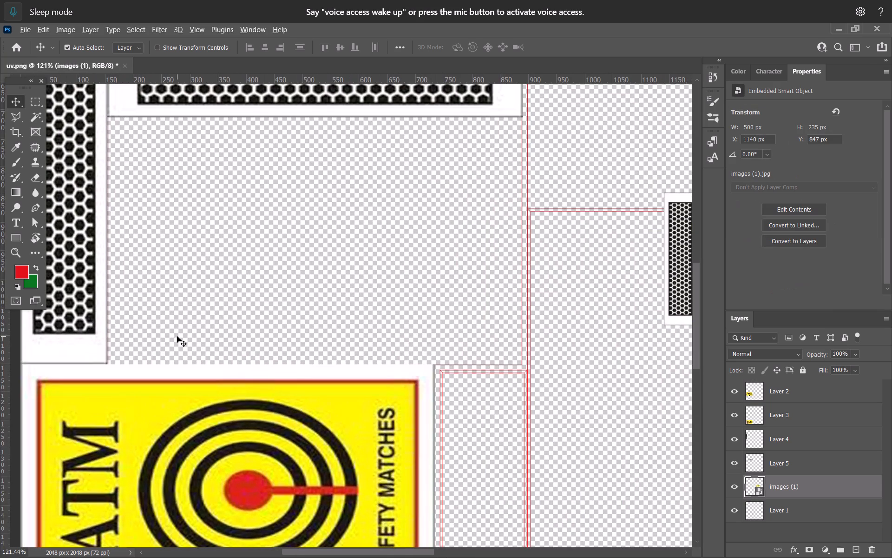
# Switch to Maya and orbit around the sleeve to check its inner faces against the shells in the UV layout.
pyautogui.hotkey('alt', 'Tab')
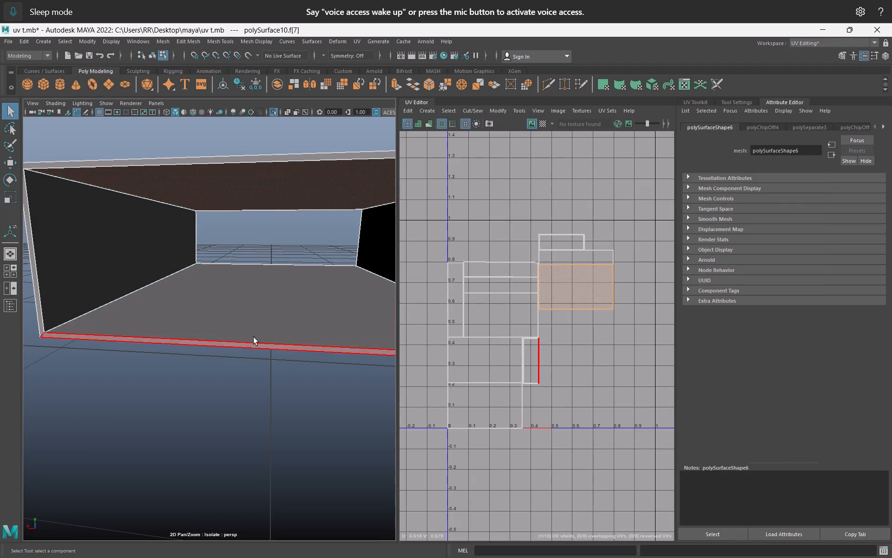
pyautogui.keyDown('alt'); pyautogui.moveTo(222, 199); pyautogui.dragTo(230, 220); pyautogui.keyUp('alt')
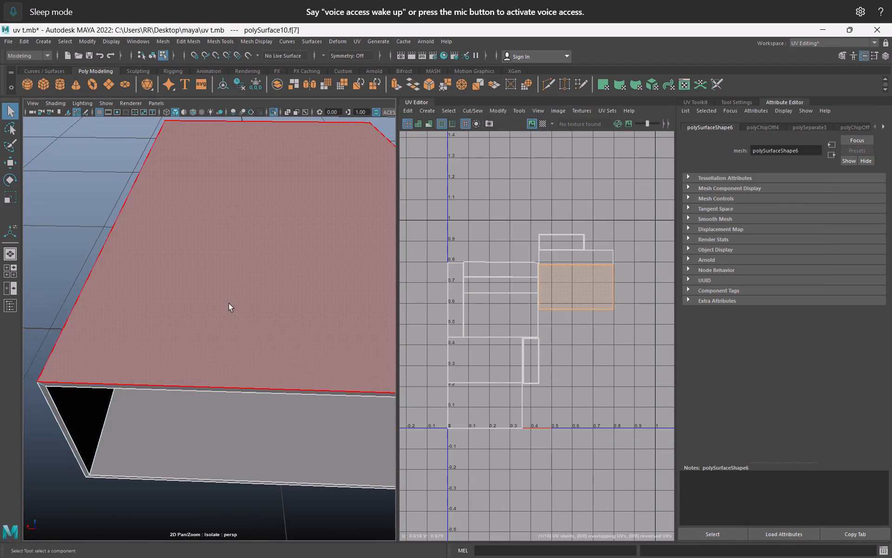
pyautogui.keyDown('alt'); pyautogui.moveTo(239, 379); pyautogui.dragTo(239, 343); pyautogui.keyUp('alt')
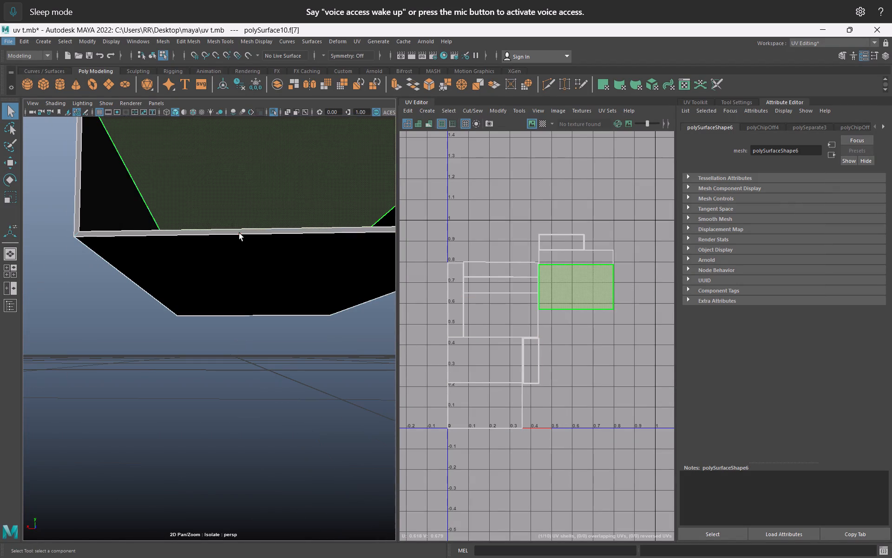
pyautogui.keyDown('alt'); pyautogui.moveTo(241, 242); pyautogui.dragTo(247, 273); pyautogui.keyUp('alt')
# Back in Photoshop, lasso the lower part of the empty shell below the horizontal striker strip, following its bottom and left edges.
pyautogui.hotkey('alt', 'Tab')
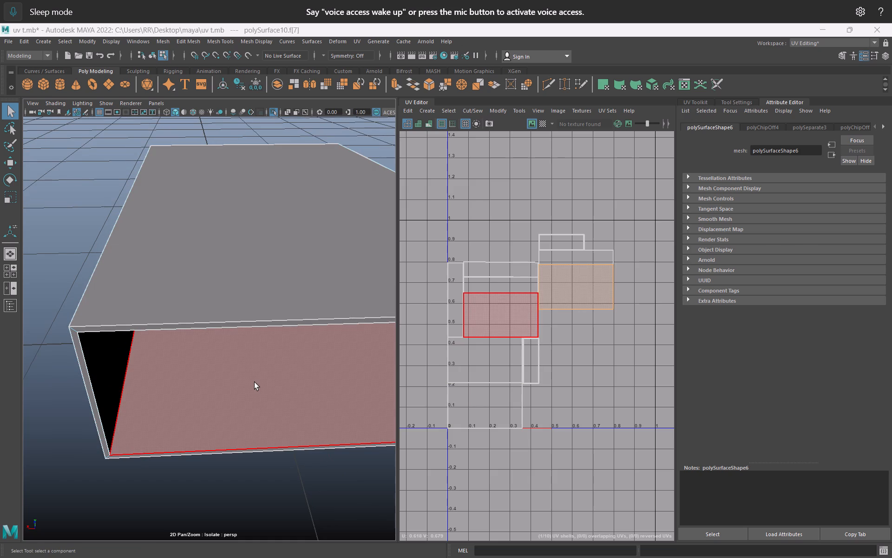
pyautogui.keyDown('alt'); pyautogui.scroll(-1, 157, 288); pyautogui.keyUp('alt')
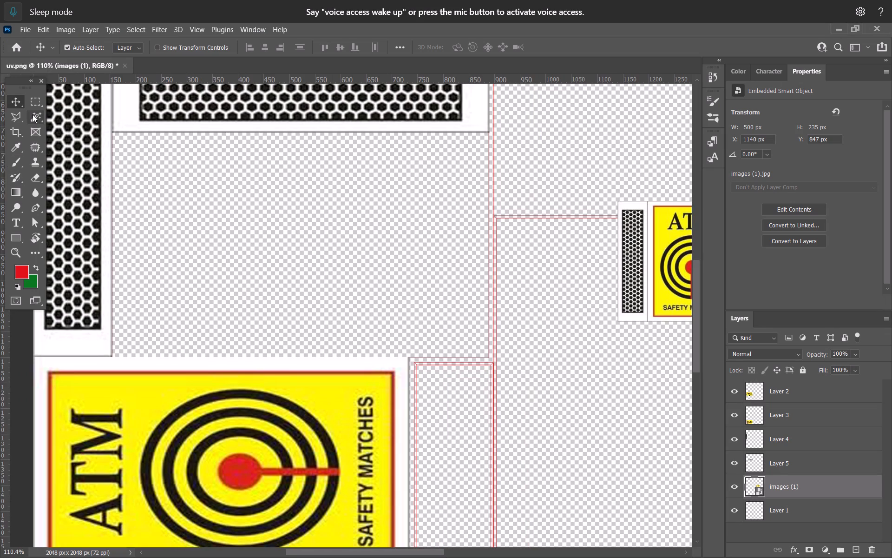
pyautogui.click(11, 113)
pyautogui.keyDown('alt'); pyautogui.scroll(7, 413, 404); pyautogui.keyUp('alt')
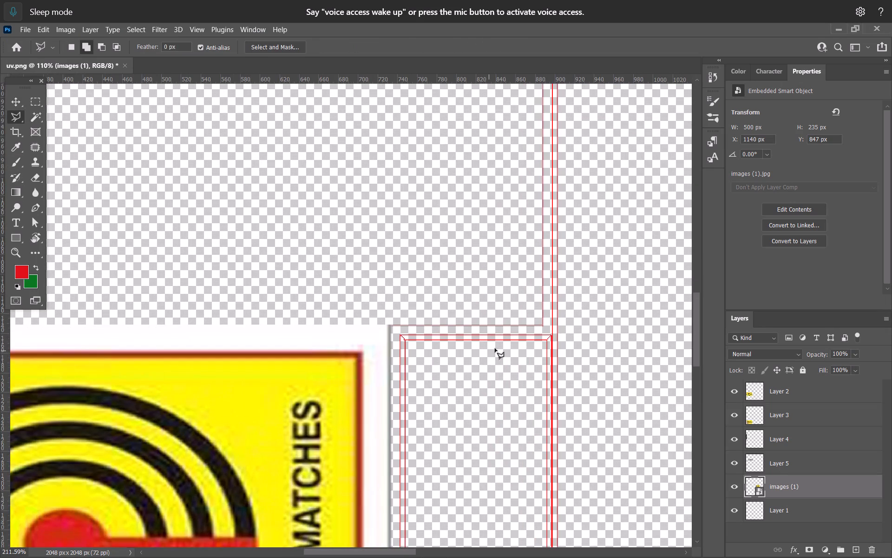
pyautogui.click(543, 325)
pyautogui.press('space')
pyautogui.press('space')
pyautogui.press('space')
pyautogui.press('space')
pyautogui.press('space')
pyautogui.press('space')
pyautogui.press('space')
pyautogui.press('space')
pyautogui.press('space')
pyautogui.press('space')
pyautogui.press('space')
pyautogui.press('space')
pyautogui.press('space')
pyautogui.press('space')
pyautogui.press('space')
pyautogui.press('space')
pyautogui.press('space')
pyautogui.press('space')
pyautogui.press('space')
pyautogui.press('space')
pyautogui.moveTo(159, 346); pyautogui.dragTo(520, 361)
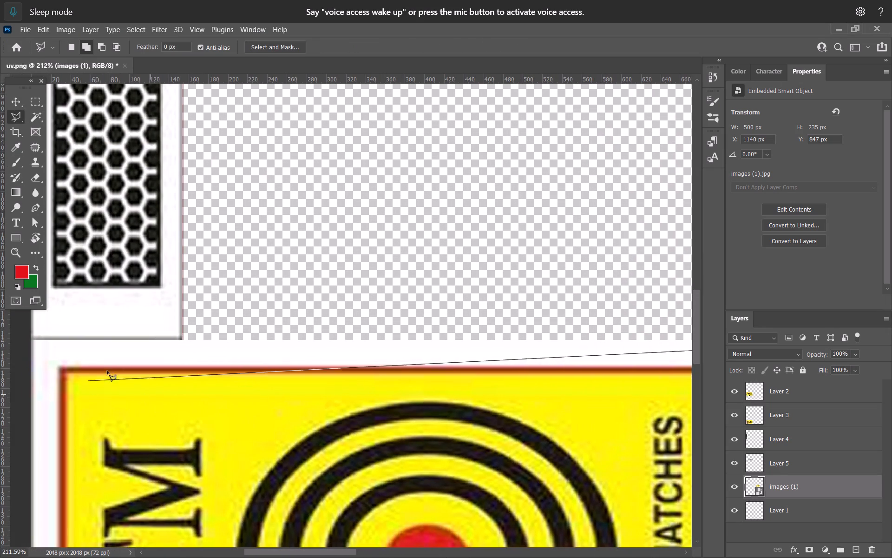
pyautogui.keyDown('shift'); pyautogui.click(183, 341); pyautogui.keyUp('shift')
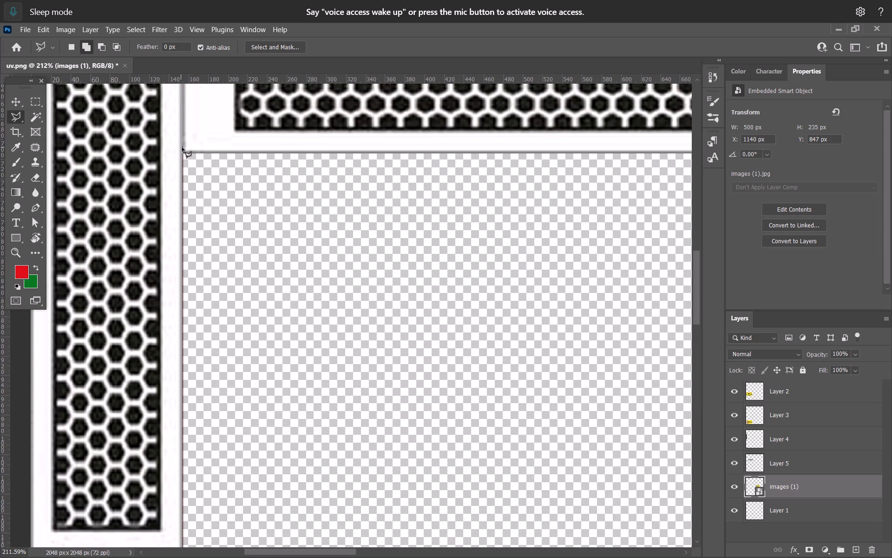
pyautogui.keyDown('shift'); pyautogui.click(184, 153); pyautogui.keyUp('shift')
pyautogui.scroll(-3, 203, 166)
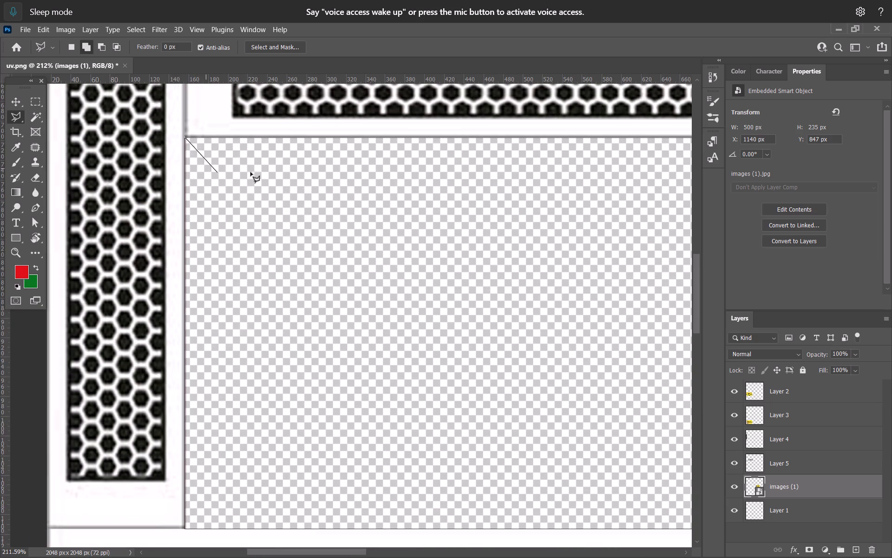
pyautogui.keyDown('alt'); pyautogui.moveTo(476, 175); pyautogui.dragTo(237, 187); pyautogui.keyUp('alt')
pyautogui.hotkey('ctrl', 'z')
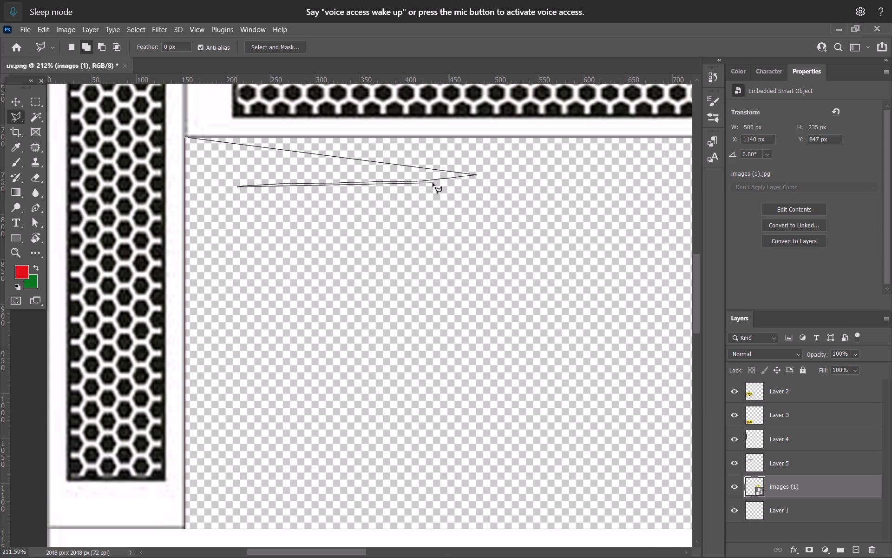
pyautogui.press('BackSpace')
pyautogui.press('BackSpace')
pyautogui.press('BackSpace')
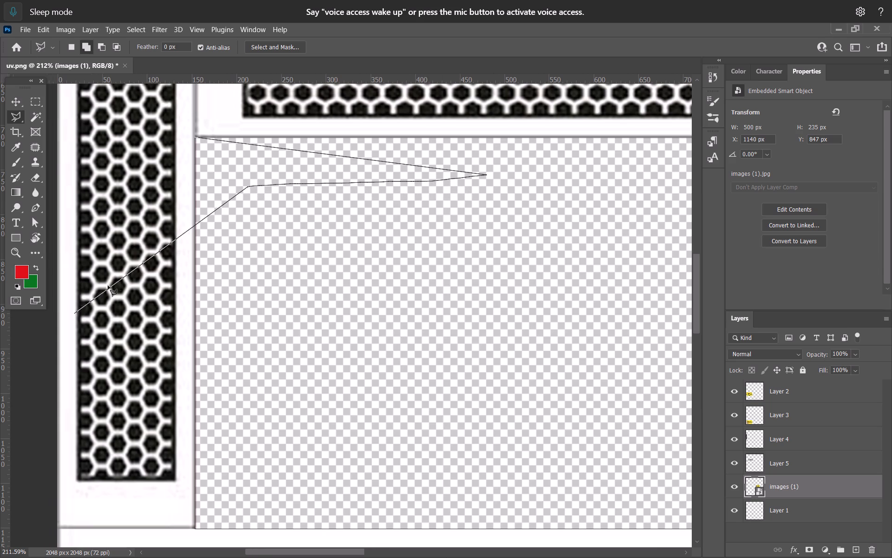
pyautogui.press('BackSpace')
pyautogui.press('BackSpace')
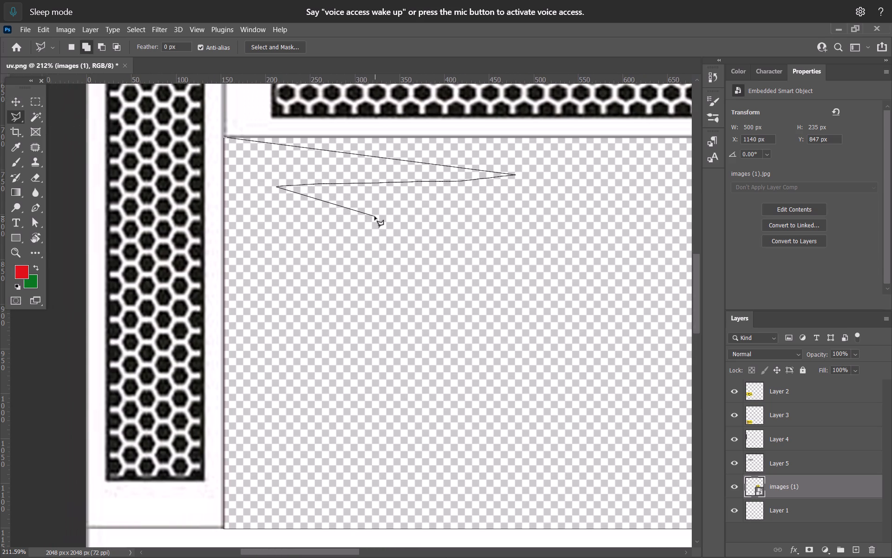
pyautogui.press('BackSpace')
pyautogui.click(329, 202)
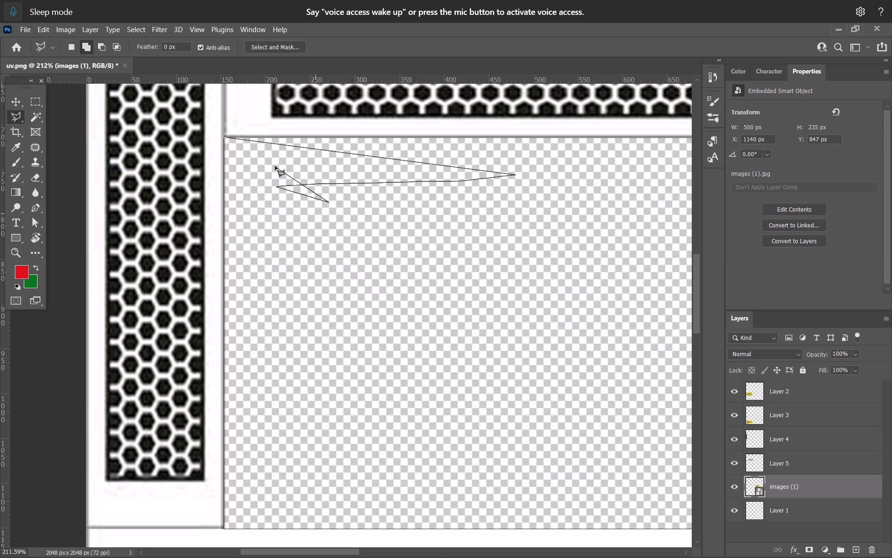
pyautogui.doubleClick(270, 174)
# Add the shell's missing upper-right part to the selection with the Polygonal Lasso, following its right and top edges.
pyautogui.keyDown('alt'); pyautogui.scroll(-2, 288, 195); pyautogui.keyUp('alt')
pyautogui.press('space')
pyautogui.press('space')
pyautogui.press('space')
pyautogui.press('space')
pyautogui.press('space')
pyautogui.press('space')
pyautogui.press('space')
pyautogui.press('space')
pyautogui.press('space')
pyautogui.press('space')
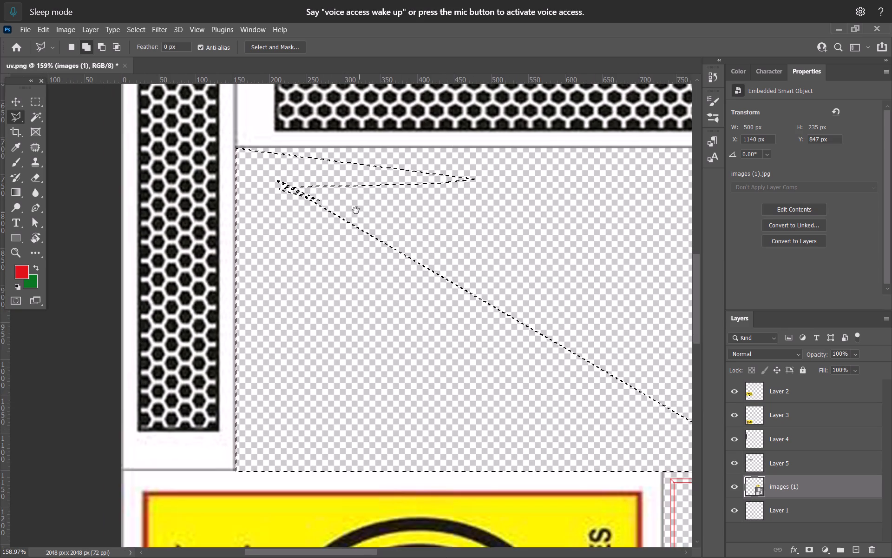
pyautogui.moveTo(345, 208); pyautogui.dragTo(243, 226)
pyautogui.press('space')
pyautogui.press('space')
pyautogui.press('space')
pyautogui.press('space')
pyautogui.press('space')
pyautogui.press('space')
pyautogui.press('space')
pyautogui.moveTo(467, 230); pyautogui.dragTo(318, 239)
pyautogui.keyDown('alt'); pyautogui.scroll(4, 513, 441); pyautogui.keyUp('alt')
pyautogui.click(521, 507)
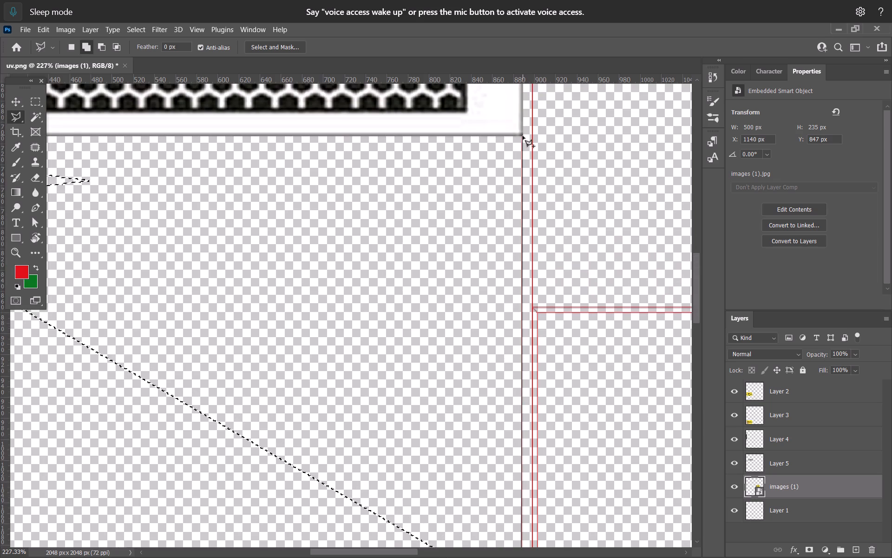
pyautogui.click(523, 136)
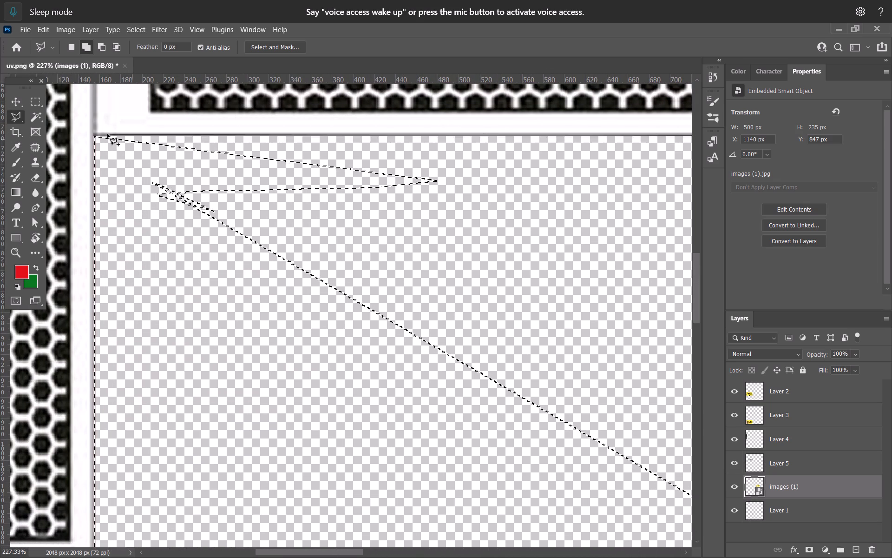
pyautogui.click(95, 136)
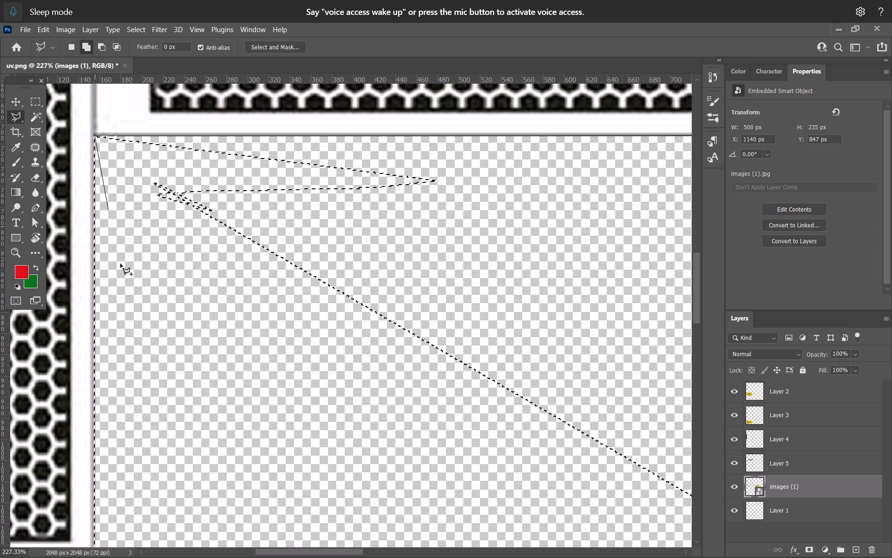
pyautogui.keyDown('alt'); pyautogui.scroll(-9, 206, 402); pyautogui.keyUp('alt')
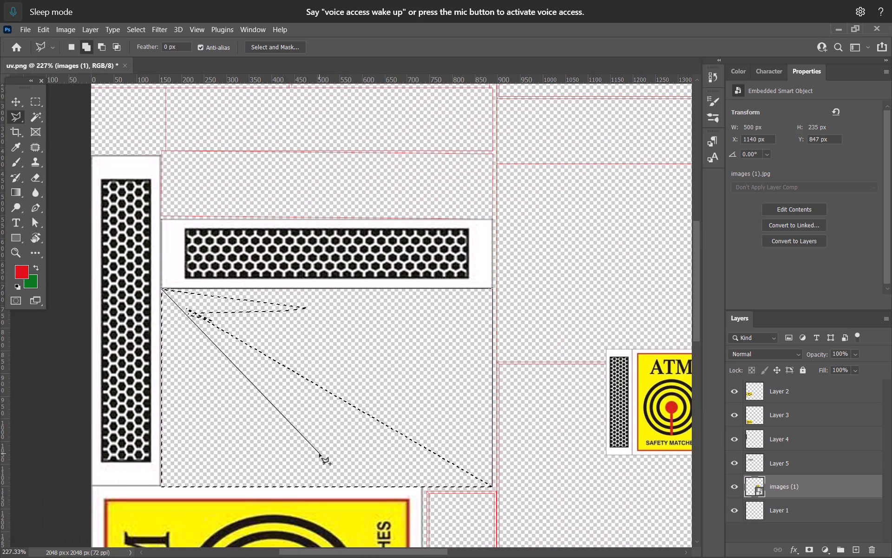
pyautogui.doubleClick(440, 473)
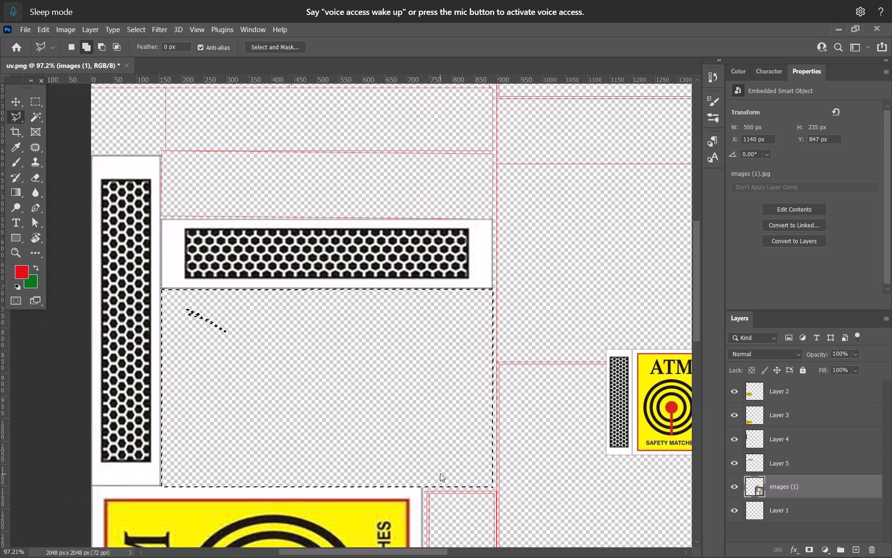
# Add the small leftover gap near the shell's upper-left corner to the selection.
pyautogui.click(184, 364)
pyautogui.moveTo(246, 353); pyautogui.dragTo(246, 349)
pyautogui.click(245, 334)
pyautogui.moveTo(216, 312); pyautogui.dragTo(207, 305)
pyautogui.moveTo(192, 298); pyautogui.dragTo(188, 298)
pyautogui.tripleClick(178, 321)
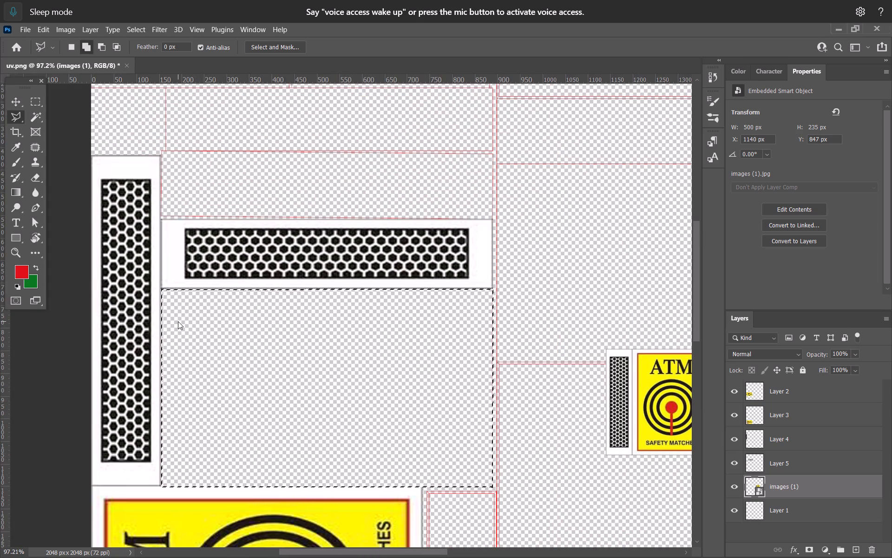
# Activate the Brush tool and add a new layer above the images (1) layer.
pyautogui.keyDown('alt'); pyautogui.scroll(-7, 178, 321); pyautogui.keyUp('alt')
pyautogui.press('b')
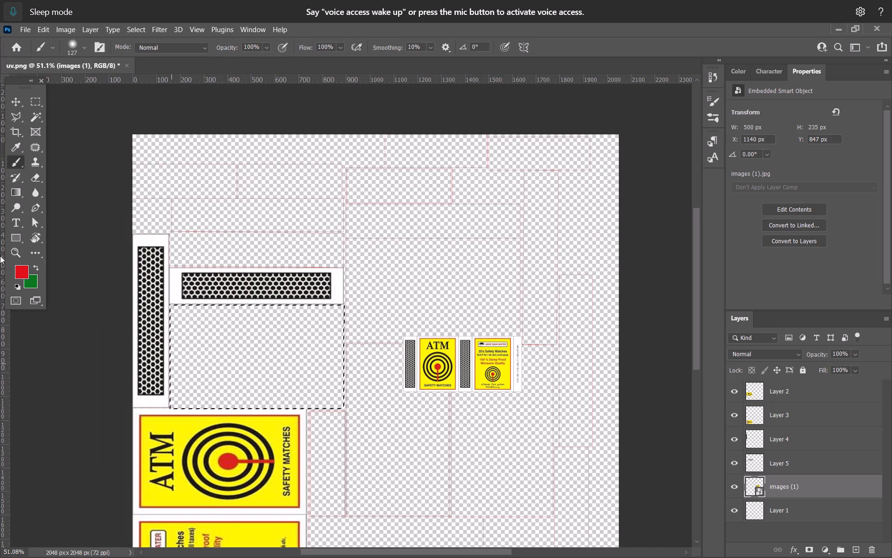
pyautogui.click(859, 556)
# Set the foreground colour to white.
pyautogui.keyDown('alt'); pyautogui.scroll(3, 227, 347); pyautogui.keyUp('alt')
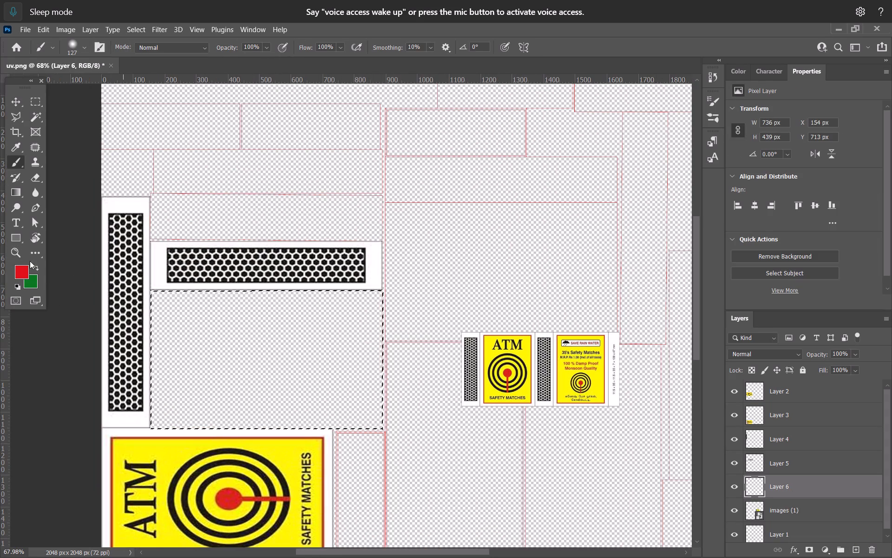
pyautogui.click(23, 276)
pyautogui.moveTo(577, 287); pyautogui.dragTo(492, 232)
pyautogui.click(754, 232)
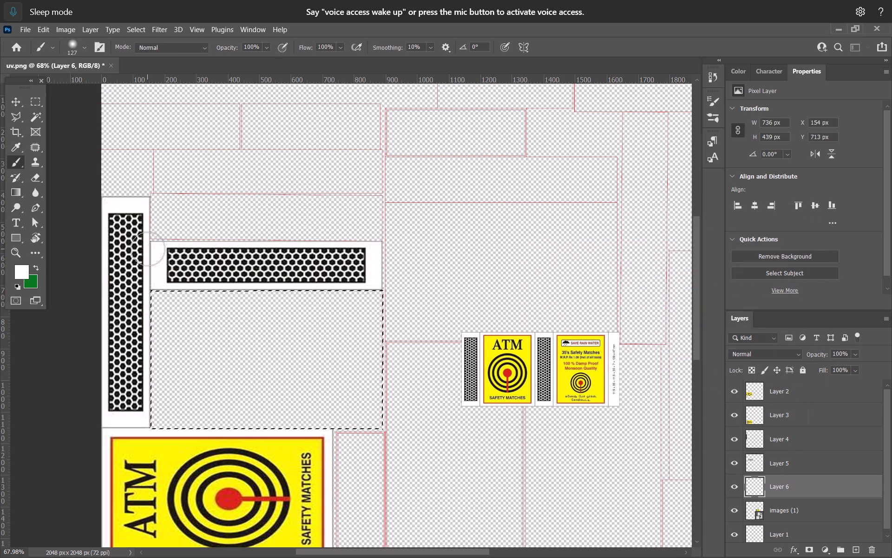
# Sample light grey from the border of the horizontal striker strip as the foreground colour.
pyautogui.keyDown('alt'); pyautogui.click(116, 208); pyautogui.keyUp('alt')
pyautogui.keyDown('alt'); pyautogui.scroll(9, 122, 213); pyautogui.keyUp('alt')
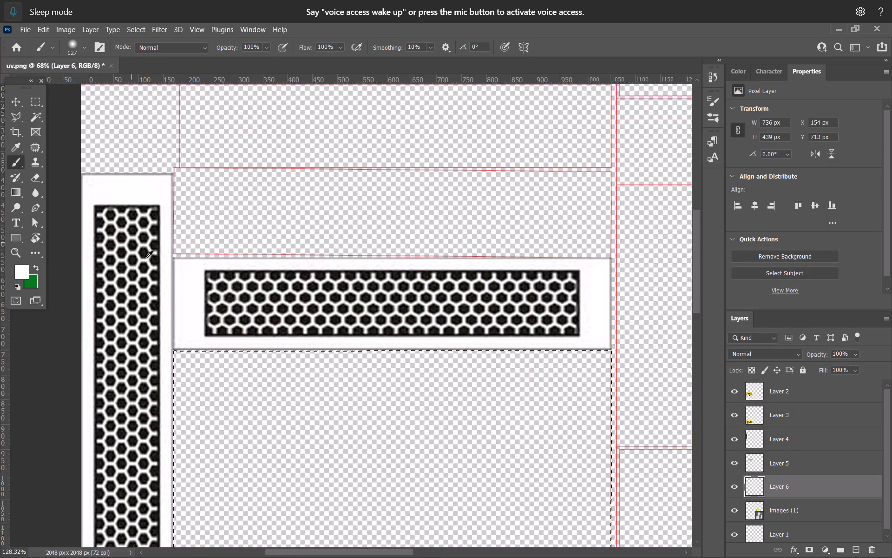
pyautogui.keyDown('alt'); pyautogui.click(175, 286); pyautogui.keyUp('alt')
pyautogui.keyDown('alt'); pyautogui.scroll(-9, 173, 286); pyautogui.keyUp('alt')
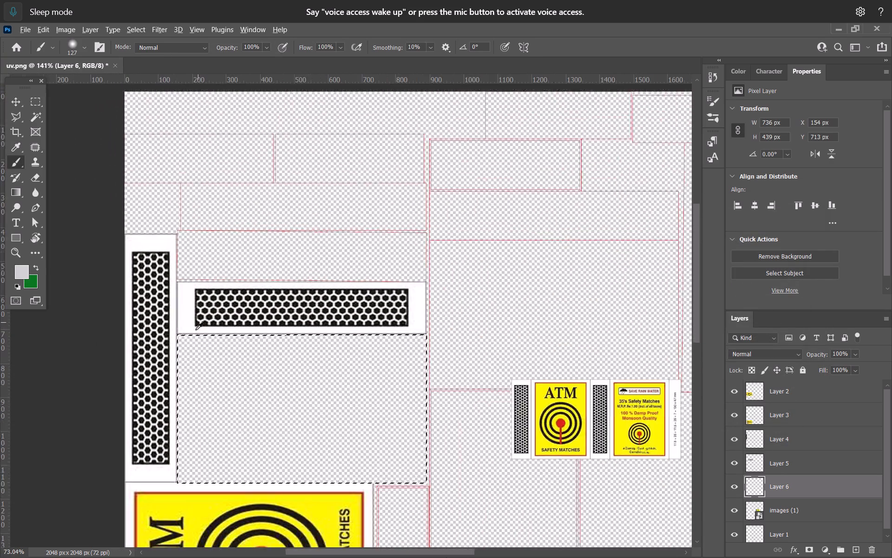
# Paint the whole selected shell light grey with a 516 px brush, and clear the selection.
pyautogui.keyDown('alt'); pyautogui.moveTo(205, 360); pyautogui.dragTo(274, 371, button='right'); pyautogui.keyUp('alt')
pyautogui.moveTo(288, 377); pyautogui.dragTo(0, 400)
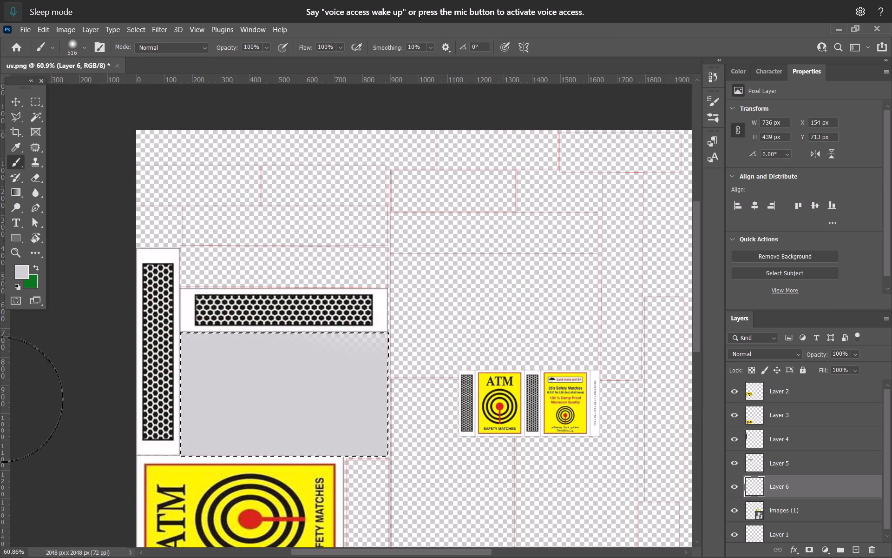
pyautogui.moveTo(0, 400); pyautogui.dragTo(433, 426)
pyautogui.moveTo(343, 359); pyautogui.dragTo(138, 403)
pyautogui.moveTo(147, 401); pyautogui.dragTo(281, 412)
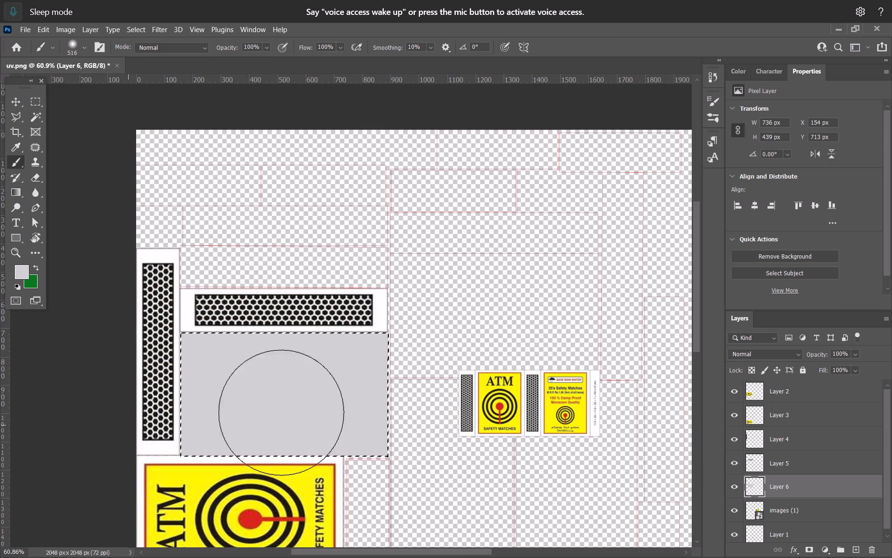
pyautogui.moveTo(281, 412); pyautogui.dragTo(410, 482)
pyautogui.hotkey('ctrl', 'd')
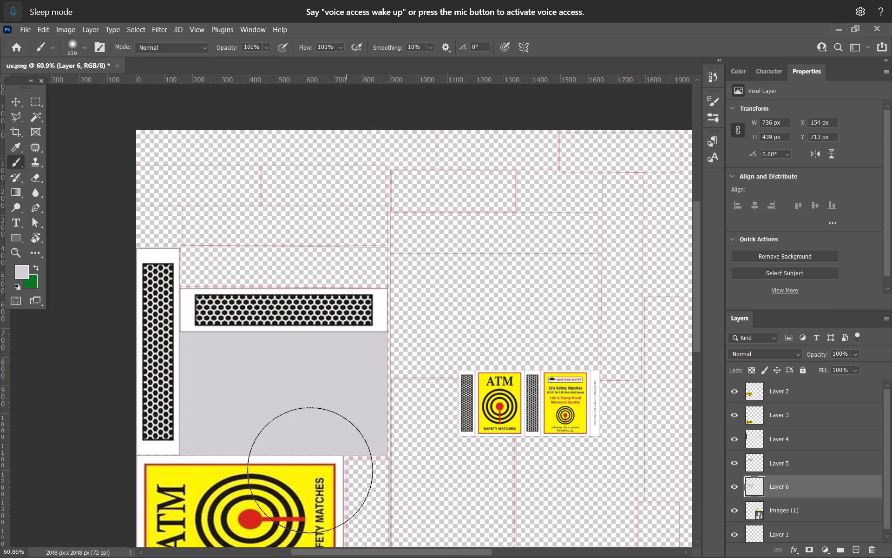
pyautogui.click(17, 102)
pyautogui.keyDown('alt'); pyautogui.scroll(-5, 218, 328); pyautogui.keyUp('alt')
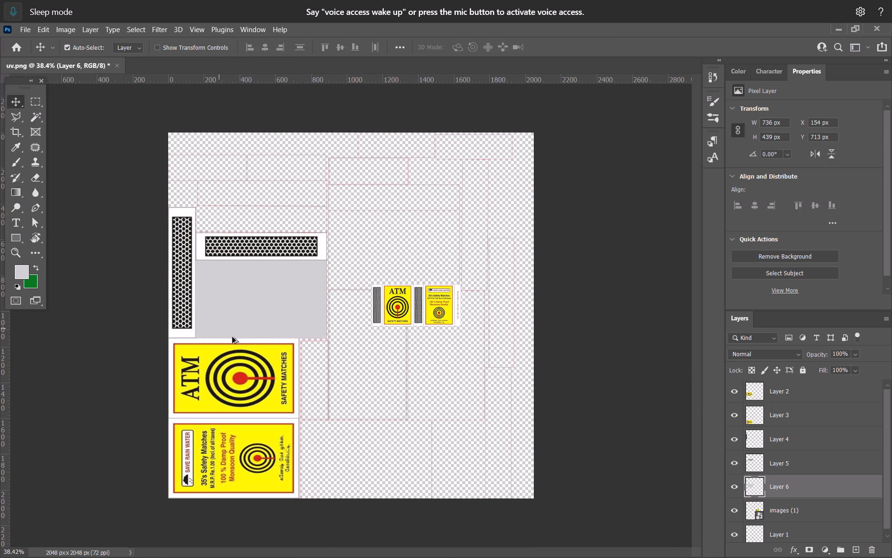
pyautogui.keyDown('alt'); pyautogui.scroll(1, 271, 346); pyautogui.keyUp('alt')
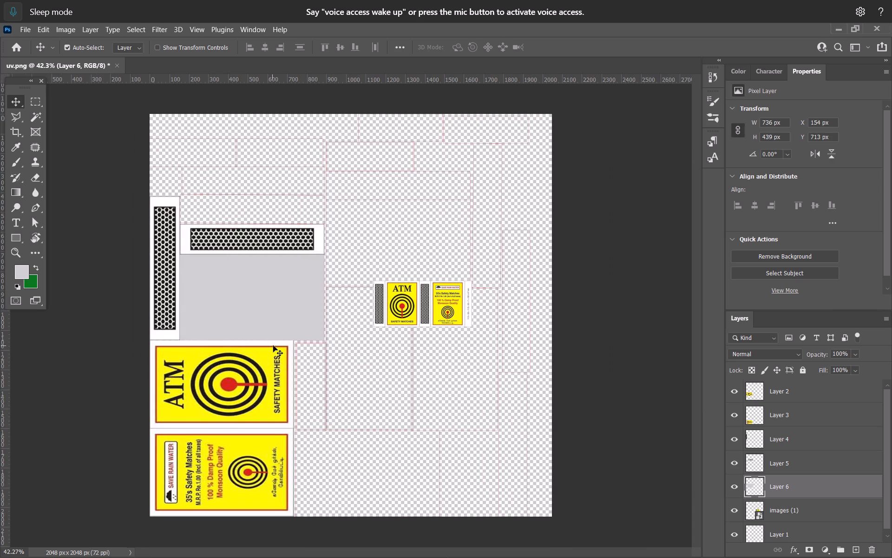
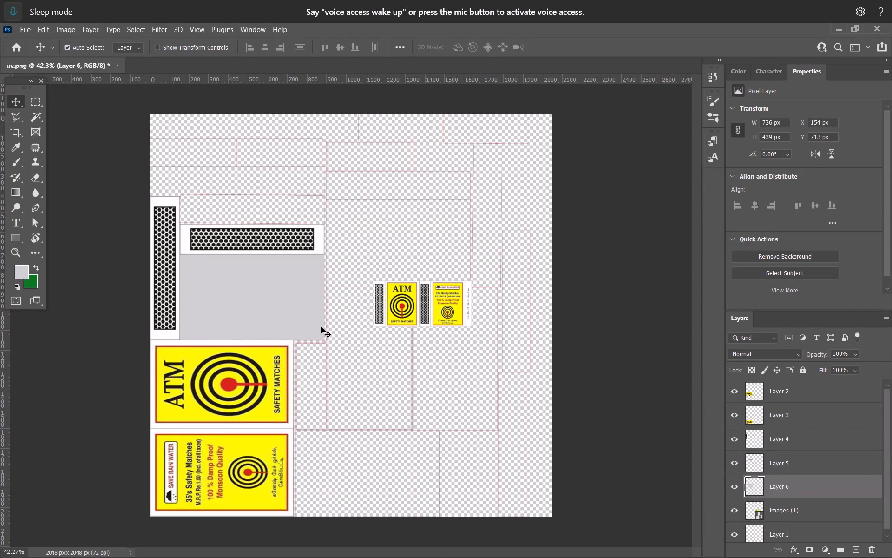
# Compare the sleeve's inner faces in Maya with the painted and empty shells of the Photoshop UV layout.
pyautogui.keyDown('alt'); pyautogui.scroll(8, 321, 327); pyautogui.keyUp('alt')
pyautogui.keyDown('alt'); pyautogui.moveTo(242, 323); pyautogui.dragTo(394, 360, button='middle'); pyautogui.keyUp('alt')
pyautogui.keyDown('alt'); pyautogui.scroll(1, 395, 360); pyautogui.keyUp('alt')
pyautogui.press('space')
pyautogui.press('space')
pyautogui.press('space')
pyautogui.press('space')
pyautogui.press('space')
pyautogui.press('space')
pyautogui.press('space')
pyautogui.moveTo(239, 313); pyautogui.dragTo(411, 418)
pyautogui.keyDown('alt'); pyautogui.scroll(-3, 368, 374); pyautogui.keyUp('alt')
pyautogui.hotkey('alt', 'Tab')
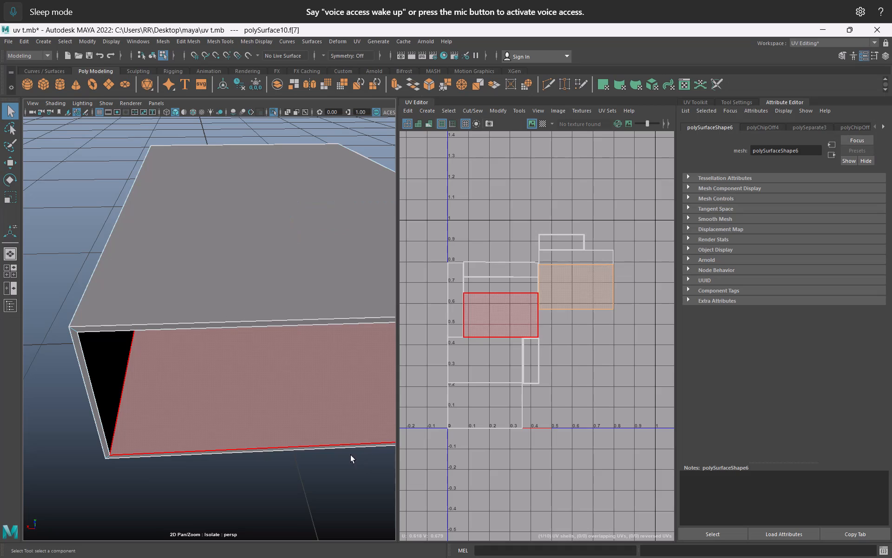
pyautogui.keyDown('alt'); pyautogui.moveTo(282, 397); pyautogui.dragTo(277, 372); pyautogui.keyUp('alt')
pyautogui.hotkey('alt', 'Tab')
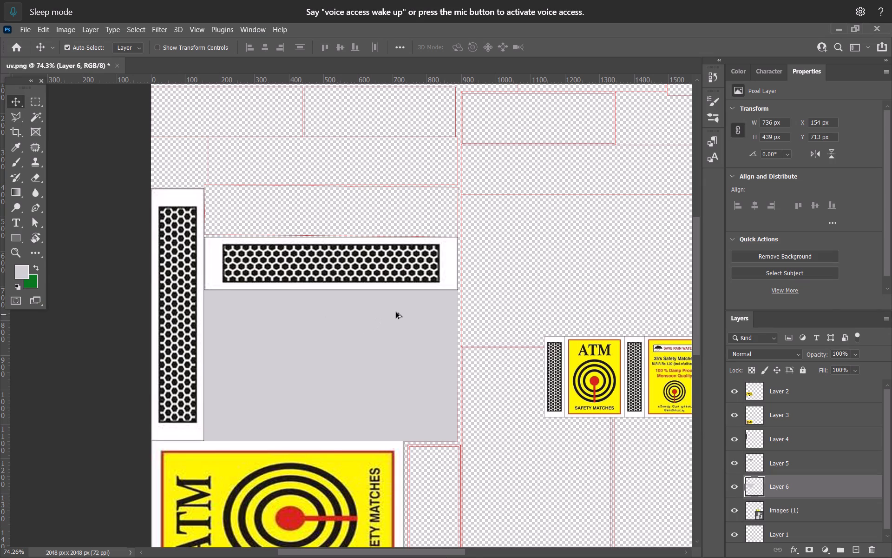
pyautogui.keyDown('alt'); pyautogui.scroll(-3, 397, 313); pyautogui.keyUp('alt')
pyautogui.keyDown('alt'); pyautogui.scroll(1, 397, 314); pyautogui.keyUp('alt')
pyautogui.hotkey('alt', 'Tab')
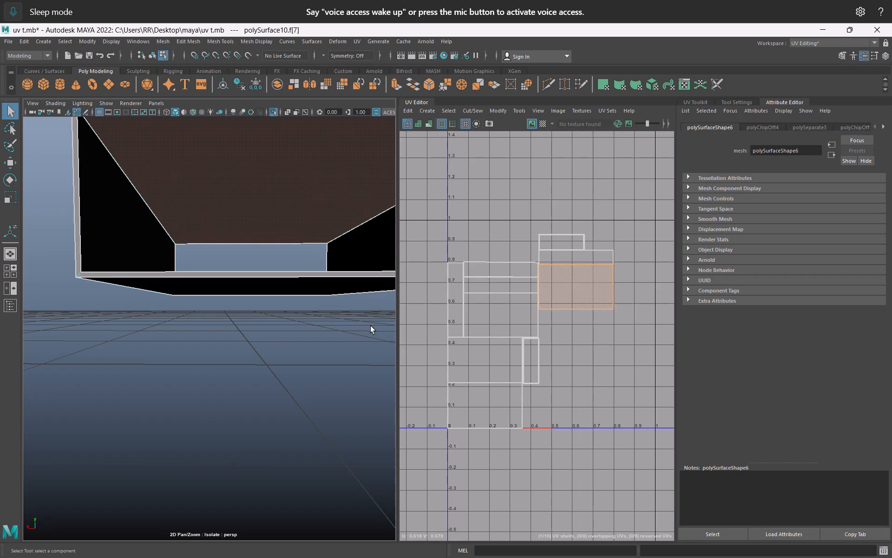
pyautogui.hotkey('alt', 'Tab')
pyautogui.keyDown('alt'); pyautogui.scroll(-2, 414, 306); pyautogui.keyUp('alt')
pyautogui.keyDown('alt'); pyautogui.scroll(1, 426, 299); pyautogui.keyUp('alt')
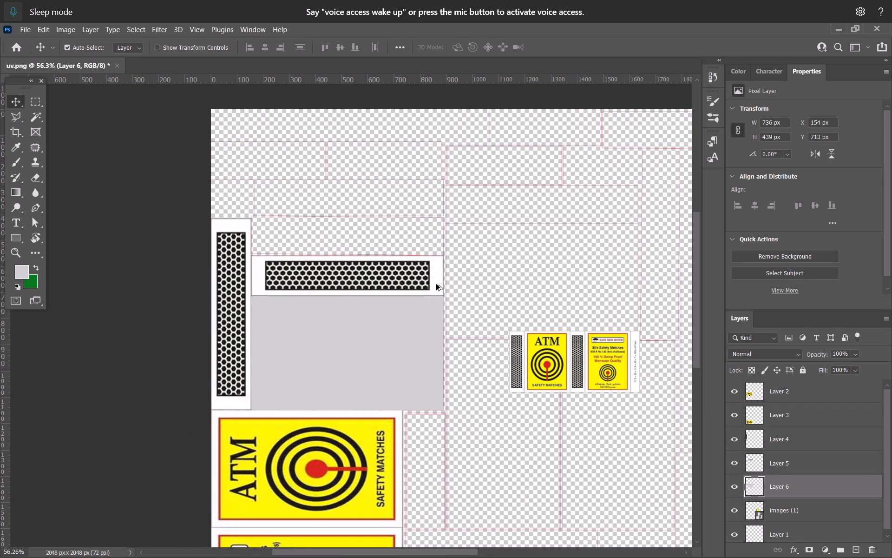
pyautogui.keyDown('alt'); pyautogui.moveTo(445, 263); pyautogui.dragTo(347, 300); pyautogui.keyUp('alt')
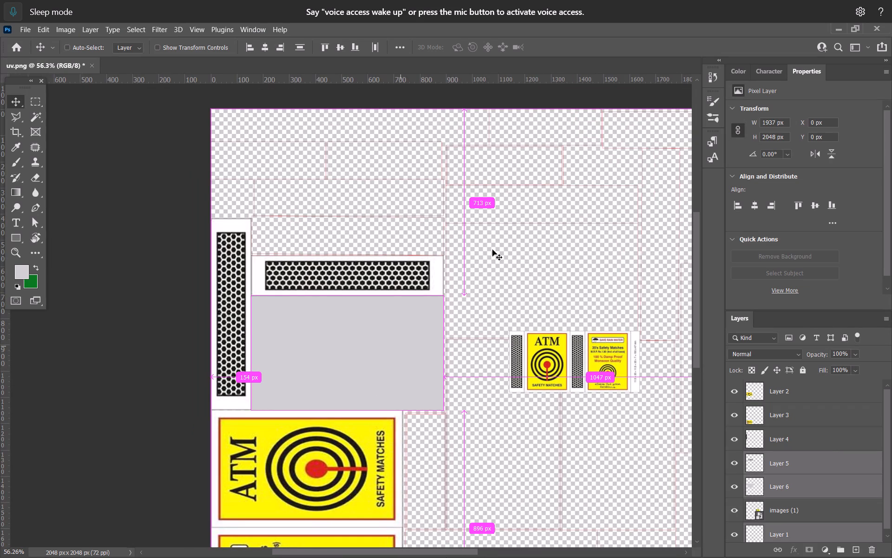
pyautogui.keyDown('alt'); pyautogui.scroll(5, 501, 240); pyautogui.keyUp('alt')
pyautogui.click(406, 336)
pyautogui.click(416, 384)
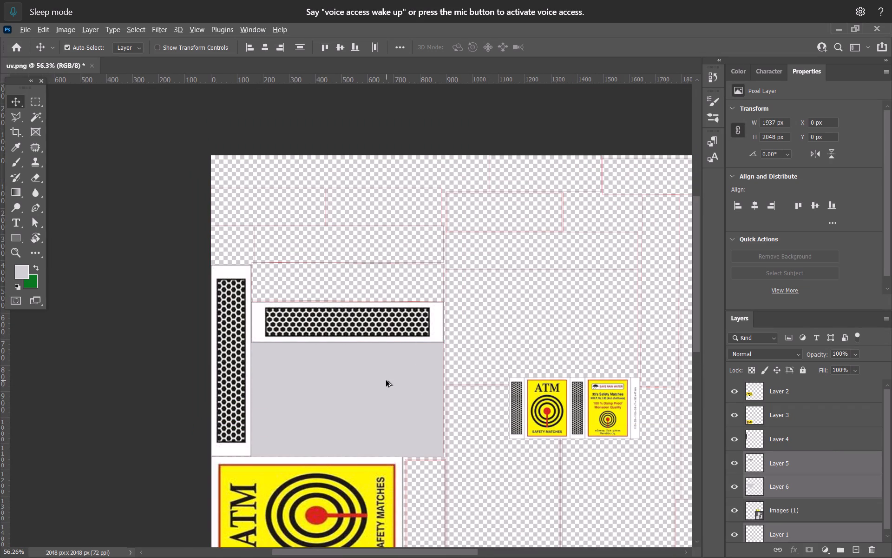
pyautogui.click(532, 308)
# Duplicate the light grey rectangle on Layer 6 onto the large empty shell beside it, at about X 904 px, Y 447 px.
pyautogui.click(420, 376)
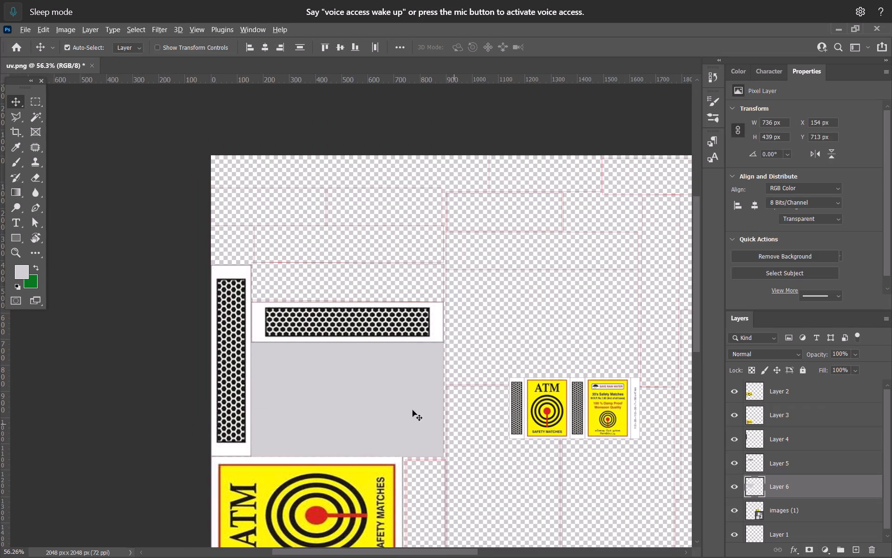
pyautogui.keyDown('alt'); pyautogui.moveTo(386, 397); pyautogui.dragTo(587, 327); pyautogui.keyUp('alt')
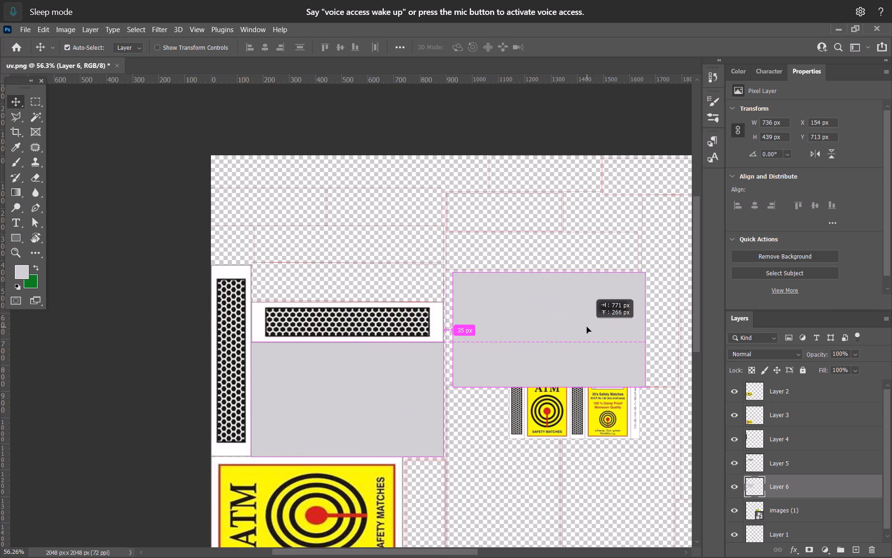
pyautogui.keyDown('alt'); pyautogui.moveTo(587, 327); pyautogui.dragTo(585, 327); pyautogui.keyUp('alt')
pyautogui.keyDown('alt'); pyautogui.scroll(10, 549, 379); pyautogui.keyUp('alt')
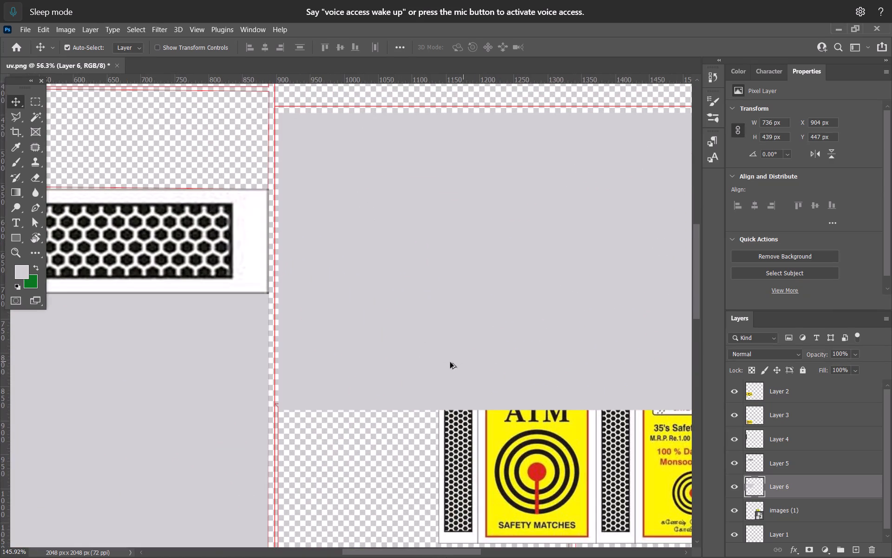
pyautogui.keyDown('alt'); pyautogui.scroll(-2, 188, 360); pyautogui.keyUp('alt')
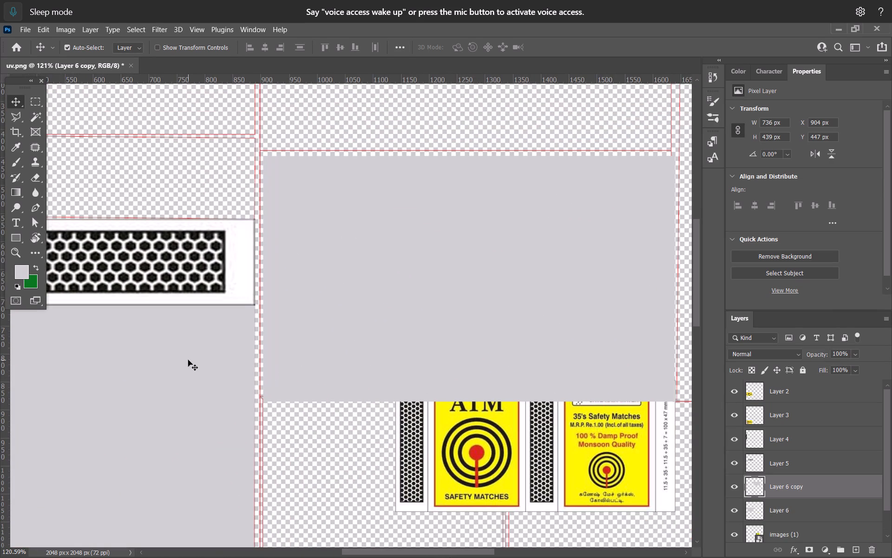
# Nudge the grey copy to X 898 px, Y 437 px so its upper-left corner meets the shell's outline.
pyautogui.press('Up')
pyautogui.press('Up')
pyautogui.press('Up')
pyautogui.press('Up')
pyautogui.press('Up')
pyautogui.press('Up')
pyautogui.press('Up')
pyautogui.press('Up')
pyautogui.press('Up')
pyautogui.press('Up')
pyautogui.press('Up')
pyautogui.press('Up')
pyautogui.press('Up')
pyautogui.press('Up')
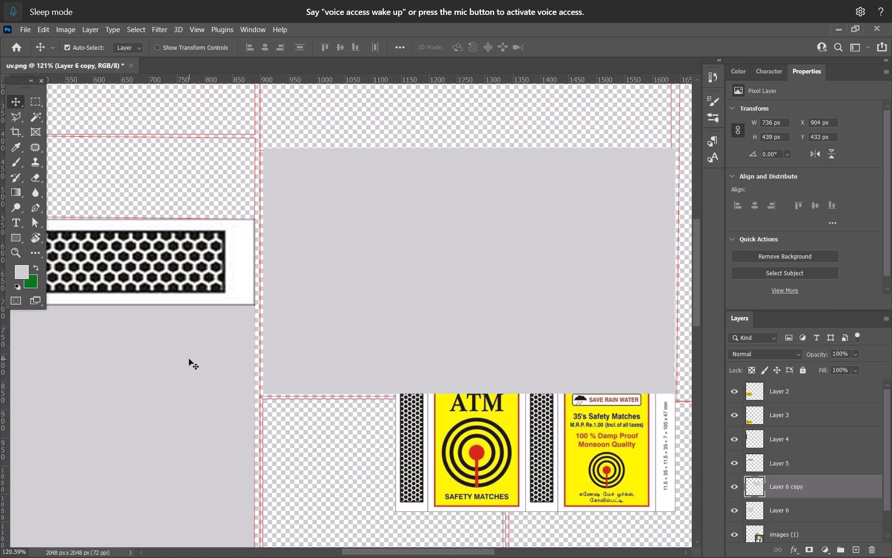
pyautogui.press('Left')
pyautogui.press('Left')
pyautogui.press('Left')
pyautogui.press('Left')
pyautogui.press('Left')
pyautogui.press('Left')
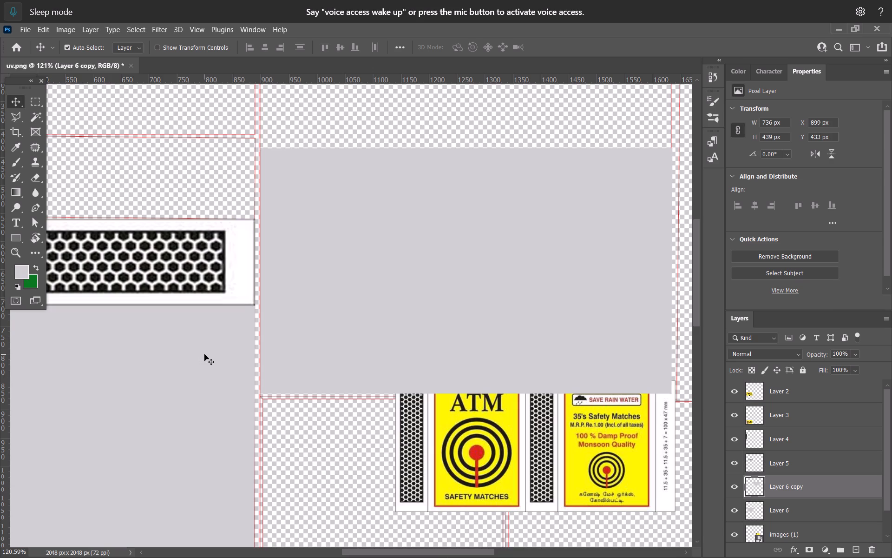
pyautogui.press('Down')
pyautogui.press('Down')
pyautogui.press('Down')
pyautogui.press('Down')
pyautogui.press('Down')
pyautogui.press('Down')
pyautogui.press('Down')
pyautogui.press('Down')
pyautogui.press('Down')
pyautogui.press('Down')
pyautogui.press('Down')
pyautogui.press('Up')
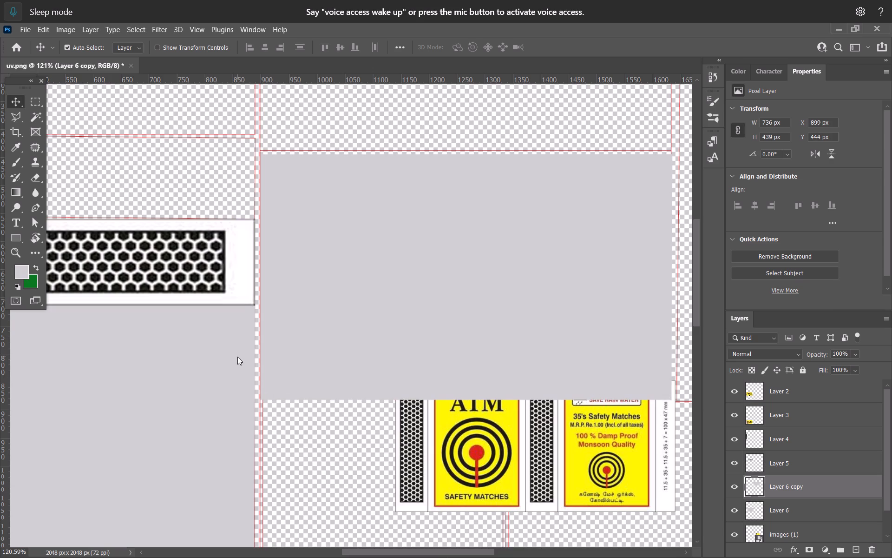
pyautogui.press('Up')
pyautogui.press('Up')
pyautogui.press('Up')
pyautogui.press('Up')
pyautogui.press('Up')
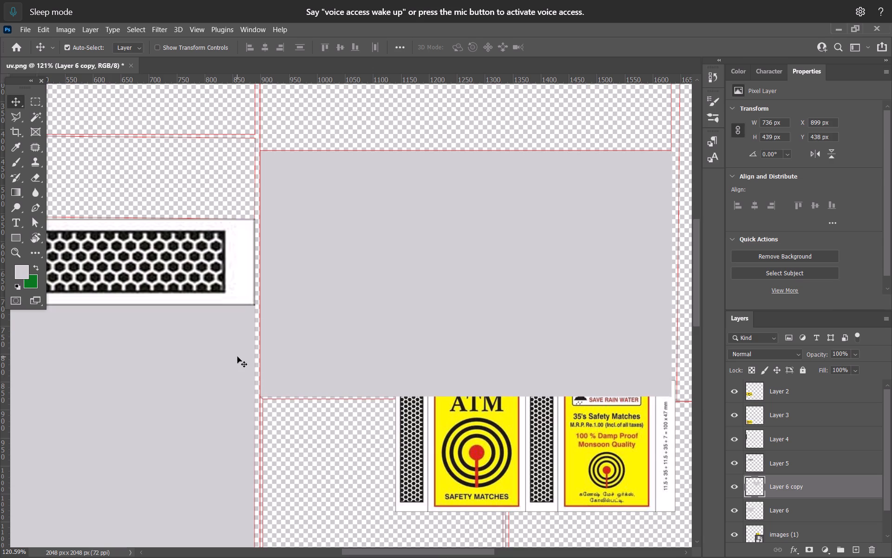
pyautogui.press('Up')
pyautogui.press('Left')
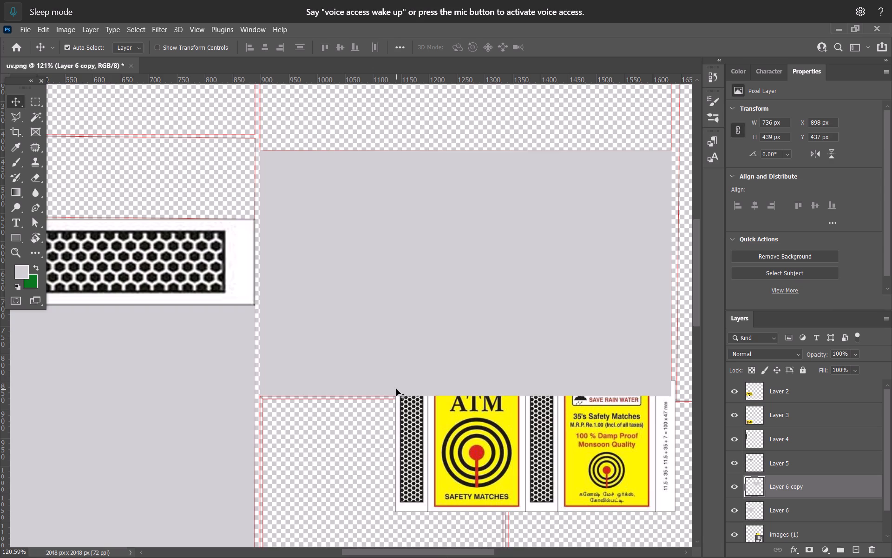
# Resize the grey copy with Free Transform to 736 × 435 px, keeping its upper-left corner in place.
pyautogui.hotkey('ctrl', 't')
pyautogui.keyDown('alt'); pyautogui.scroll(2, 499, 409); pyautogui.keyUp('alt')
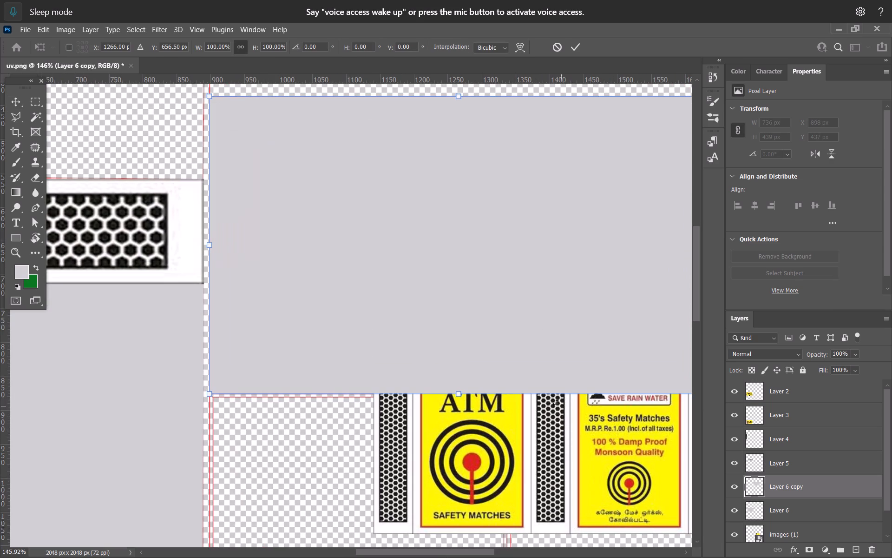
pyautogui.press('space')
pyautogui.press('space')
pyautogui.press('space')
pyautogui.press('space')
pyautogui.press('space')
pyautogui.press('space')
pyautogui.press('space')
pyautogui.press('space')
pyautogui.press('space')
pyautogui.press('space')
pyautogui.press('space')
pyautogui.press('space')
pyautogui.press('space')
pyautogui.press('space')
pyautogui.press('space')
pyautogui.press('space')
pyautogui.press('space')
pyautogui.press('space')
pyautogui.press('space')
pyautogui.press('space')
pyautogui.moveTo(525, 372); pyautogui.dragTo(515, 381)
pyautogui.moveTo(539, 362); pyautogui.dragTo(454, 379)
pyautogui.moveTo(586, 445); pyautogui.dragTo(585, 445)
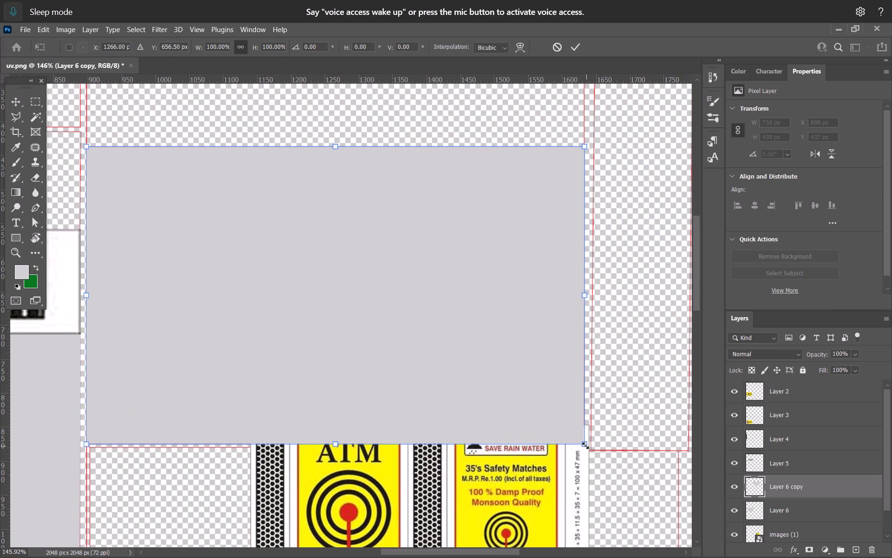
pyautogui.moveTo(585, 445); pyautogui.dragTo(572, 451)
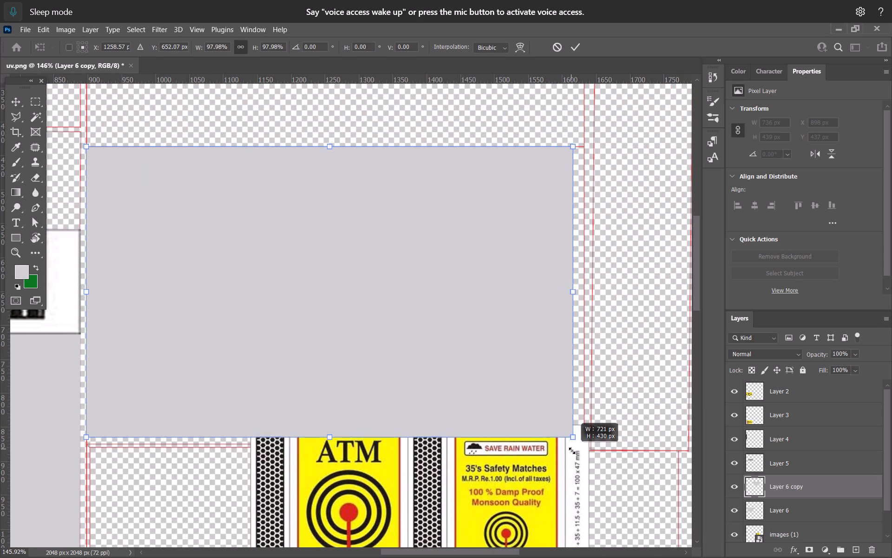
pyautogui.moveTo(572, 451); pyautogui.dragTo(578, 462)
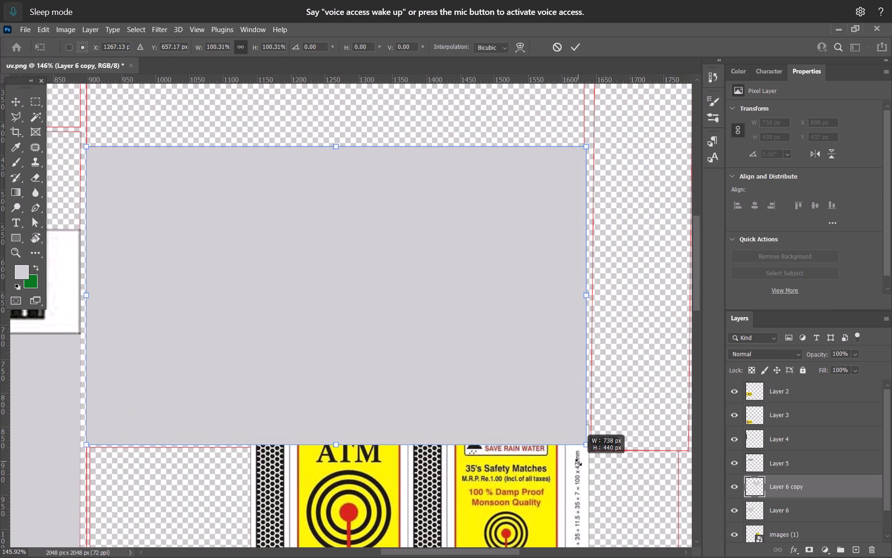
pyautogui.moveTo(578, 462); pyautogui.dragTo(576, 461)
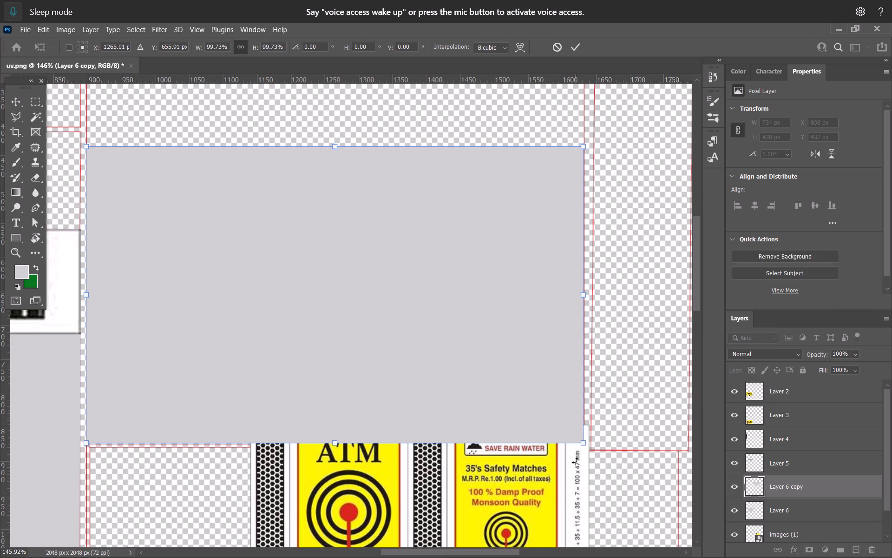
pyautogui.click(583, 446)
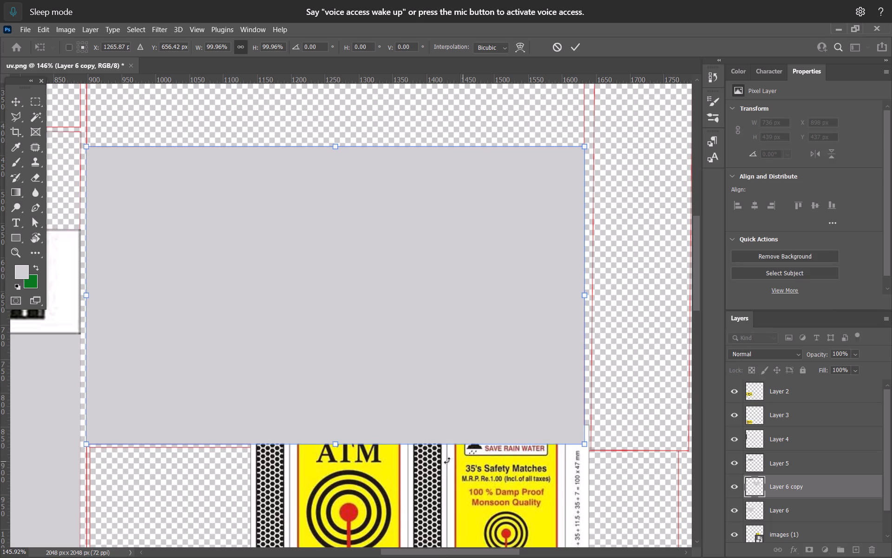
pyautogui.keyDown('shift'); pyautogui.click(336, 446); pyautogui.keyUp('shift')
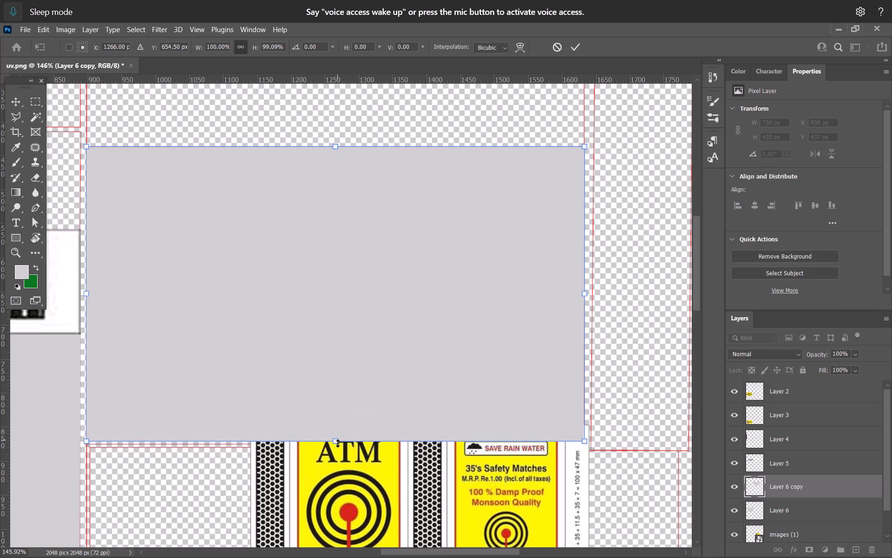
pyautogui.keyDown('alt'); pyautogui.scroll(4, 335, 454); pyautogui.keyUp('alt')
pyautogui.press('space')
pyautogui.press('space')
pyautogui.press('space')
pyautogui.press('space')
pyautogui.press('space')
pyautogui.press('space')
pyautogui.press('space')
pyautogui.press('space')
pyautogui.press('space')
pyautogui.press('space')
pyautogui.press('space')
pyautogui.press('space')
pyautogui.press('space')
pyautogui.press('space')
pyautogui.press('space')
pyautogui.press('space')
pyautogui.press('space')
pyautogui.press('space')
pyautogui.press('space')
pyautogui.press('space')
pyautogui.moveTo(260, 439); pyautogui.dragTo(292, 432)
pyautogui.moveTo(226, 430); pyautogui.dragTo(369, 421)
pyautogui.keyDown('alt'); pyautogui.scroll(8, 211, 393); pyautogui.keyUp('alt')
pyautogui.keyDown('ctrl'); pyautogui.click(231, 400); pyautogui.keyUp('ctrl')
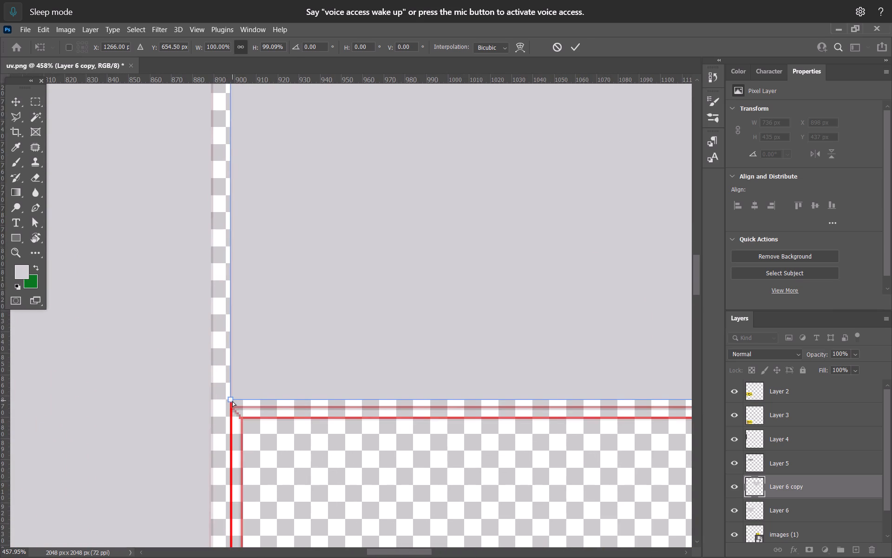
pyautogui.keyDown('ctrl'); pyautogui.moveTo(230, 399); pyautogui.dragTo(230, 403); pyautogui.keyUp('ctrl')
pyautogui.click(572, 46)
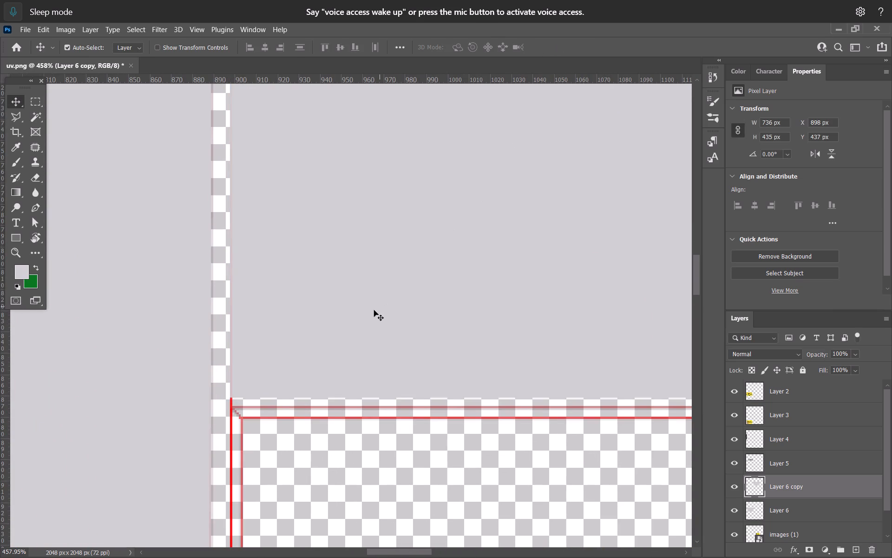
# Skew the grey copy's lower-left corner down to the shell's outline with Free Transform, at about 100.85% height.
pyautogui.click(374, 310)
pyautogui.hotkey('ctrl', 't')
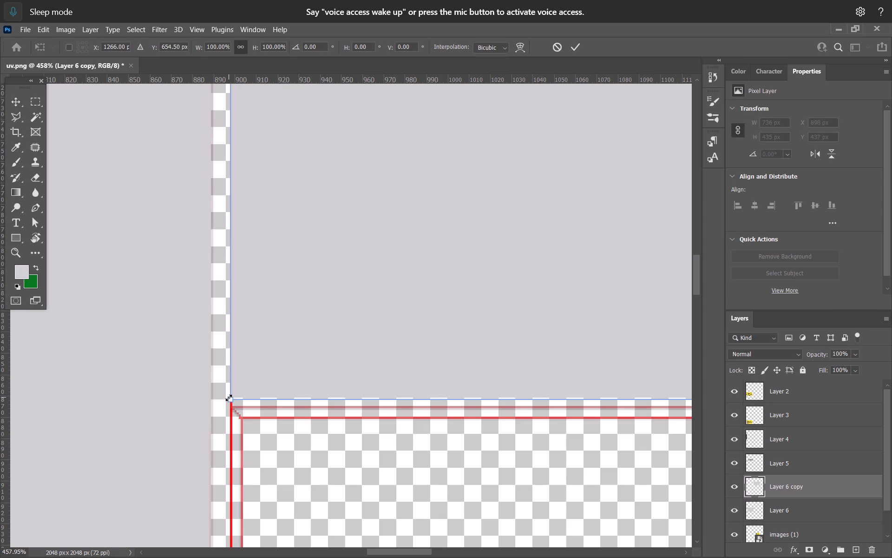
pyautogui.keyDown('ctrl'); pyautogui.moveTo(230, 400); pyautogui.dragTo(231, 408); pyautogui.keyUp('ctrl')
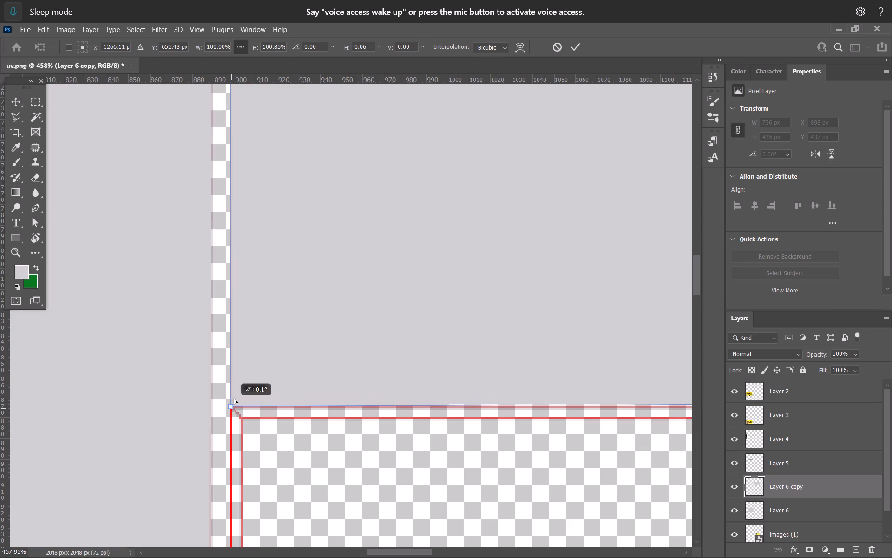
pyautogui.keyDown('alt'); pyautogui.scroll(-14, 284, 386); pyautogui.keyUp('alt')
pyautogui.press('space')
pyautogui.press('space')
pyautogui.press('space')
pyautogui.press('space')
pyautogui.press('space')
pyautogui.press('space')
pyautogui.press('space')
pyautogui.press('space')
pyautogui.press('space')
pyautogui.press('space')
pyautogui.press('space')
pyautogui.press('space')
pyautogui.press('space')
pyautogui.press('space')
pyautogui.press('space')
pyautogui.moveTo(540, 400); pyautogui.dragTo(337, 393)
pyautogui.click(570, 48)
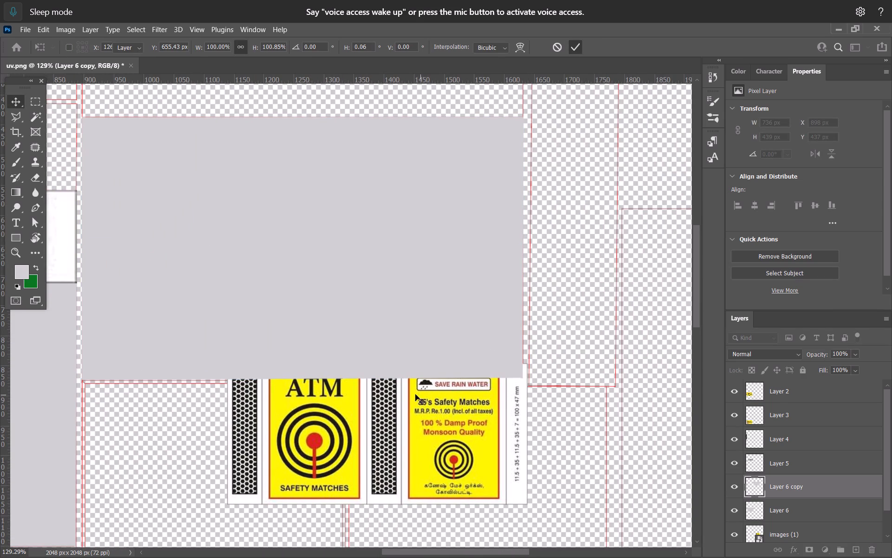
# Move the images (1) reference artwork clear of the grey copy, to about X 1394 px, Y 984 px.
pyautogui.moveTo(385, 417); pyautogui.dragTo(537, 499)
# Pull the grey copy's lower-right corner down to the shell's outline with Free Transform, at about 100.91% height.
pyautogui.keyDown('alt'); pyautogui.scroll(13, 539, 432); pyautogui.keyUp('alt')
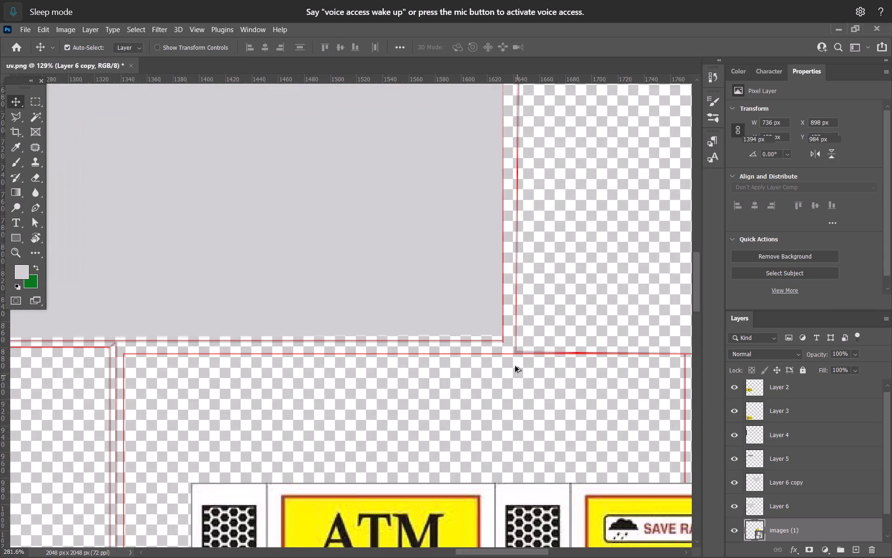
pyautogui.keyDown('alt'); pyautogui.scroll(1, 515, 366); pyautogui.keyUp('alt')
pyautogui.click(477, 296)
pyautogui.hotkey('ctrl', 't')
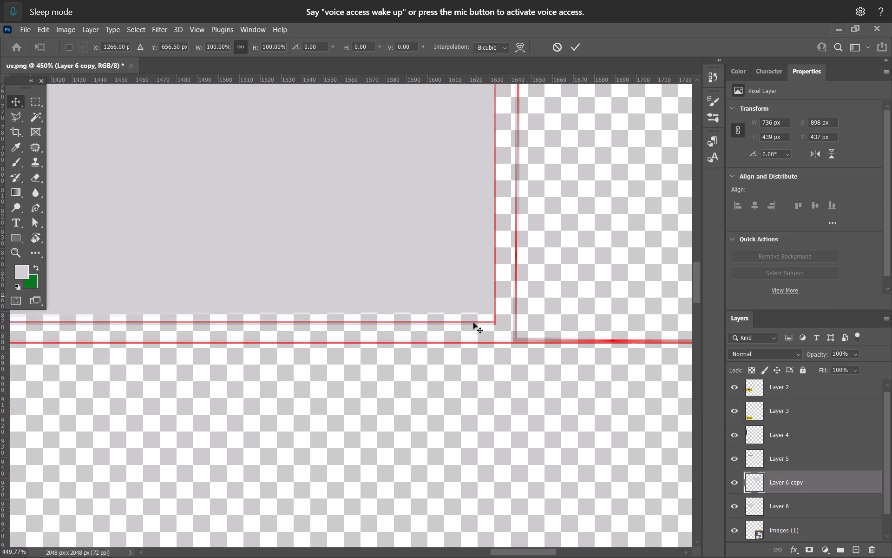
pyautogui.keyDown('ctrl'); pyautogui.moveTo(499, 323); pyautogui.dragTo(498, 330); pyautogui.keyUp('ctrl')
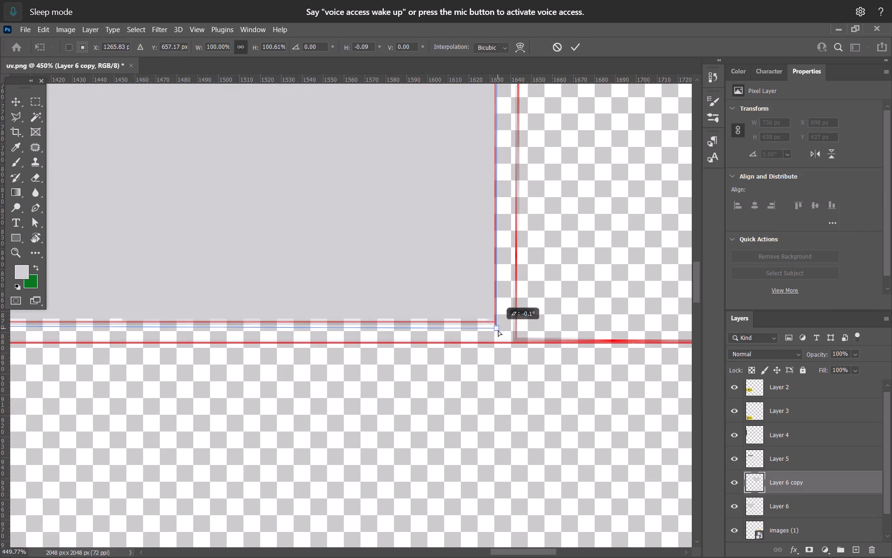
pyautogui.keyDown('ctrl'); pyautogui.moveTo(498, 330); pyautogui.dragTo(500, 331); pyautogui.keyUp('ctrl')
pyautogui.keyDown('alt'); pyautogui.scroll(-11, 491, 329); pyautogui.keyUp('alt')
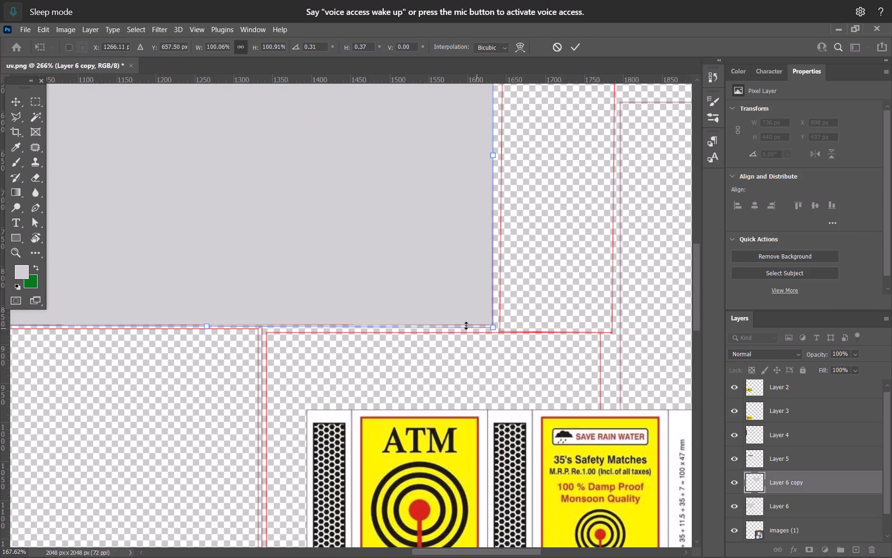
pyautogui.keyDown('alt'); pyautogui.scroll(-9, 466, 325); pyautogui.keyUp('alt')
pyautogui.click(578, 42)
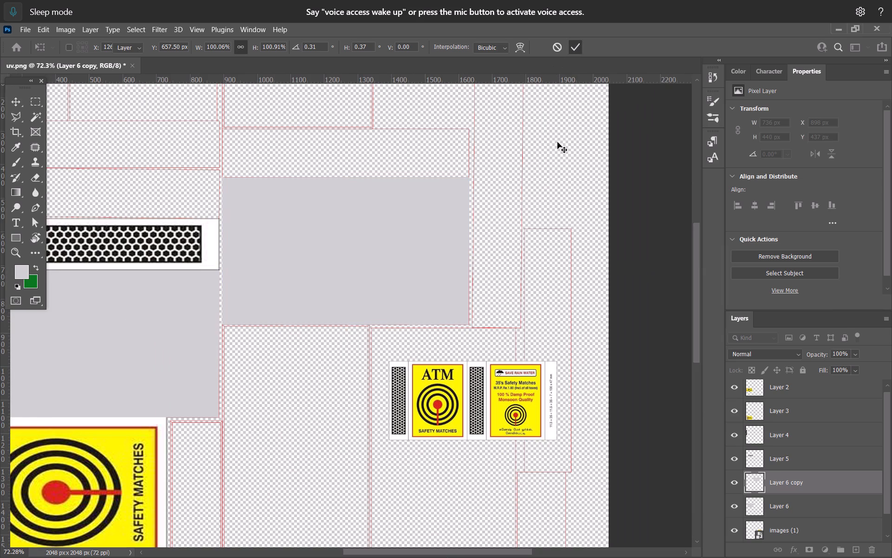
# Switch to Maya and select the matchbox sleeve's right and left inner side faces to identify their UV shells.
pyautogui.keyDown('alt'); pyautogui.scroll(-4, 356, 324); pyautogui.keyUp('alt')
pyautogui.keyDown('alt'); pyautogui.scroll(-3, 325, 410); pyautogui.keyUp('alt')
pyautogui.keyDown('alt'); pyautogui.scroll(1, 299, 408); pyautogui.keyUp('alt')
pyautogui.press('space')
pyautogui.press('space')
pyautogui.press('space')
pyautogui.press('space')
pyautogui.press('space')
pyautogui.press('space')
pyautogui.press('space')
pyautogui.press('space')
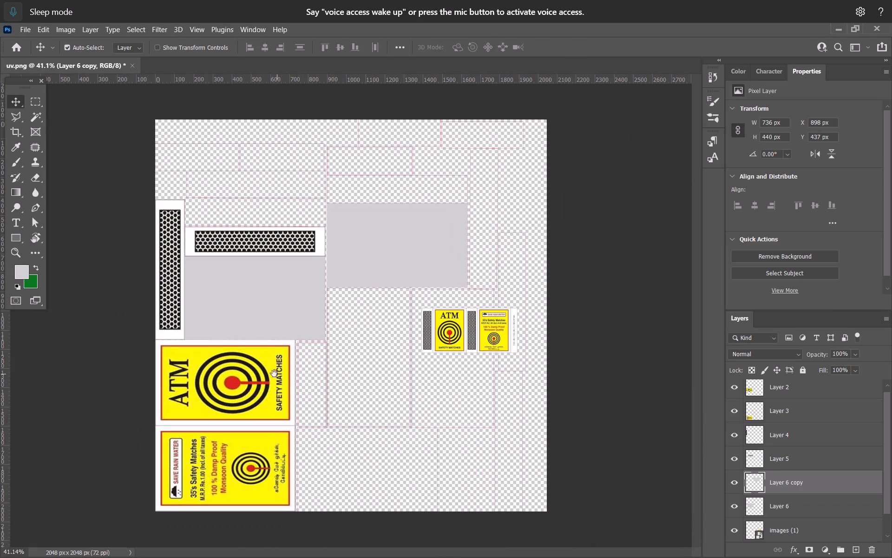
pyautogui.moveTo(272, 368); pyautogui.dragTo(320, 337)
pyautogui.keyDown('alt'); pyautogui.scroll(-3, 329, 342); pyautogui.keyUp('alt')
pyautogui.keyDown('alt'); pyautogui.scroll(3, 329, 342); pyautogui.keyUp('alt')
pyautogui.hotkey('alt', 'Tab')
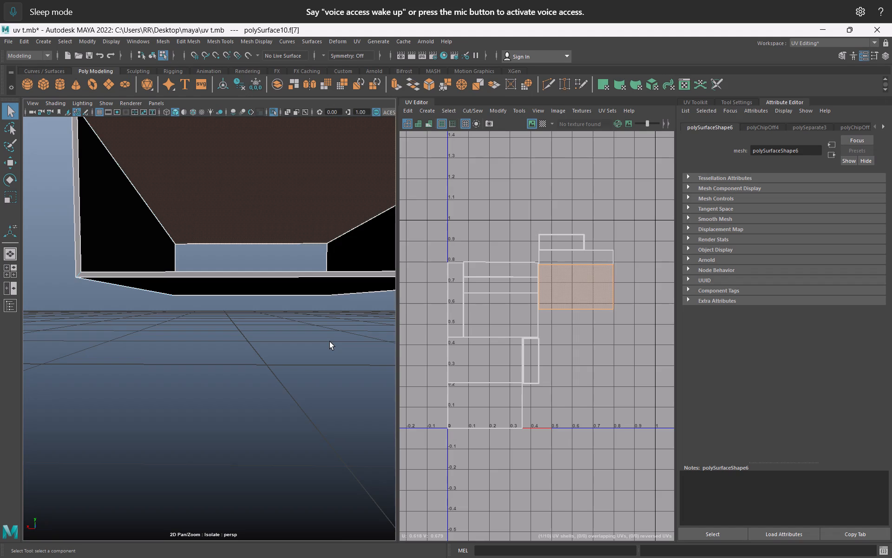
pyautogui.keyDown('alt'); pyautogui.scroll(-2, 327, 329); pyautogui.keyUp('alt')
pyautogui.keyDown('alt'); pyautogui.moveTo(312, 318); pyautogui.dragTo(318, 327); pyautogui.keyUp('alt')
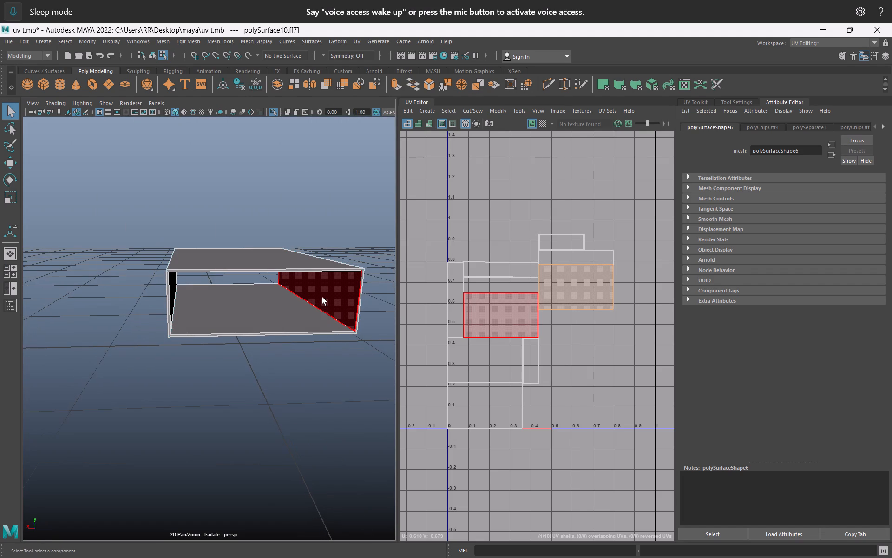
pyautogui.click(322, 297)
pyautogui.hotkey('alt', 'Tab')
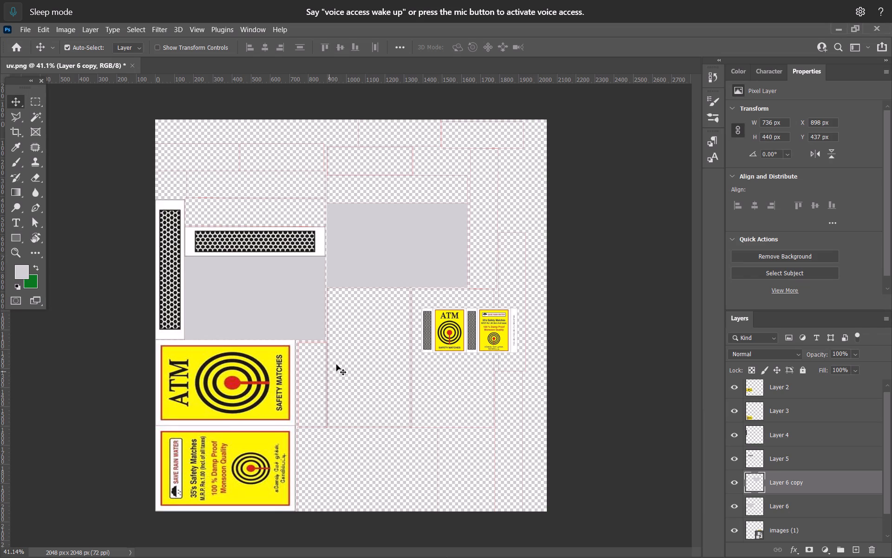
pyautogui.hotkey('alt', 'Tab')
pyautogui.hotkey('alt', 'Tab')
pyautogui.hotkey('alt', 'Tab')
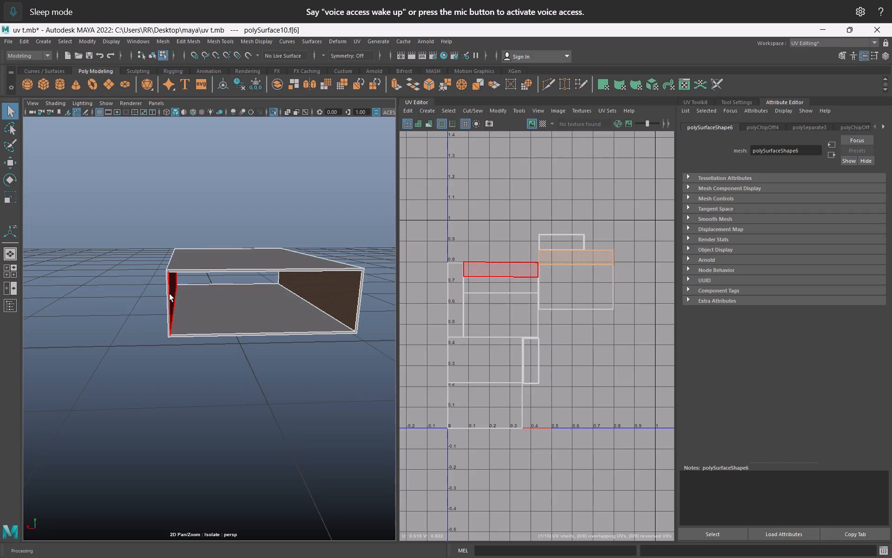
pyautogui.click(170, 294)
pyautogui.hotkey('alt', 'Tab')
# In Photoshop, outline the empty shell directly above the horizontal striker strip with the Polygonal Lasso, about 737 × 153 px.
pyautogui.keyDown('alt'); pyautogui.scroll(3, 224, 202); pyautogui.keyUp('alt')
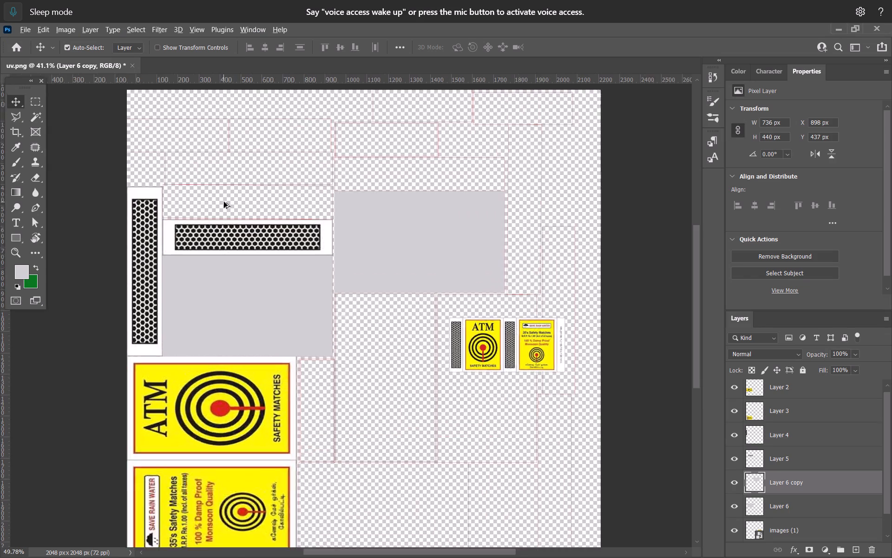
pyautogui.keyDown('alt'); pyautogui.scroll(2, 221, 208); pyautogui.keyUp('alt')
pyautogui.press('space')
pyautogui.press('space')
pyautogui.press('space')
pyautogui.press('space')
pyautogui.press('space')
pyautogui.press('space')
pyautogui.press('space')
pyautogui.press('space')
pyautogui.press('space')
pyautogui.press('space')
pyautogui.press('space')
pyautogui.press('space')
pyautogui.moveTo(191, 207); pyautogui.dragTo(267, 312)
pyautogui.keyDown('alt'); pyautogui.scroll(2, 273, 324); pyautogui.keyUp('alt')
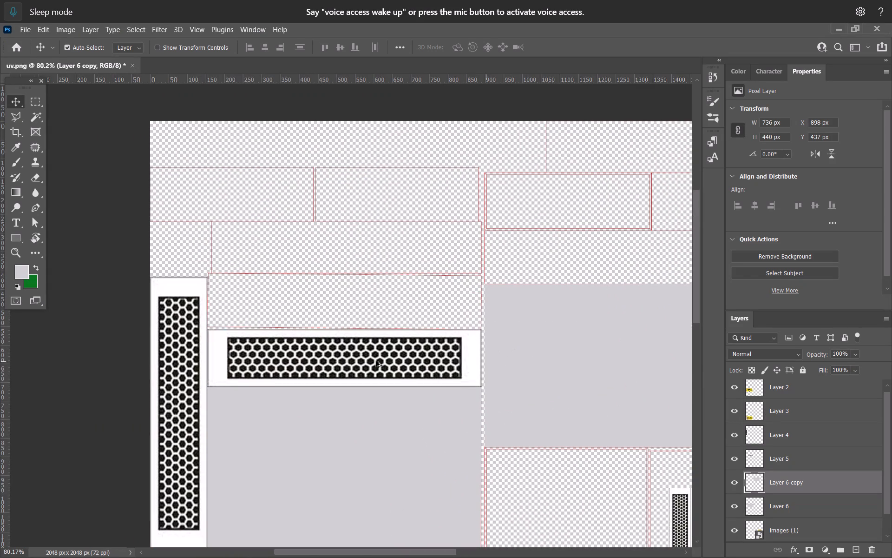
pyautogui.keyDown('alt'); pyautogui.scroll(7, 307, 335); pyautogui.keyUp('alt')
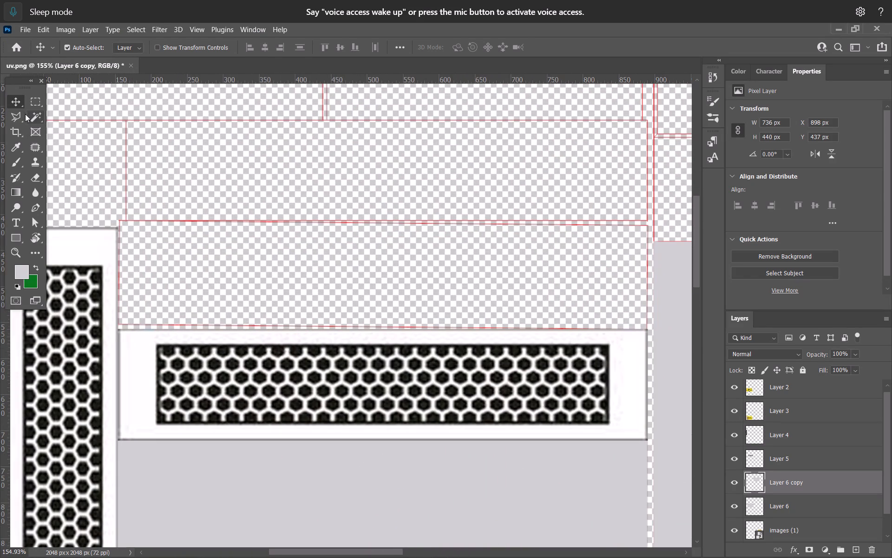
pyautogui.click(24, 113)
pyautogui.keyDown('alt'); pyautogui.scroll(6, 85, 183); pyautogui.keyUp('alt')
pyautogui.click(135, 231)
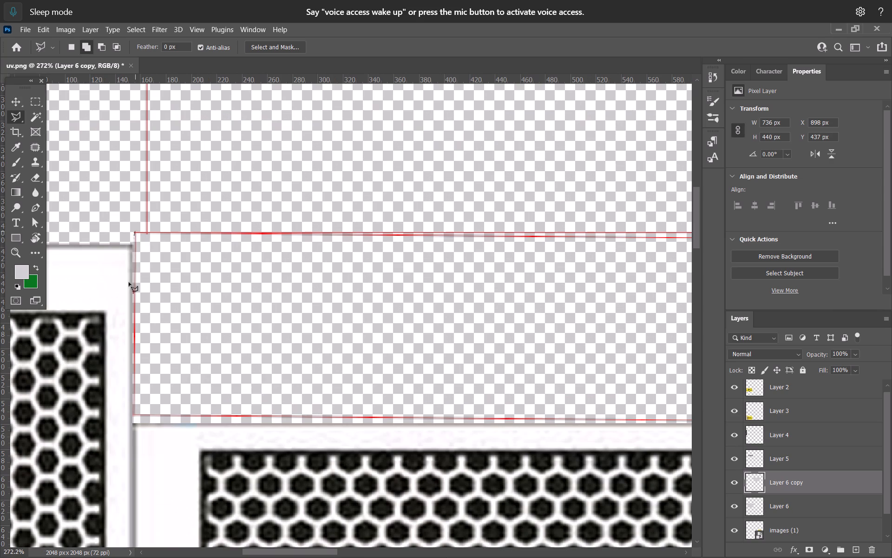
pyautogui.click(132, 417)
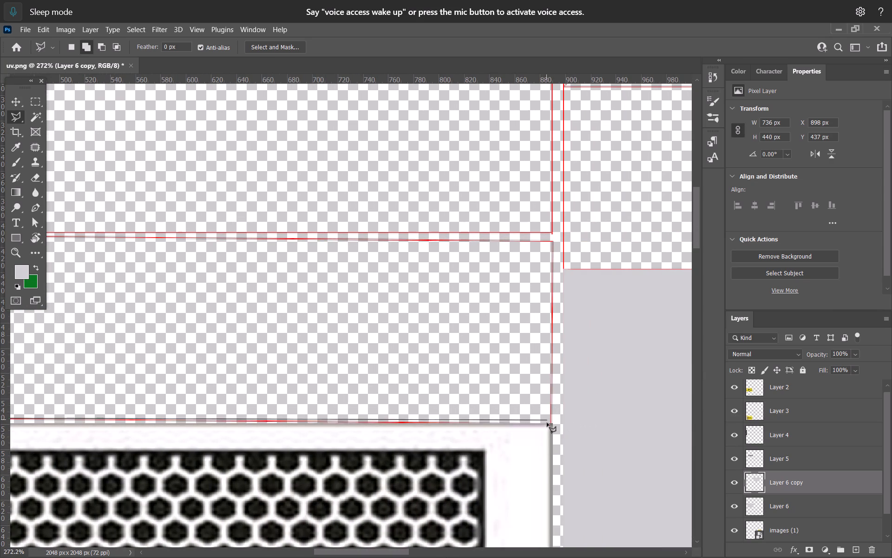
pyautogui.click(551, 424)
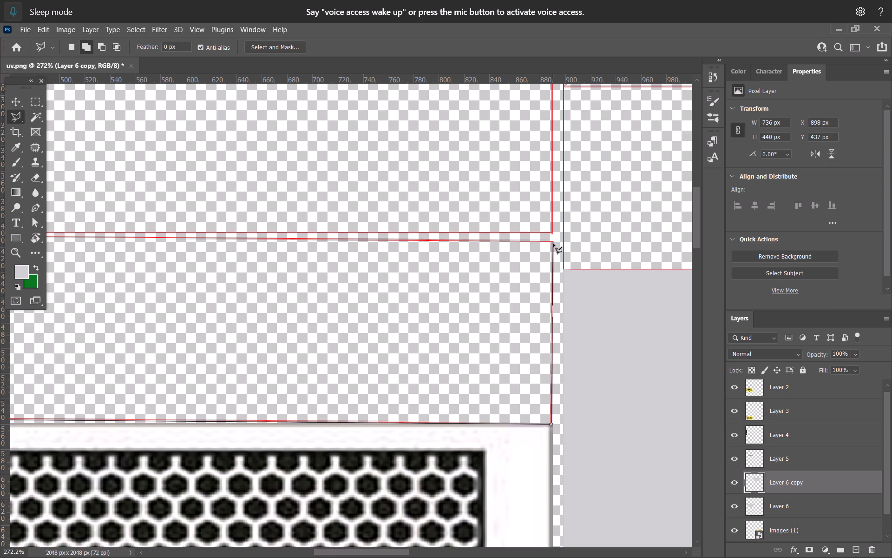
pyautogui.click(552, 239)
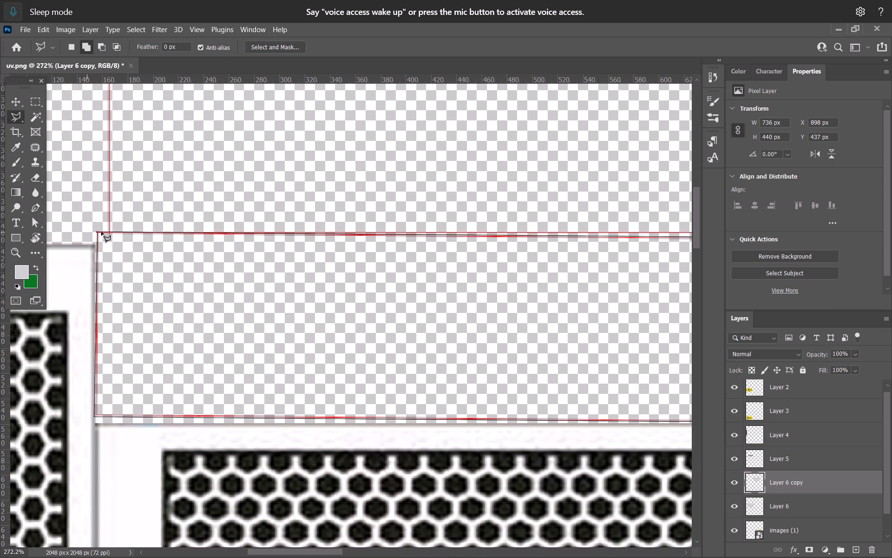
pyautogui.click(98, 232)
pyautogui.keyDown('alt'); pyautogui.scroll(-2, 202, 332); pyautogui.keyUp('alt')
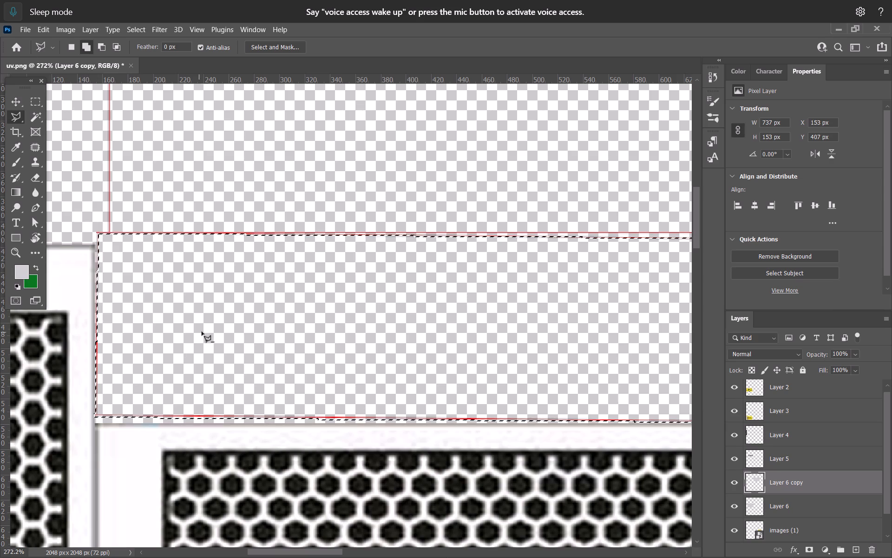
pyautogui.keyDown('alt'); pyautogui.scroll(-12, 202, 332); pyautogui.keyUp('alt')
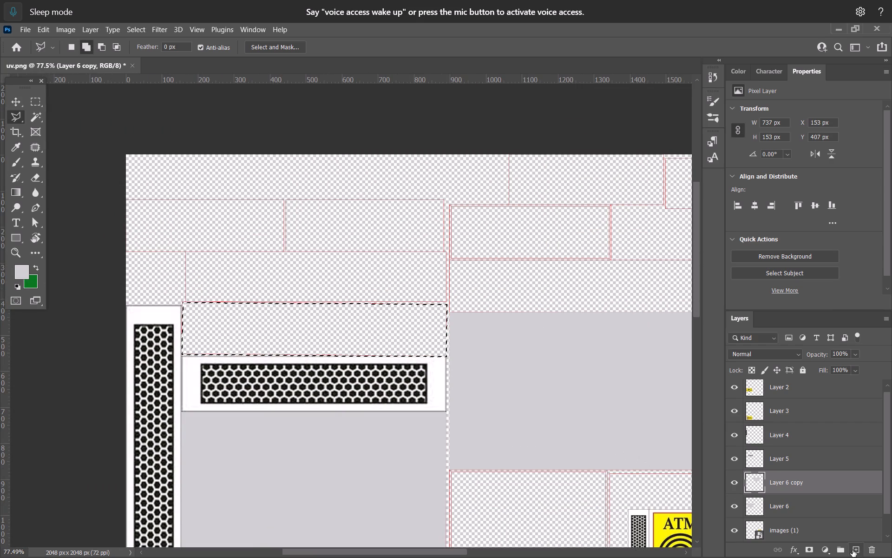
# Add a new layer, sample the light grey and brush it over the selected shell above the striker, then deselect.
pyautogui.click(853, 550)
pyautogui.press('b')
pyautogui.keyDown('alt'); pyautogui.click(494, 393); pyautogui.keyUp('alt')
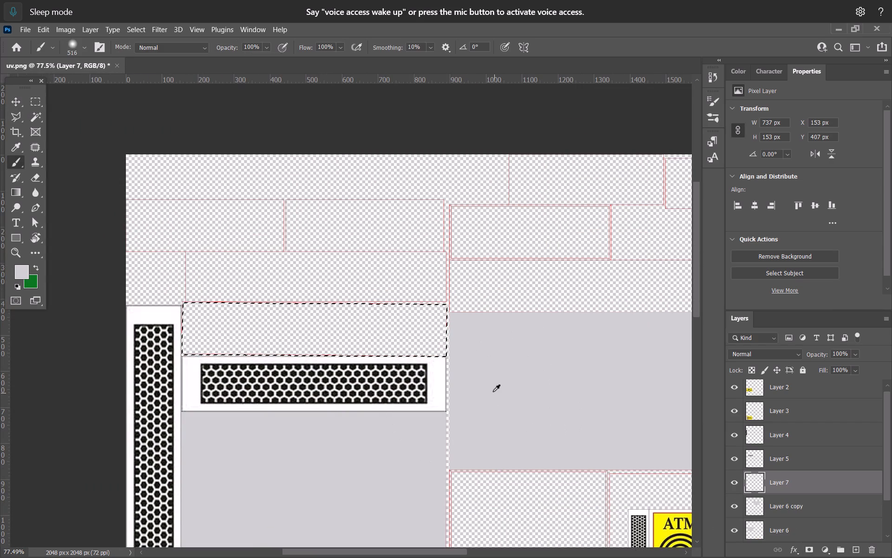
pyautogui.moveTo(173, 339); pyautogui.dragTo(67, 335)
pyautogui.hotkey('ctrl', 'd')
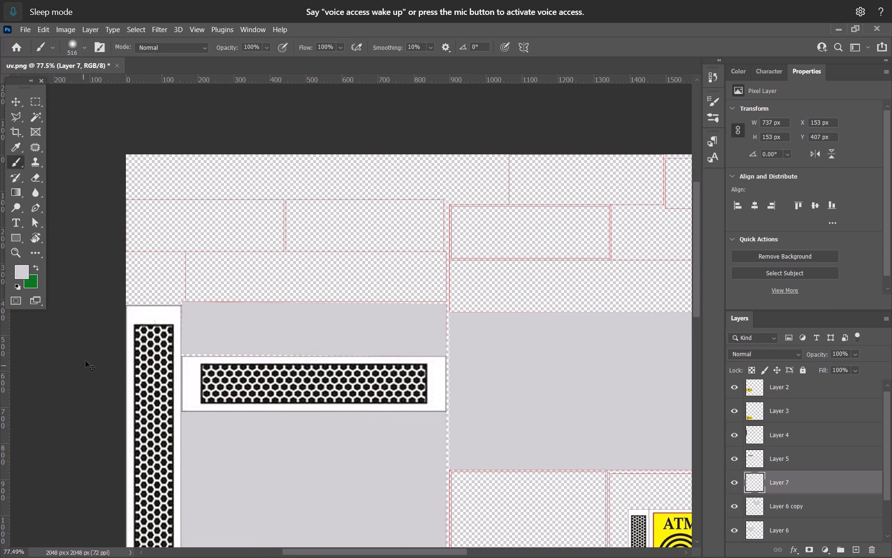
pyautogui.click(17, 98)
# Switch to Maya and select the sleeve's right inner side face to locate its UV shell.
pyautogui.keyDown('alt'); pyautogui.scroll(-3, 250, 239); pyautogui.keyUp('alt')
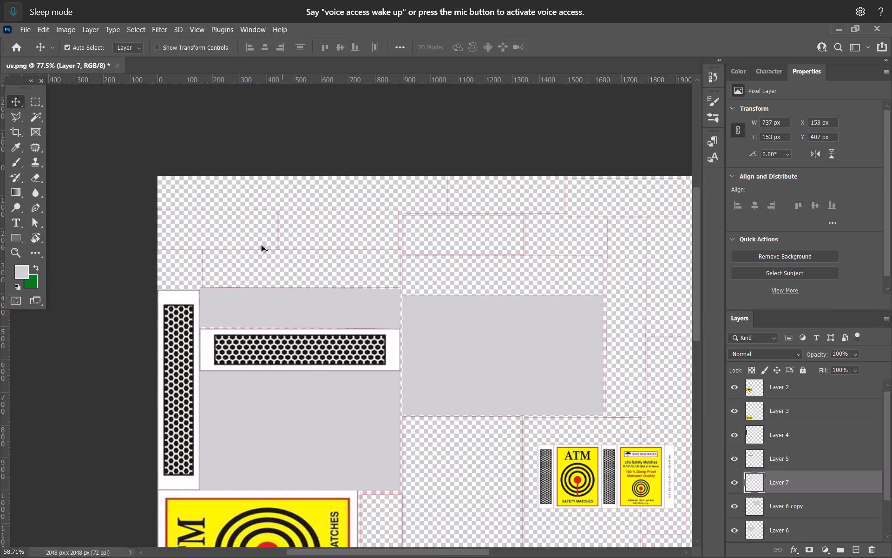
pyautogui.hotkey('alt', 'Tab')
pyautogui.click(316, 294)
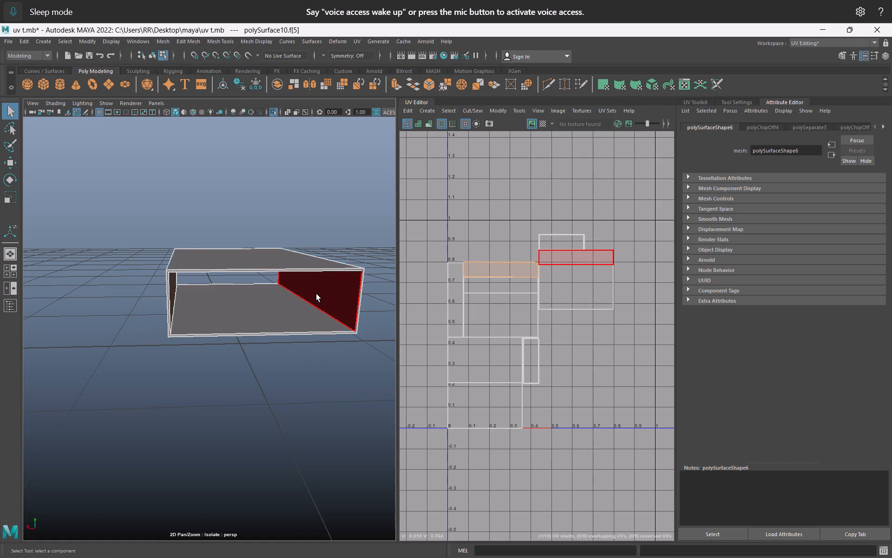
pyautogui.hotkey('alt', 'Tab')
# In Photoshop, outline the narrow shell directly above the large grey copy with the Polygonal Lasso, about 736 × 146 px.
pyautogui.keyDown('alt'); pyautogui.scroll(10, 454, 317); pyautogui.keyUp('alt')
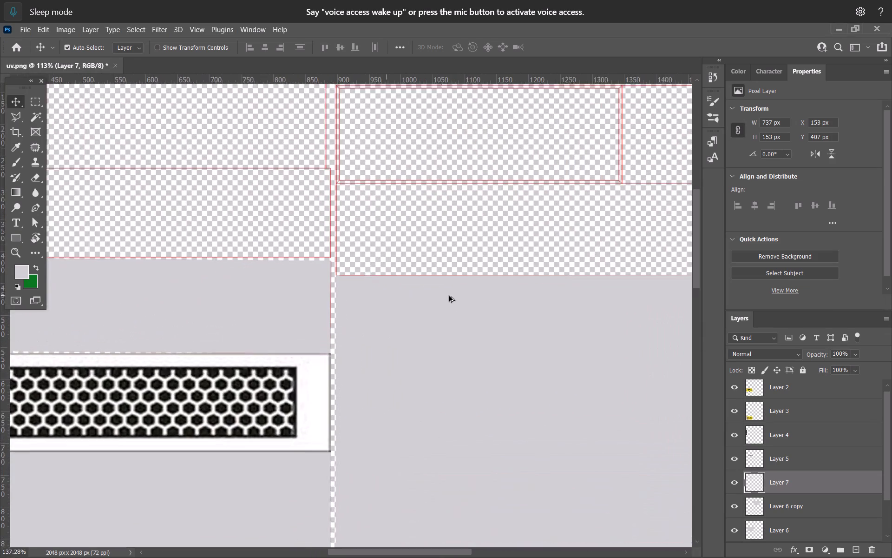
pyautogui.click(13, 122)
pyautogui.keyDown('alt'); pyautogui.scroll(4, 306, 213); pyautogui.keyUp('alt')
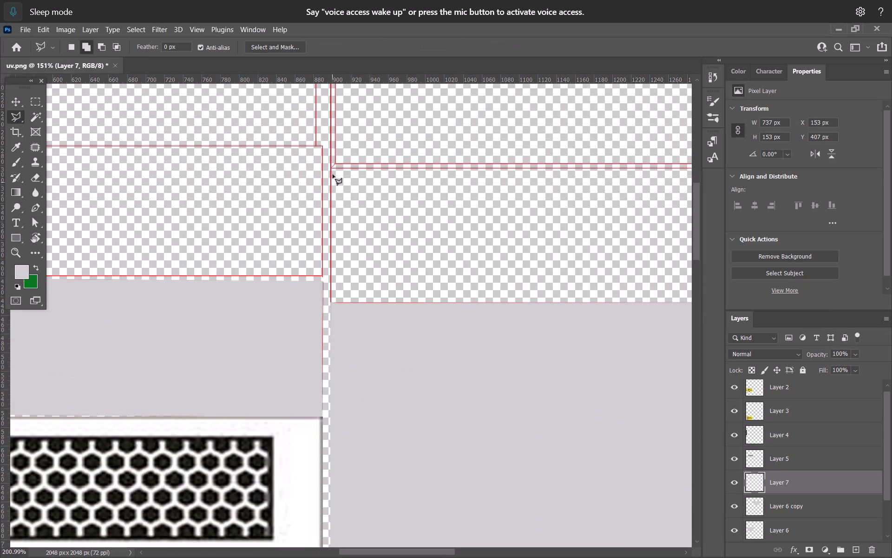
pyautogui.click(330, 169)
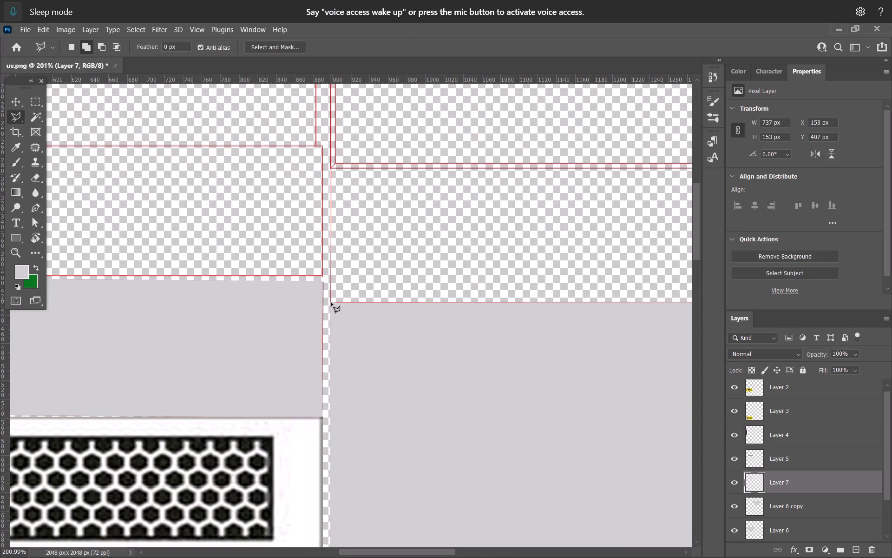
pyautogui.click(331, 302)
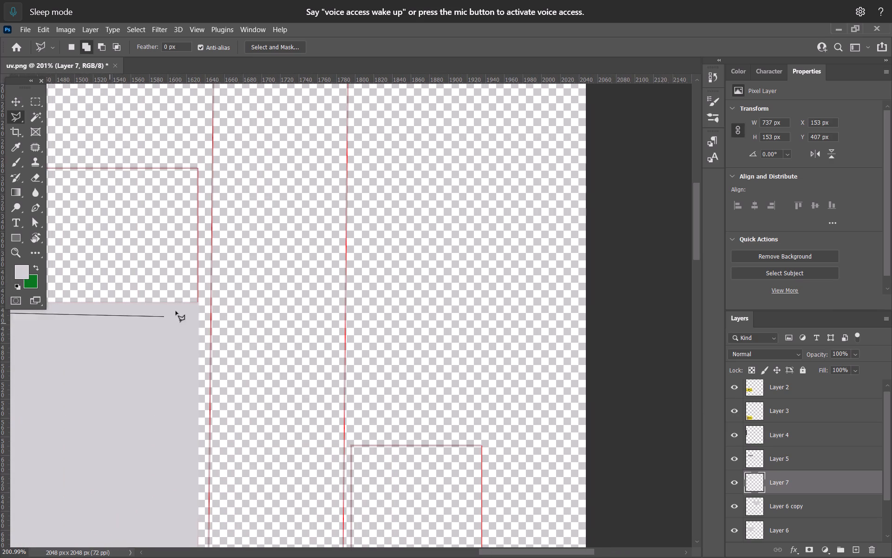
pyautogui.click(198, 303)
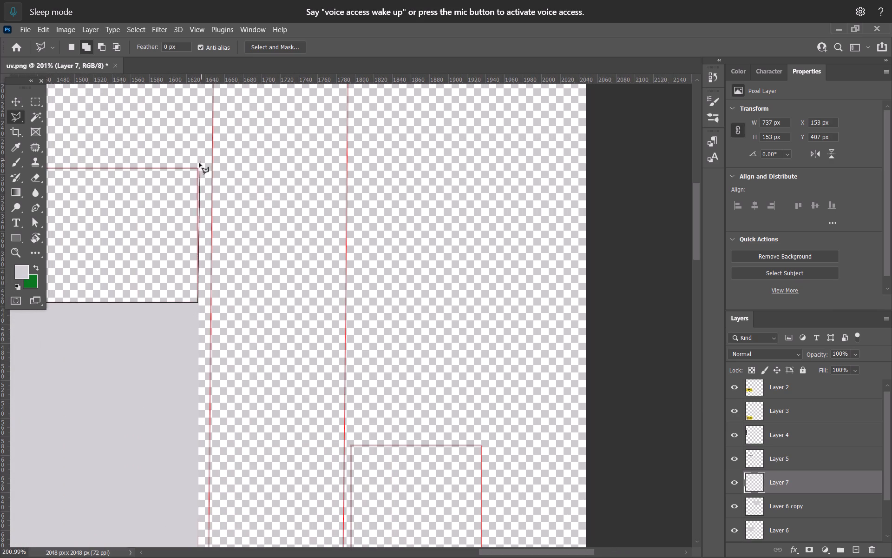
pyautogui.click(197, 168)
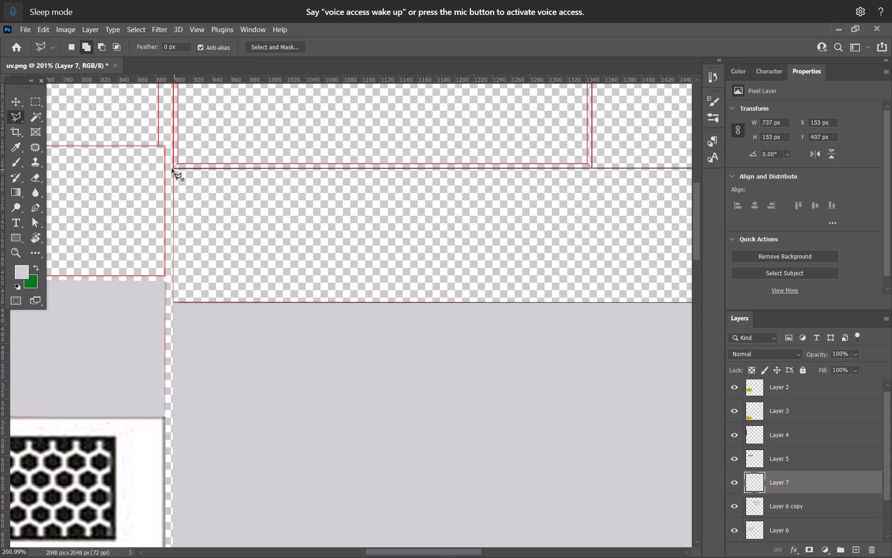
pyautogui.click(172, 169)
pyautogui.keyDown('alt'); pyautogui.scroll(-10, 204, 248); pyautogui.keyUp('alt')
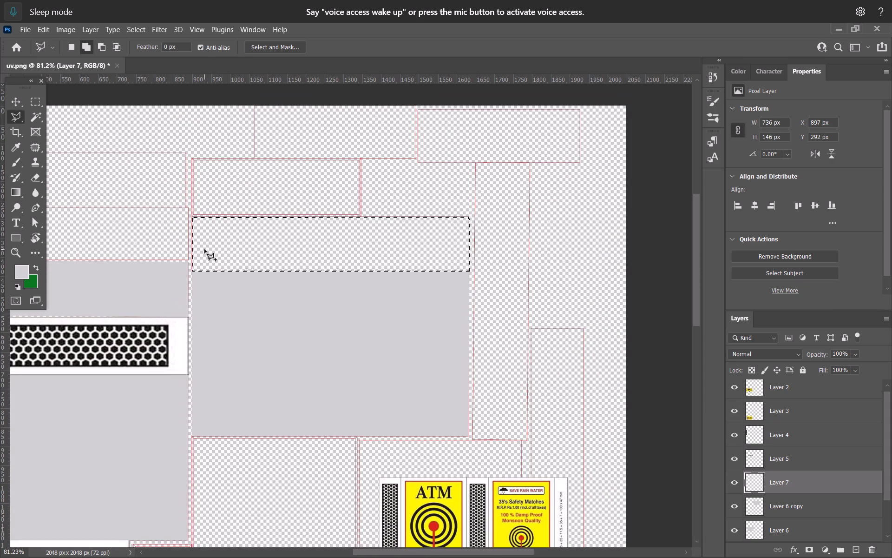
# Sample the light grey and brush it over the selected shell above the grey copy on the same layer, then deselect.
pyautogui.press('b')
pyautogui.keyDown('alt'); pyautogui.click(247, 320); pyautogui.keyUp('alt')
pyautogui.moveTo(159, 228); pyautogui.dragTo(89, 226)
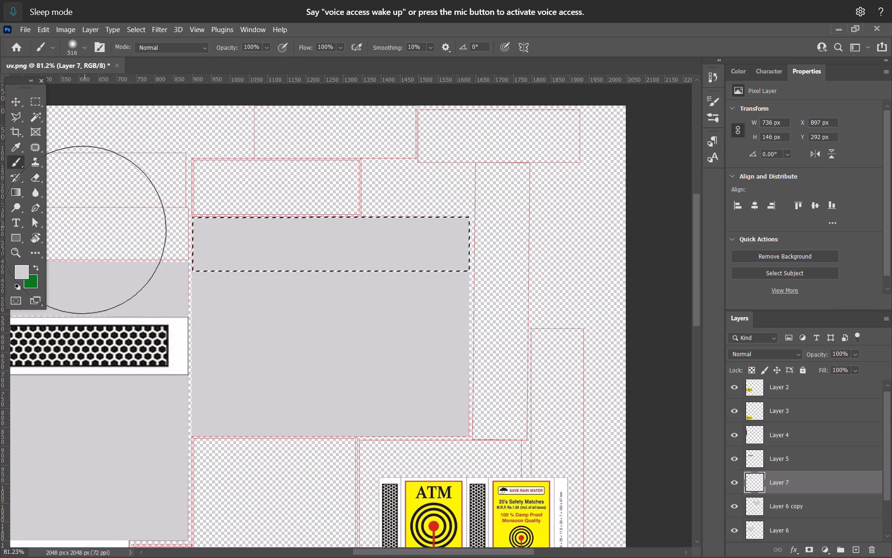
pyautogui.hotkey('ctrl', 'd')
pyautogui.click(17, 98)
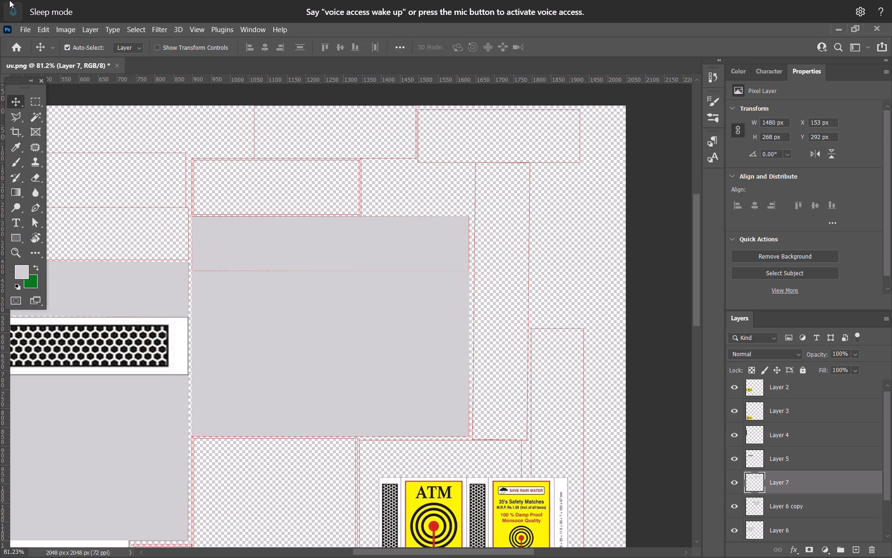
# Check the grey-filled shells across the layout and switch back to Maya.
pyautogui.keyDown('alt'); pyautogui.scroll(-5, 255, 197); pyautogui.keyUp('alt')
pyautogui.keyDown('alt'); pyautogui.scroll(5, 256, 227); pyautogui.keyUp('alt')
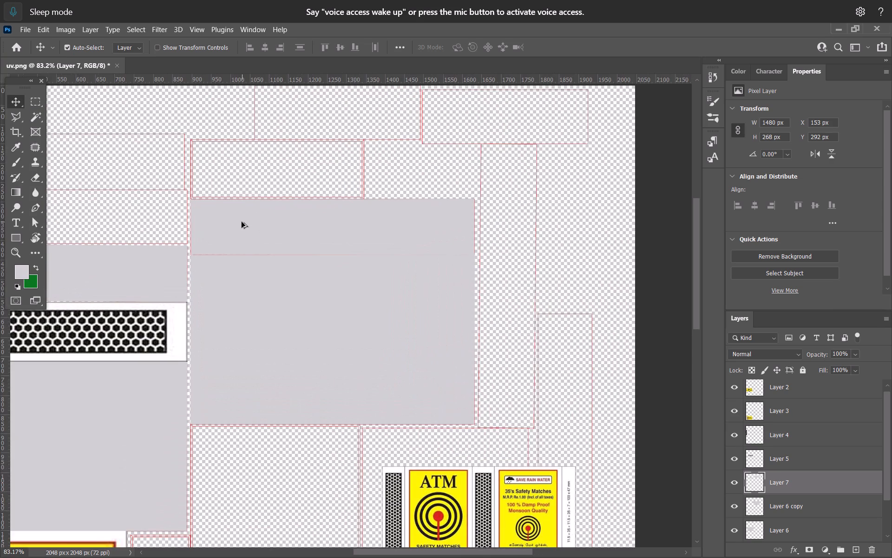
pyautogui.keyDown('alt'); pyautogui.scroll(-6, 242, 222); pyautogui.keyUp('alt')
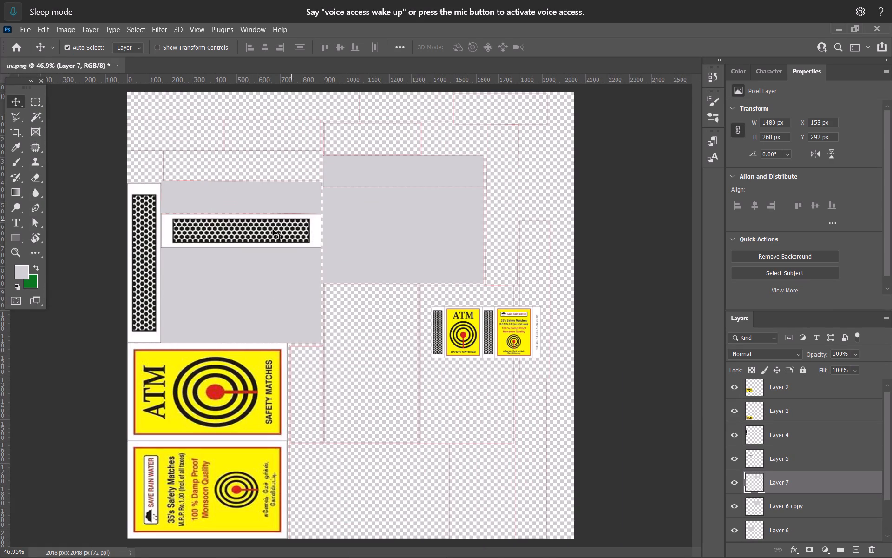
pyautogui.keyDown('alt'); pyautogui.scroll(-3, 306, 231); pyautogui.keyUp('alt')
pyautogui.keyDown('alt'); pyautogui.scroll(5, 308, 231); pyautogui.keyUp('alt')
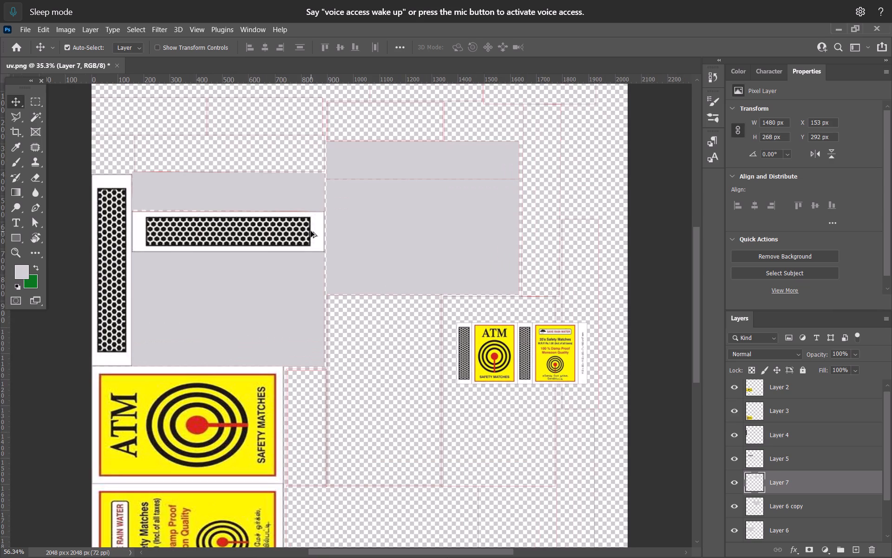
pyautogui.hotkey('alt', 'Tab')
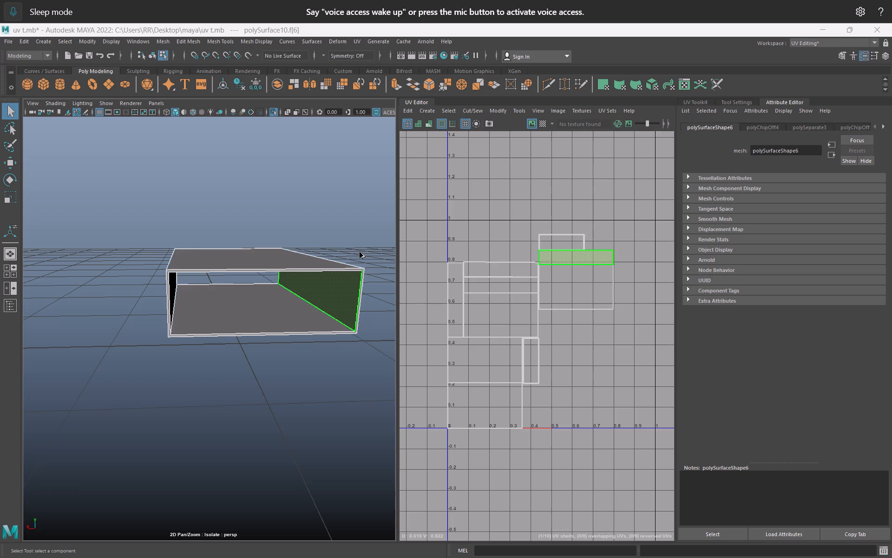
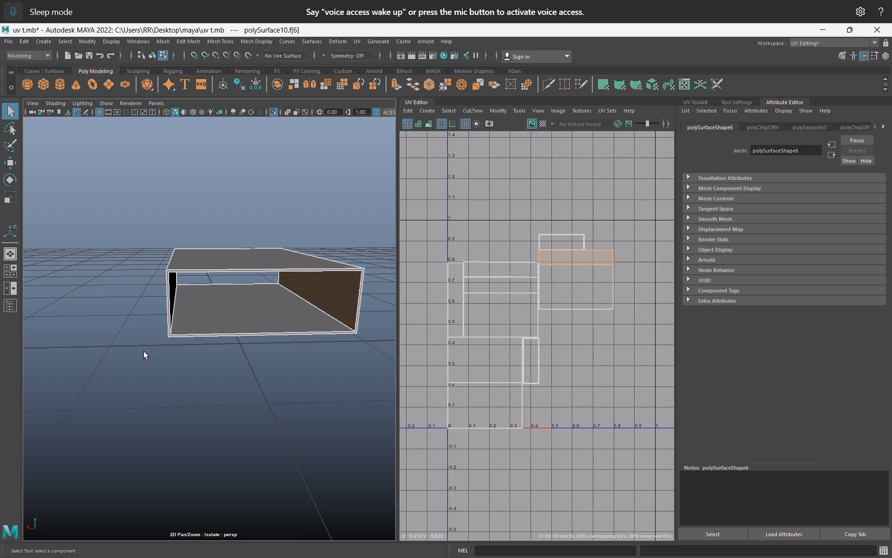
# Select the sleeve's inner floor face in Maya to locate its UV shell.
pyautogui.click(237, 301)
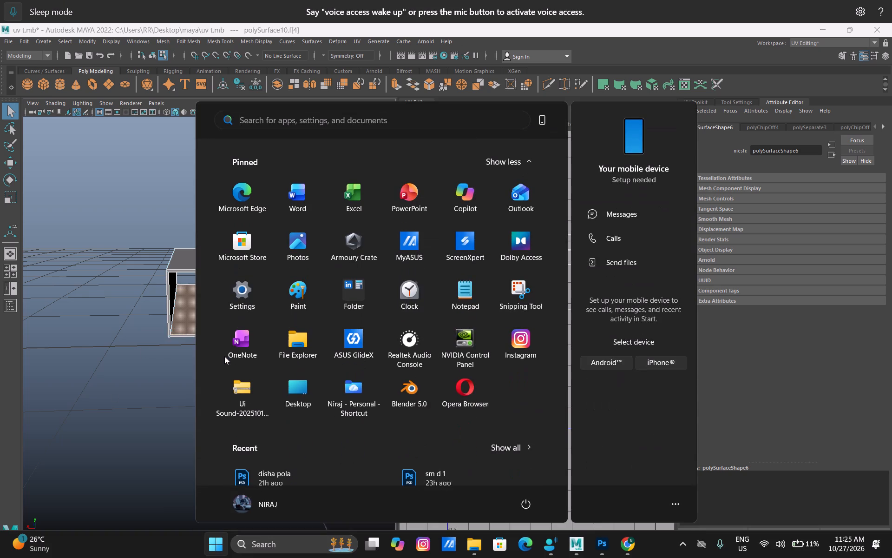
pyautogui.keyDown('alt'); pyautogui.scroll(1, 278, 339); pyautogui.keyUp('alt')
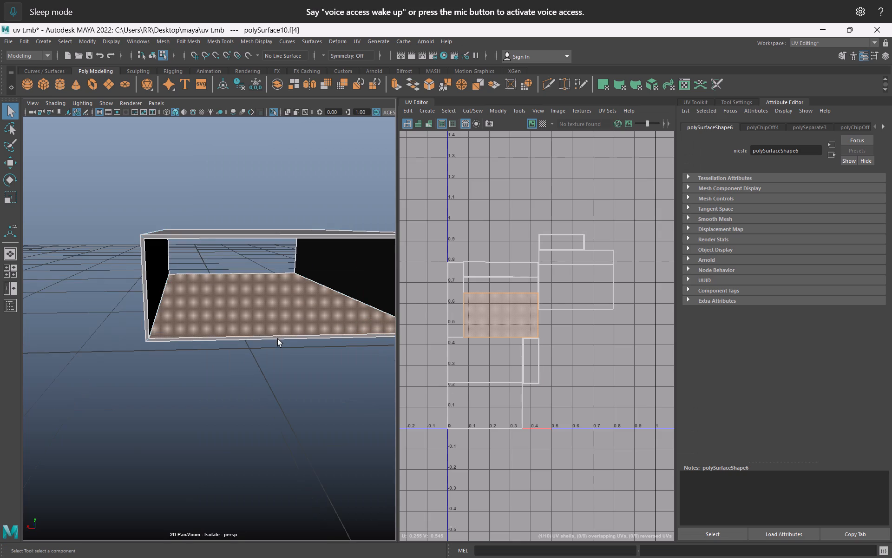
pyautogui.keyDown('alt'); pyautogui.moveTo(273, 361); pyautogui.dragTo(252, 337); pyautogui.keyUp('alt')
pyautogui.keyDown('alt'); pyautogui.scroll(2, 229, 269); pyautogui.keyUp('alt')
pyautogui.keyDown('alt'); pyautogui.scroll(1, 215, 231); pyautogui.keyUp('alt')
pyautogui.keyDown('alt'); pyautogui.moveTo(215, 226); pyautogui.dragTo(223, 352, button='middle'); pyautogui.keyUp('alt')
pyautogui.keyDown('alt'); pyautogui.scroll(-1, 222, 352); pyautogui.keyUp('alt')
pyautogui.keyDown('alt'); pyautogui.moveTo(249, 422); pyautogui.dragTo(263, 439); pyautogui.keyUp('alt')
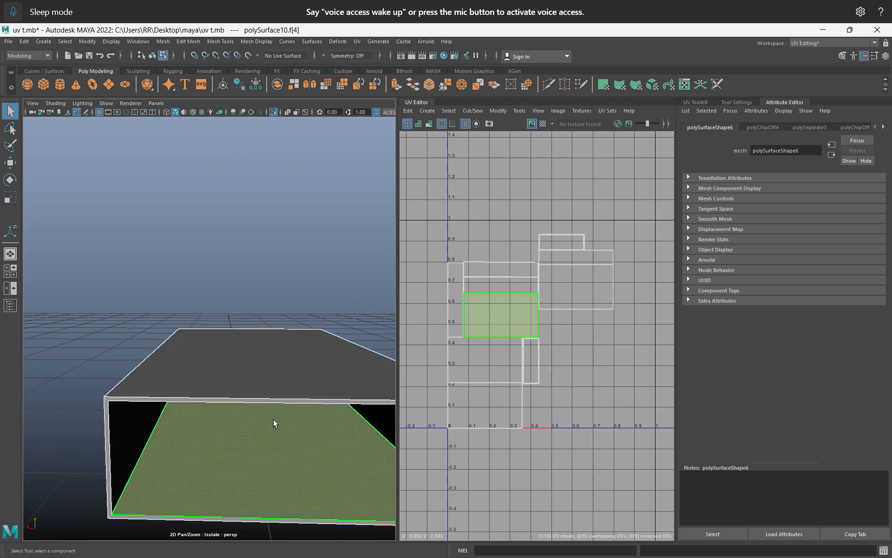
# Check the Photoshop layout, then return to Maya and select the sleeve's side and inner faces in turn to compare their UV shells.
pyautogui.hotkey('alt', 'Tab')
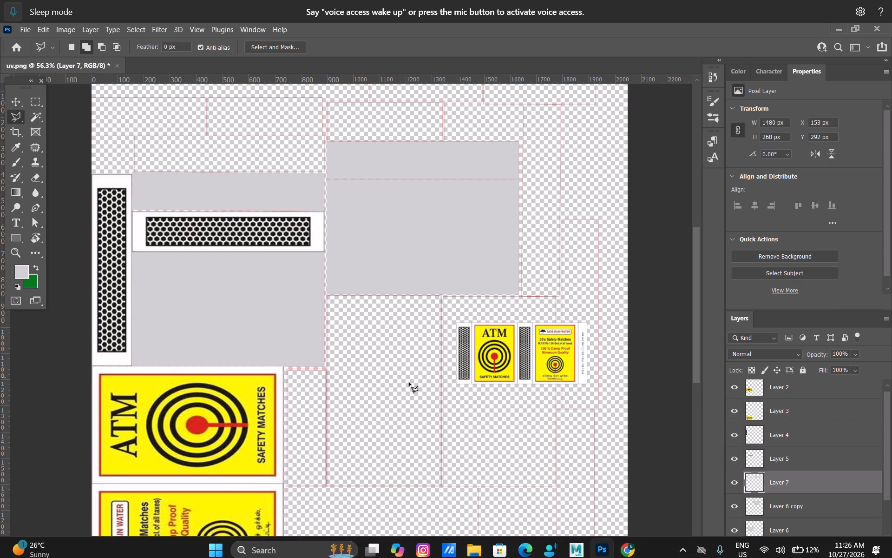
pyautogui.keyDown('alt'); pyautogui.scroll(-5, 419, 346); pyautogui.keyUp('alt')
pyautogui.keyDown('alt'); pyautogui.scroll(7, 416, 346); pyautogui.keyUp('alt')
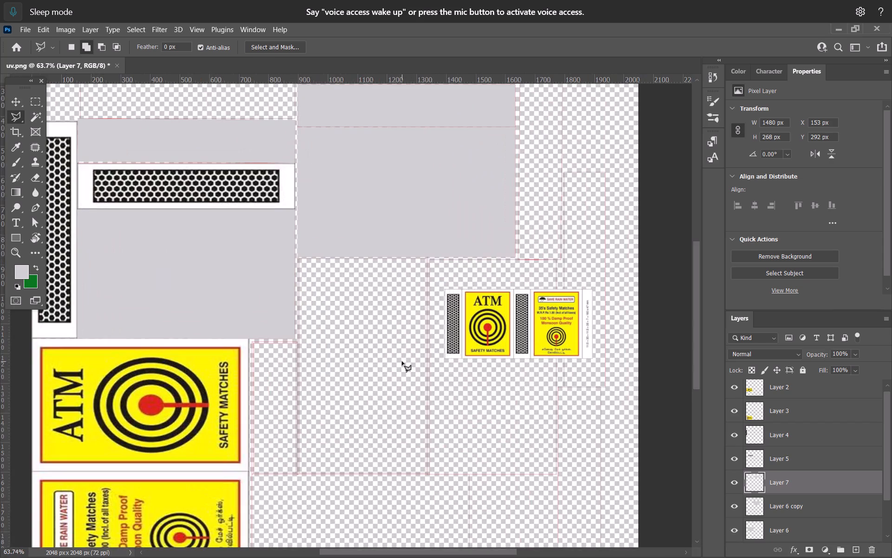
pyautogui.hotkey('alt', 'Tab')
pyautogui.keyDown('alt'); pyautogui.scroll(-3, 349, 363); pyautogui.keyUp('alt')
pyautogui.keyDown('alt'); pyautogui.scroll(3, 317, 394); pyautogui.keyUp('alt')
pyautogui.keyDown('alt'); pyautogui.moveTo(273, 402); pyautogui.dragTo(272, 385); pyautogui.keyUp('alt')
pyautogui.click(143, 389)
pyautogui.click(210, 352)
pyautogui.keyDown('alt'); pyautogui.moveTo(234, 418); pyautogui.dragTo(258, 426); pyautogui.keyUp('alt')
pyautogui.click(312, 404)
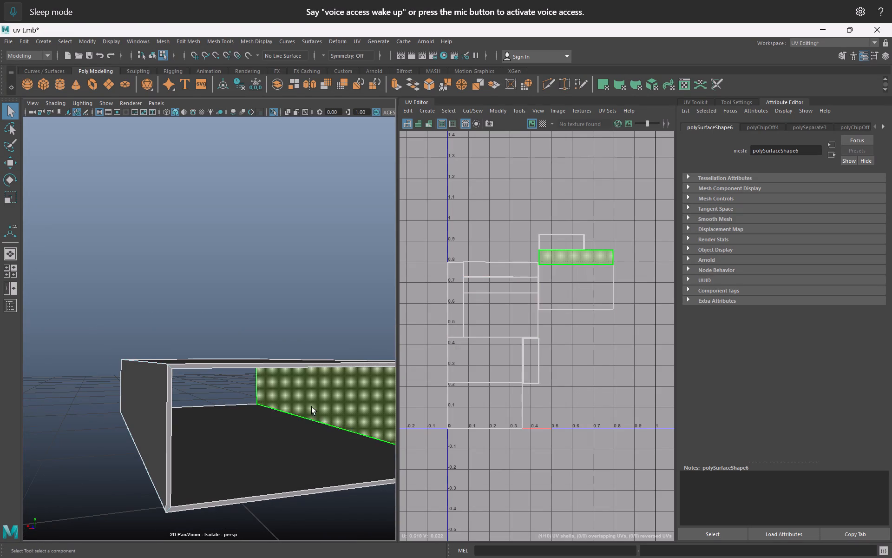
pyautogui.keyDown('alt'); pyautogui.moveTo(310, 424); pyautogui.dragTo(266, 421); pyautogui.keyUp('alt')
pyautogui.click(124, 404)
pyautogui.keyDown('alt'); pyautogui.moveTo(203, 445); pyautogui.dragTo(226, 455); pyautogui.keyUp('alt')
pyautogui.click(249, 458)
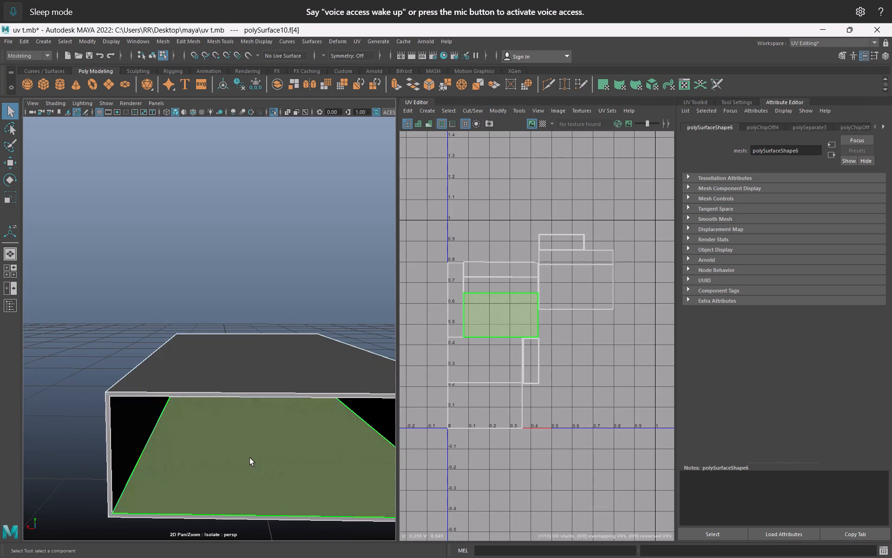
# Return the sleeve to object mode, end its isolation and select the matchbox's inner tray.
pyautogui.keyDown('alt'); pyautogui.scroll(-3, 260, 445); pyautogui.keyUp('alt')
pyautogui.moveTo(239, 364); pyautogui.dragTo(308, 273, button='right')
pyautogui.click(288, 412)
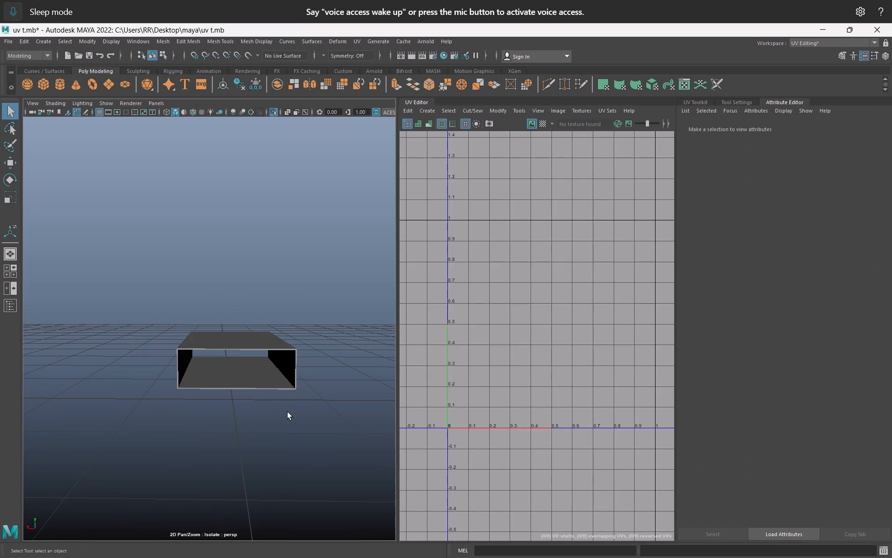
pyautogui.hotkey('ctrl', '1')
pyautogui.scroll(1, 207, 352)
pyautogui.click(231, 383)
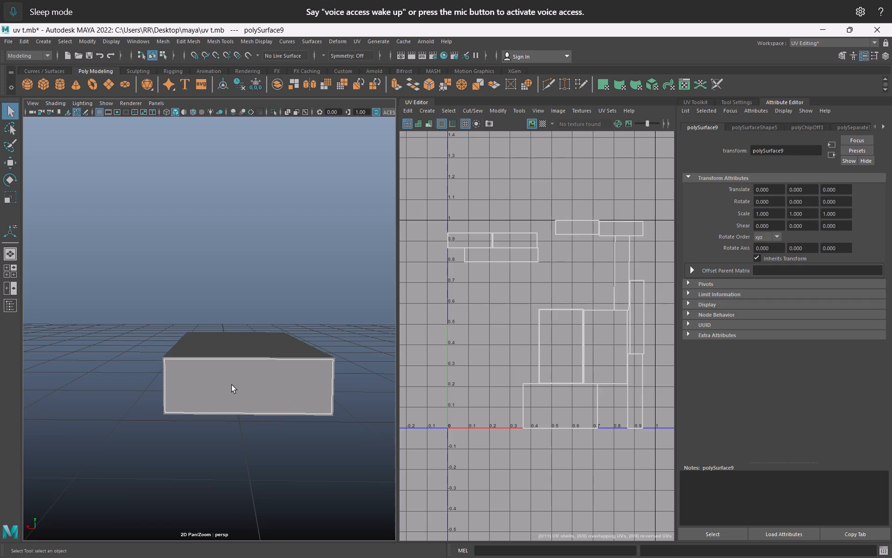
# Apply Extract to the tray, pick its front end face, and toggle that face's isolation on and off.
pyautogui.click(295, 86)
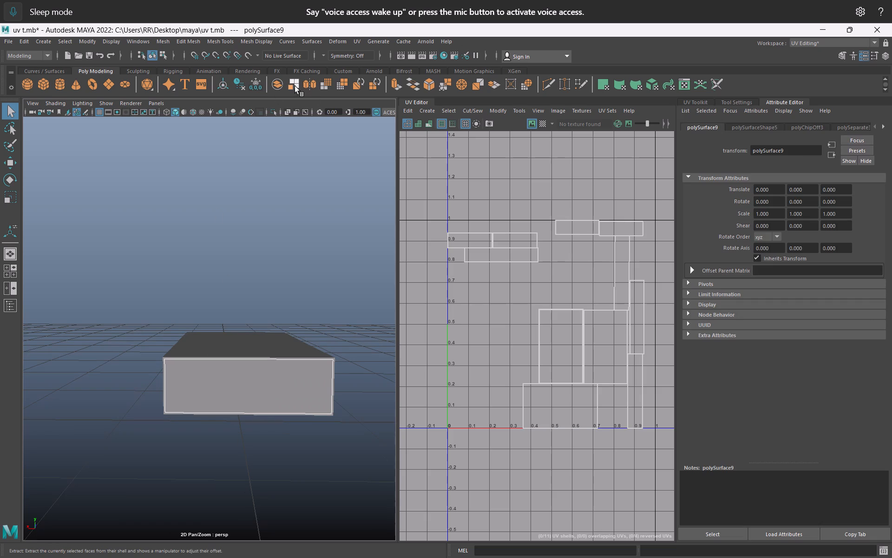
pyautogui.click(289, 377)
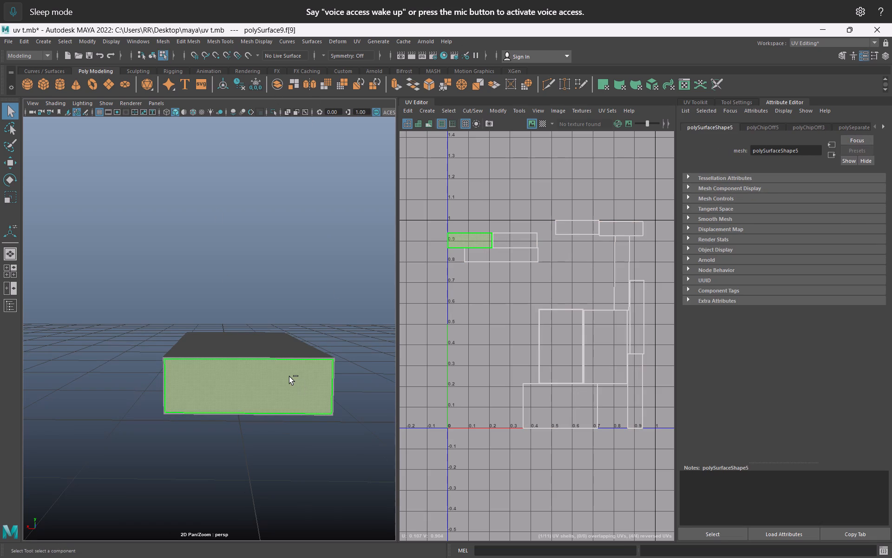
pyautogui.hotkey('ctrl', '1')
pyautogui.hotkey('ctrl', '1')
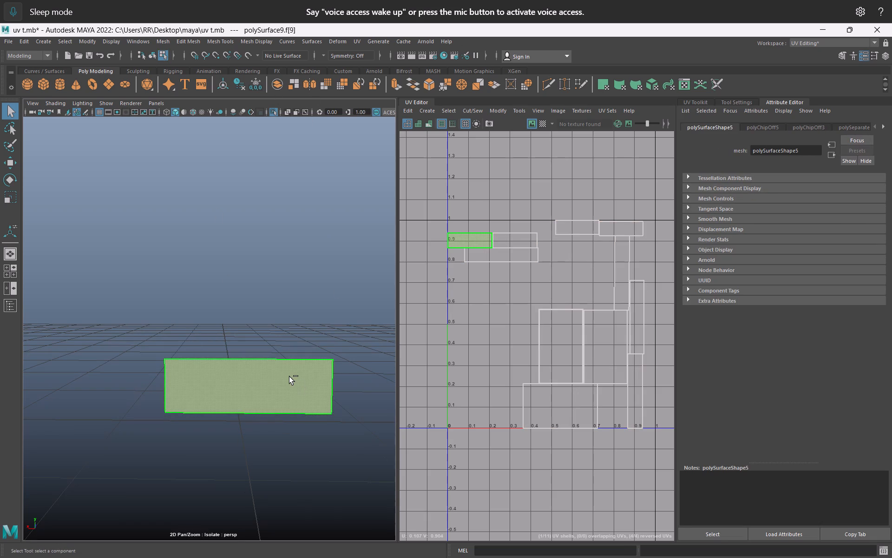
# Switch back to object mode, select the whole tray and isolate it.
pyautogui.moveTo(289, 377); pyautogui.dragTo(347, 276, button='right')
pyautogui.click(288, 379)
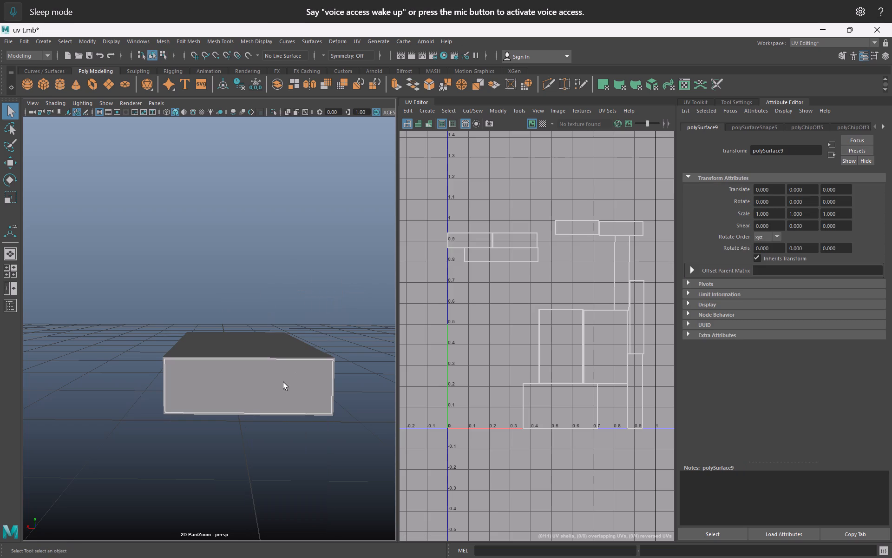
pyautogui.click(283, 382)
pyautogui.click(243, 391)
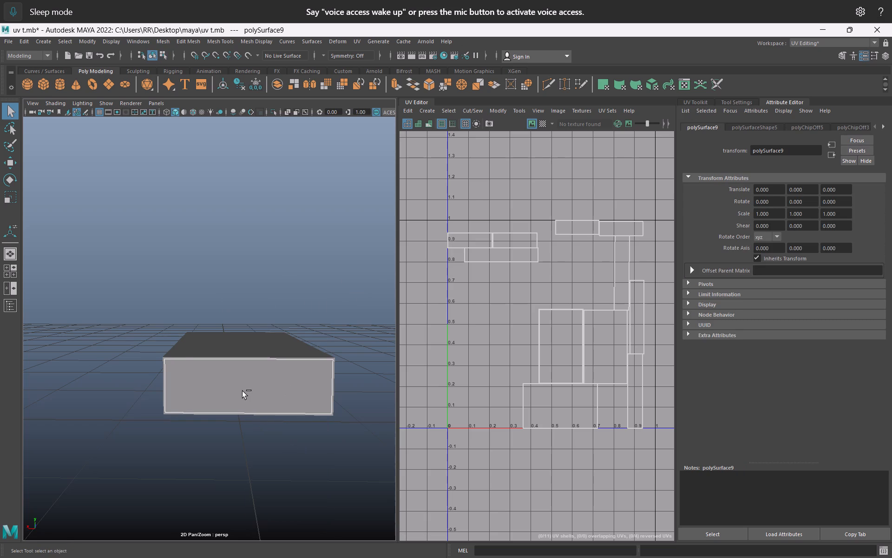
pyautogui.hotkey('ctrl', '1')
# Examine the isolated tray from several angles, toggling textured display.
pyautogui.keyDown('alt'); pyautogui.moveTo(301, 399); pyautogui.dragTo(198, 446); pyautogui.keyUp('alt')
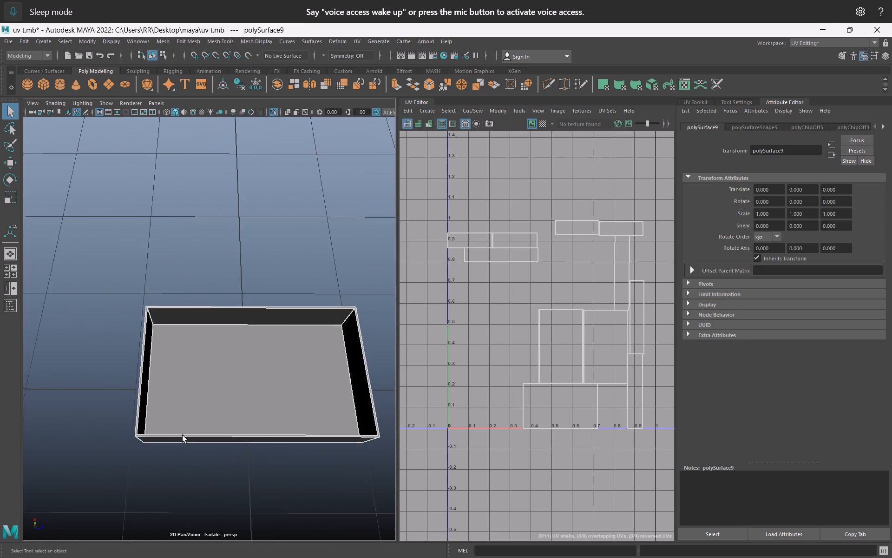
pyautogui.keyDown('alt'); pyautogui.scroll(4, 198, 373); pyautogui.keyUp('alt')
pyautogui.moveTo(206, 386); pyautogui.dragTo(98, 363)
pyautogui.keyDown('alt'); pyautogui.scroll(-4, 199, 353); pyautogui.keyUp('alt')
pyautogui.keyDown('alt'); pyautogui.moveTo(267, 411); pyautogui.dragTo(191, 392); pyautogui.keyUp('alt')
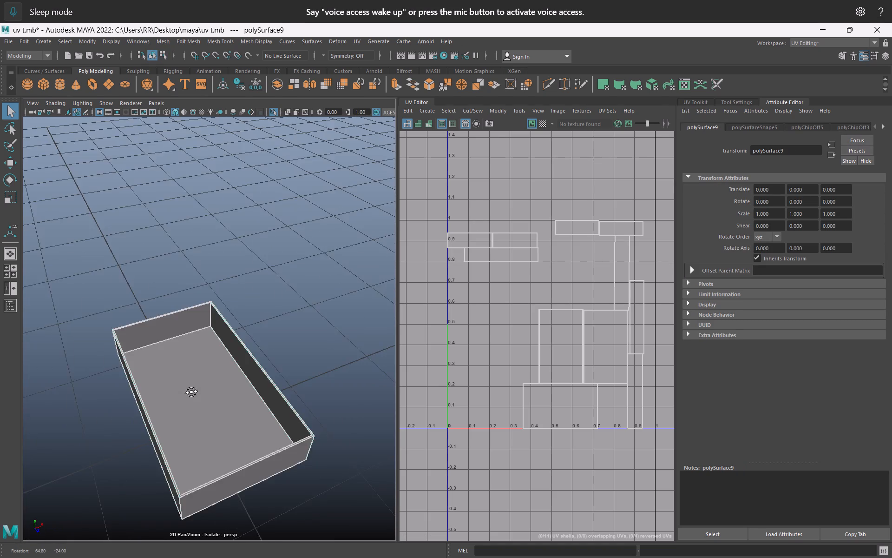
pyautogui.keyDown('alt'); pyautogui.moveTo(191, 392); pyautogui.dragTo(190, 369); pyautogui.keyUp('alt')
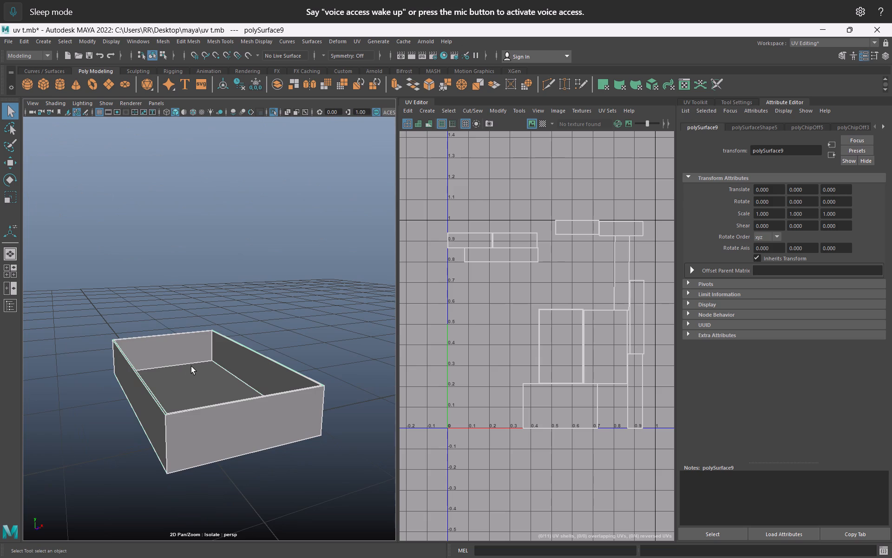
pyautogui.click(202, 111)
pyautogui.click(202, 111)
# Switch the tray to face mode and select its inner floor face to locate its UV shell.
pyautogui.keyDown('alt'); pyautogui.moveTo(194, 420); pyautogui.dragTo(205, 436); pyautogui.keyUp('alt')
pyautogui.keyDown('alt'); pyautogui.scroll(3, 184, 428); pyautogui.keyUp('alt')
pyautogui.keyDown('alt'); pyautogui.moveTo(211, 430); pyautogui.dragTo(185, 418); pyautogui.keyUp('alt')
pyautogui.keyDown('alt'); pyautogui.scroll(-3, 182, 423); pyautogui.keyUp('alt')
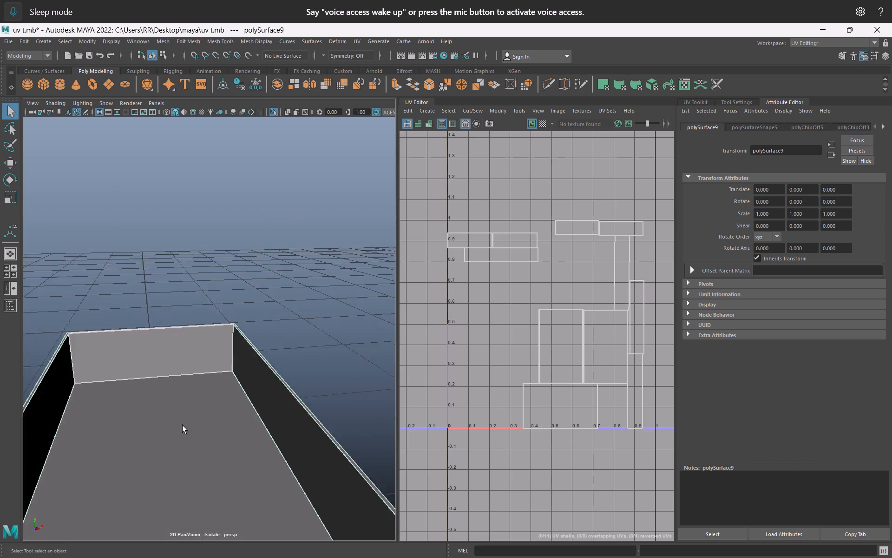
pyautogui.keyDown('alt'); pyautogui.scroll(-1, 183, 425); pyautogui.keyUp('alt')
pyautogui.keyDown('alt'); pyautogui.moveTo(182, 424); pyautogui.dragTo(254, 367, button='middle'); pyautogui.keyUp('alt')
pyautogui.keyDown('alt'); pyautogui.scroll(3, 254, 368); pyautogui.keyUp('alt')
pyautogui.keyDown('alt'); pyautogui.moveTo(266, 370); pyautogui.dragTo(225, 381); pyautogui.keyUp('alt')
pyautogui.rightClick(236, 318)
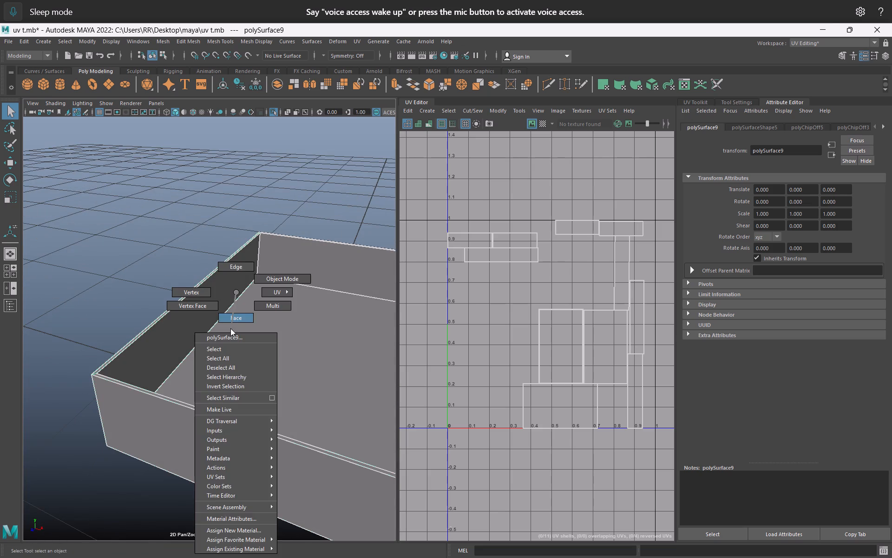
pyautogui.keyDown('alt'); pyautogui.moveTo(271, 356); pyautogui.dragTo(246, 356); pyautogui.keyUp('alt')
pyautogui.click(218, 369)
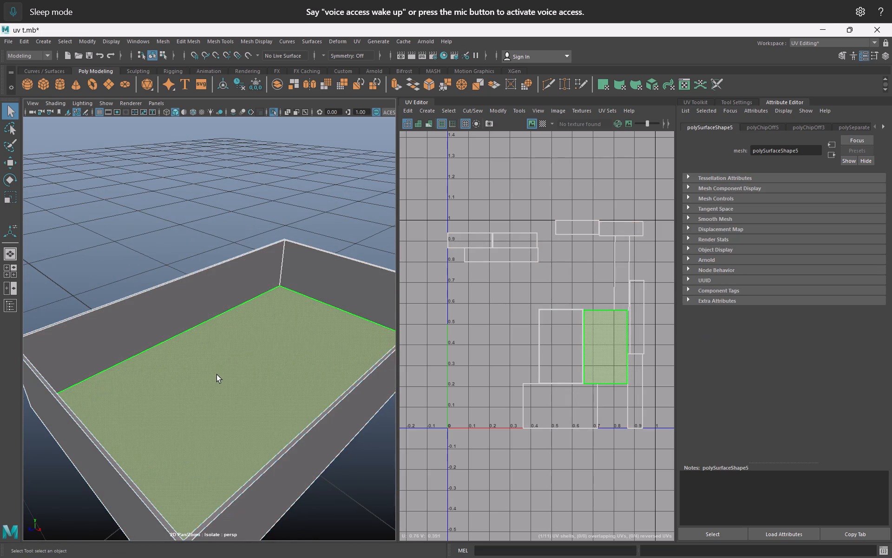
# In Photoshop, delete the small reference artwork strip with the two ATM labels from the layout.
pyautogui.hotkey('alt', 'Tab')
pyautogui.keyDown('alt'); pyautogui.scroll(-2, 407, 343); pyautogui.keyUp('alt')
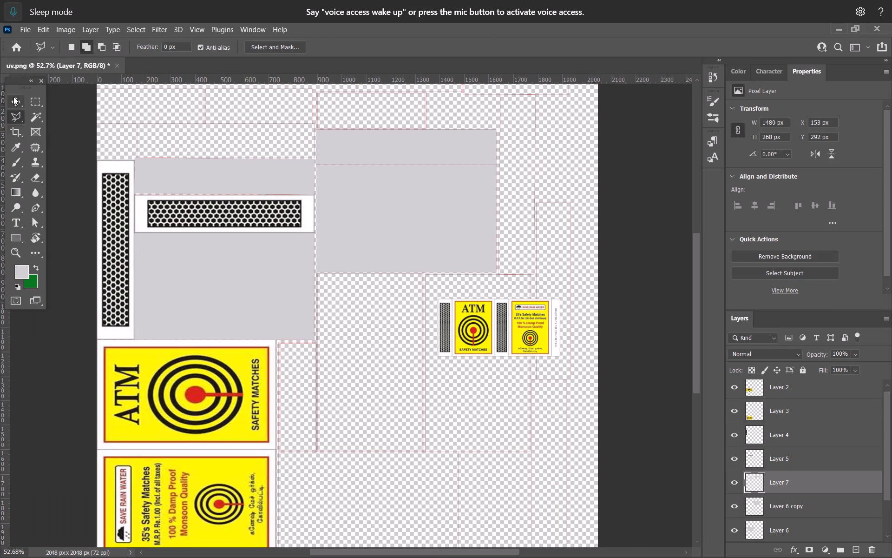
pyautogui.click(13, 99)
pyautogui.click(491, 325)
pyautogui.press('Delete')
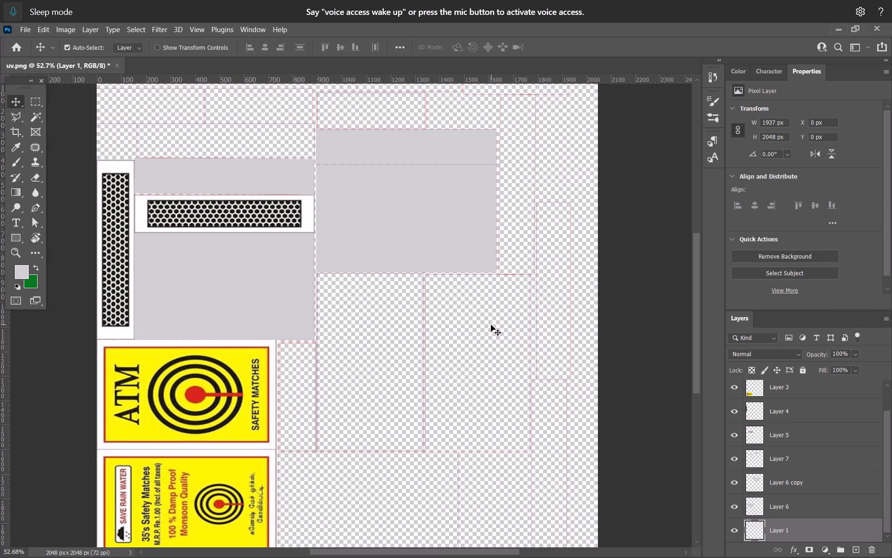
# Back in Maya, select the tray's underside and then its inner floor to compare their UV shells.
pyautogui.hotkey('alt', 'Tab')
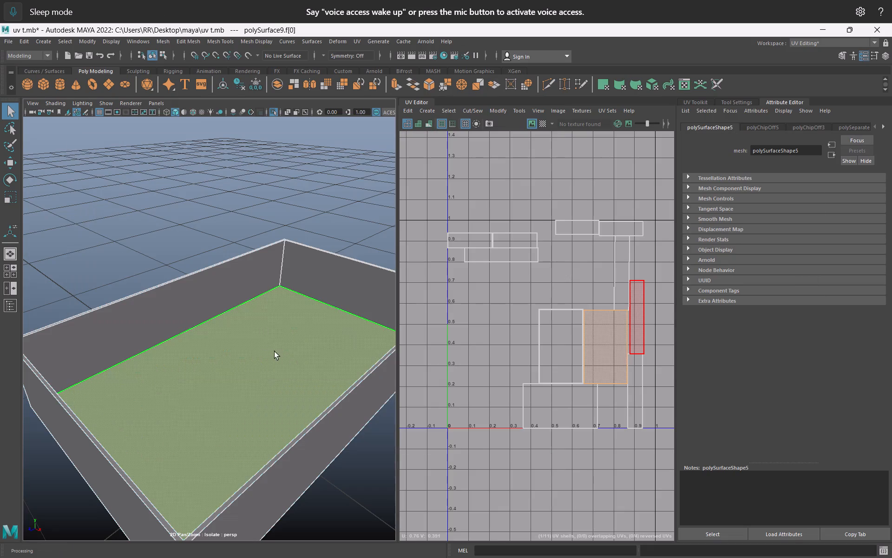
pyautogui.click(204, 345)
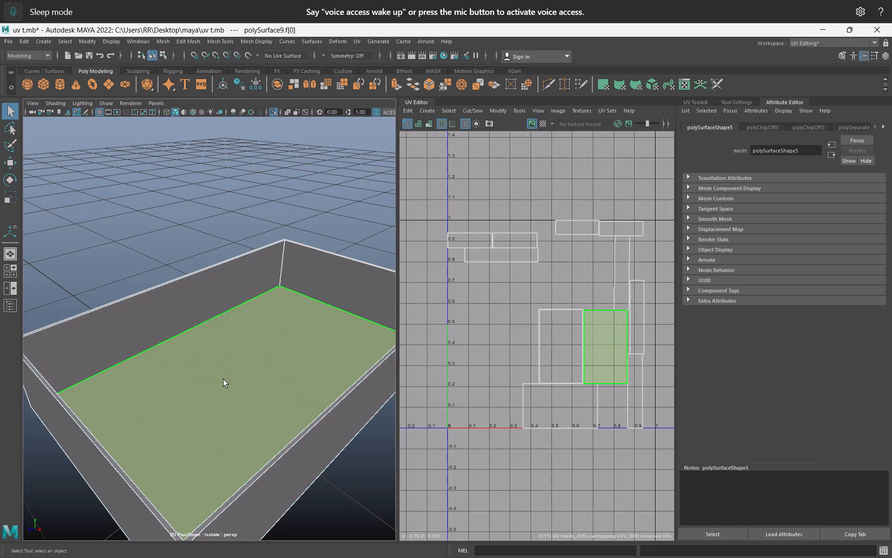
pyautogui.keyDown('alt'); pyautogui.moveTo(257, 408); pyautogui.dragTo(240, 308); pyautogui.keyUp('alt')
pyautogui.click(240, 234)
pyautogui.keyDown('alt'); pyautogui.moveTo(246, 258); pyautogui.dragTo(255, 271); pyautogui.keyUp('alt')
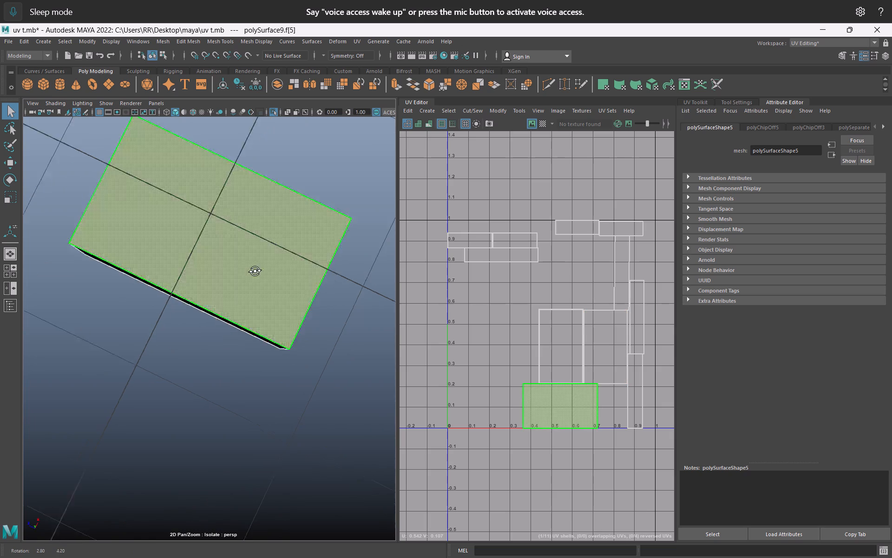
pyautogui.keyDown('alt'); pyautogui.moveTo(255, 271); pyautogui.dragTo(302, 374); pyautogui.keyUp('alt')
pyautogui.click(185, 358)
# Switch between Photoshop and Maya to match the tray's inner floor shell with its outline in the layout.
pyautogui.hotkey('alt', 'Tab')
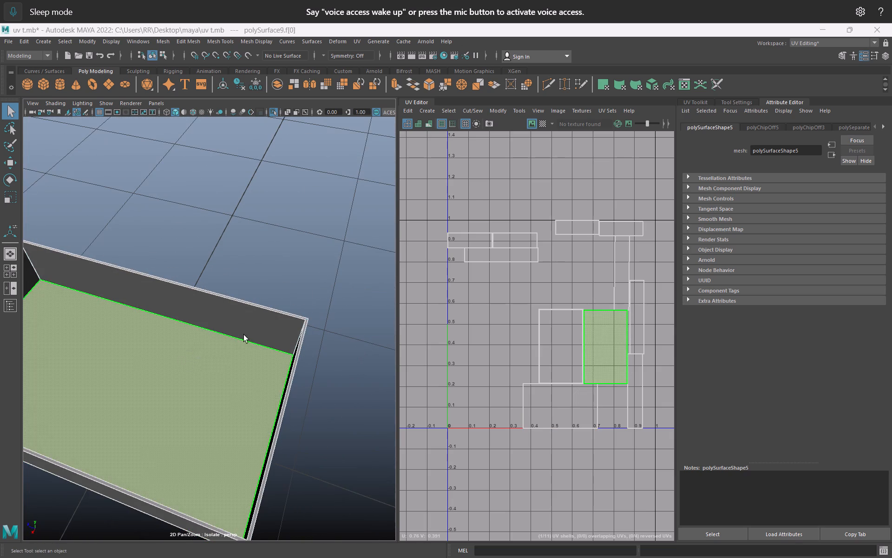
pyautogui.scroll(-5, 390, 452)
pyautogui.keyDown('alt'); pyautogui.scroll(5, 389, 452); pyautogui.keyUp('alt')
pyautogui.press('space')
pyautogui.press('space')
pyautogui.press('space')
pyautogui.press('space')
pyautogui.press('space')
pyautogui.press('space')
pyautogui.press('space')
pyautogui.moveTo(320, 452); pyautogui.dragTo(327, 422)
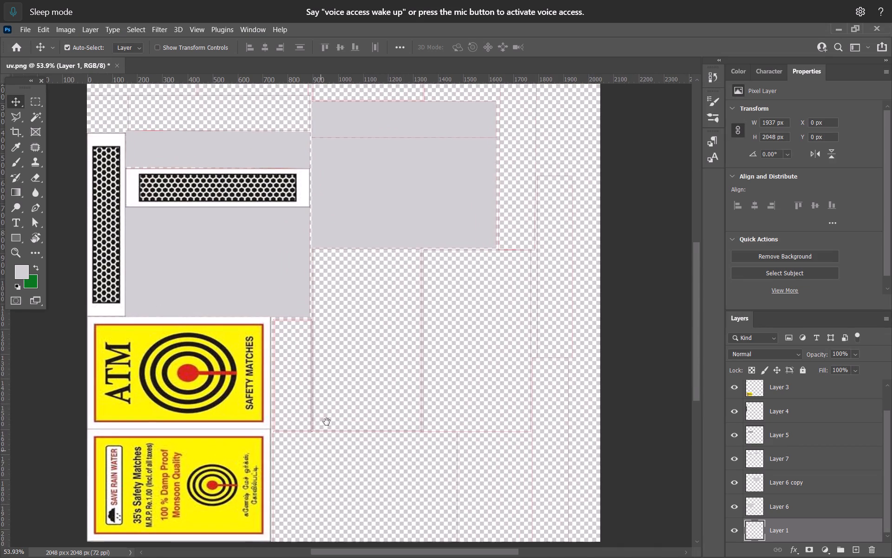
pyautogui.moveTo(327, 422); pyautogui.dragTo(317, 336)
pyautogui.keyDown('alt'); pyautogui.scroll(4, 421, 427); pyautogui.keyUp('alt')
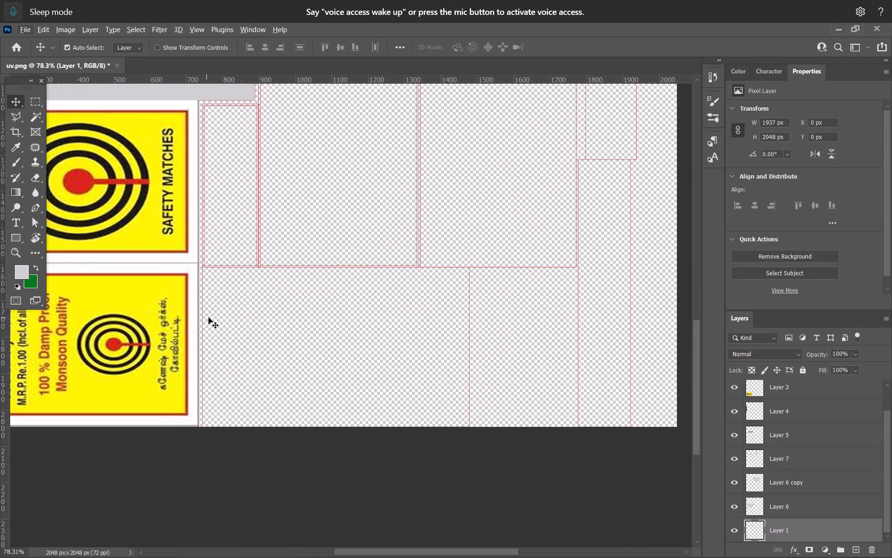
pyautogui.hotkey('alt', 'Tab')
pyautogui.hotkey('alt', 'Tab')
pyautogui.hotkey('alt', 'Tab')
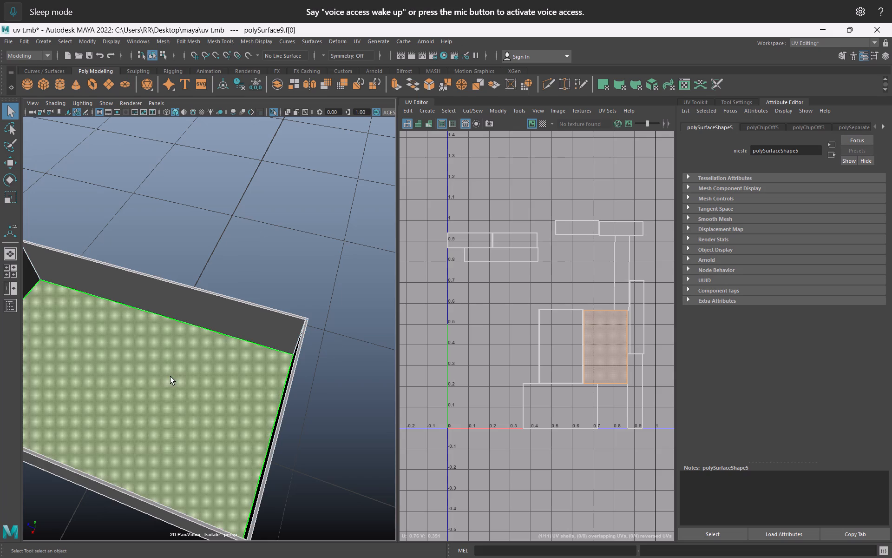
pyautogui.hotkey('alt', 'Tab')
# In Photoshop, outline the tray's inner floor shell, about 432 × 727 px, with the Polygonal Lasso and brush it light grey.
pyautogui.keyDown('alt'); pyautogui.moveTo(366, 225); pyautogui.dragTo(361, 242); pyautogui.keyUp('alt')
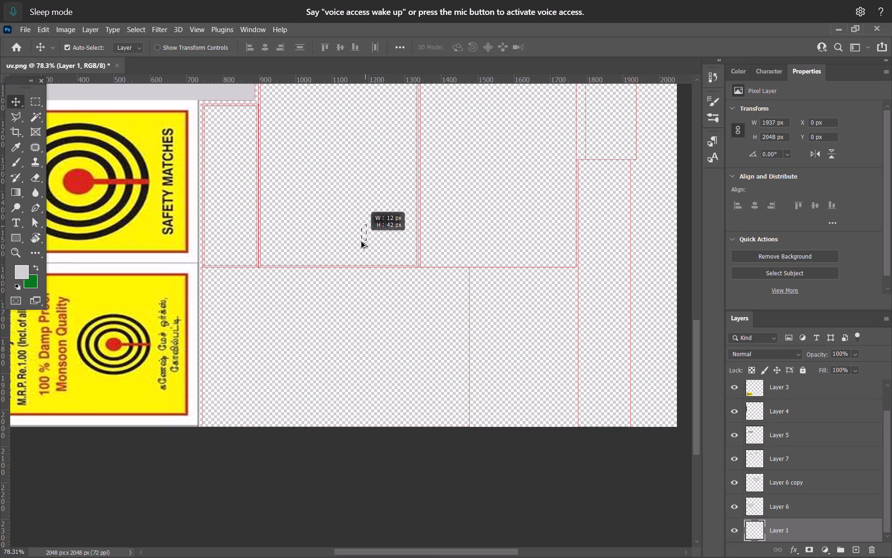
pyautogui.keyDown('alt'); pyautogui.moveTo(361, 242); pyautogui.dragTo(361, 242); pyautogui.keyUp('alt')
pyautogui.press('space')
pyautogui.press('space')
pyautogui.press('space')
pyautogui.press('space')
pyautogui.press('space')
pyautogui.press('space')
pyautogui.press('space')
pyautogui.press('space')
pyautogui.press('space')
pyautogui.press('space')
pyautogui.press('space')
pyautogui.press('space')
pyautogui.press('space')
pyautogui.press('space')
pyautogui.press('space')
pyautogui.press('space')
pyautogui.moveTo(368, 207); pyautogui.dragTo(319, 363)
pyautogui.keyDown('alt'); pyautogui.scroll(2, 400, 185); pyautogui.keyUp('alt')
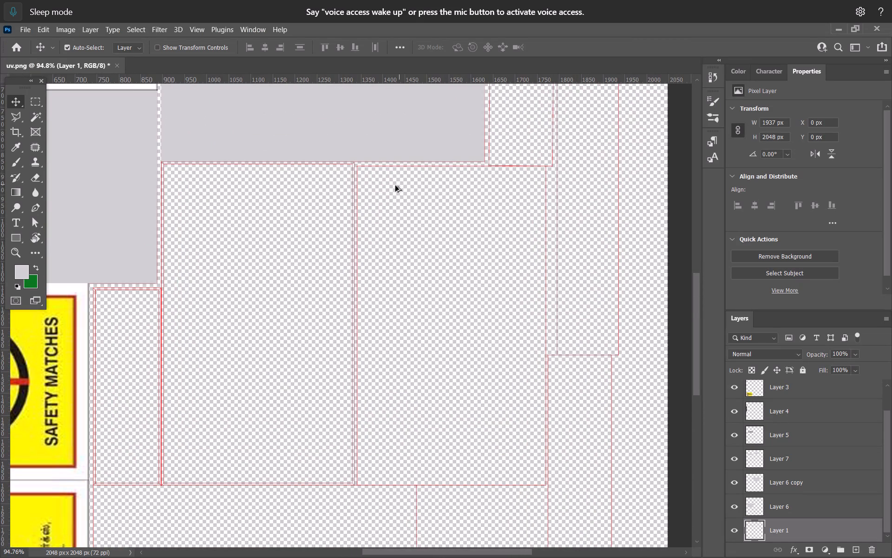
pyautogui.click(20, 120)
pyautogui.scroll(3, 312, 194)
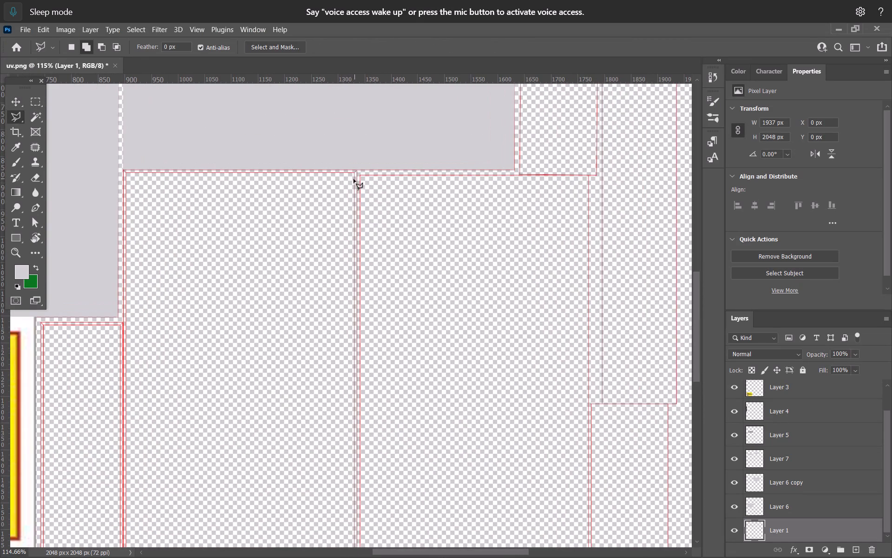
pyautogui.click(361, 174)
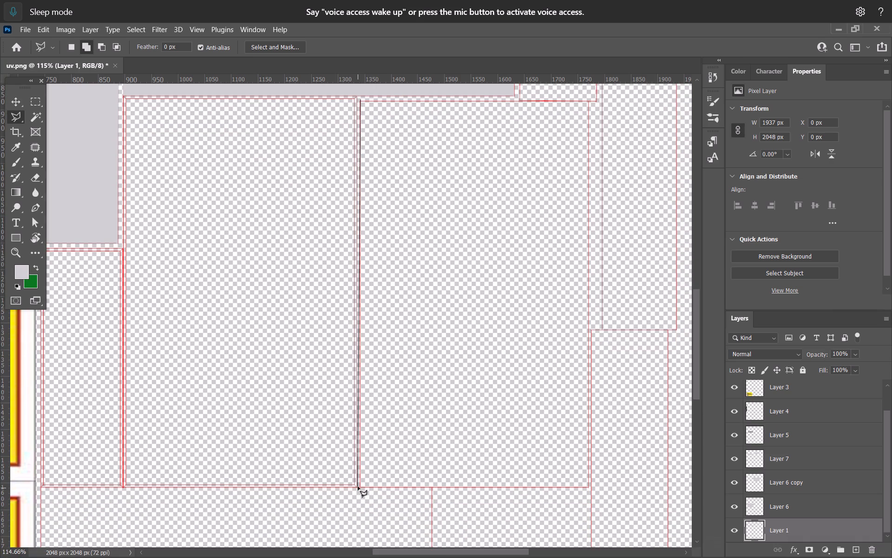
pyautogui.click(360, 487)
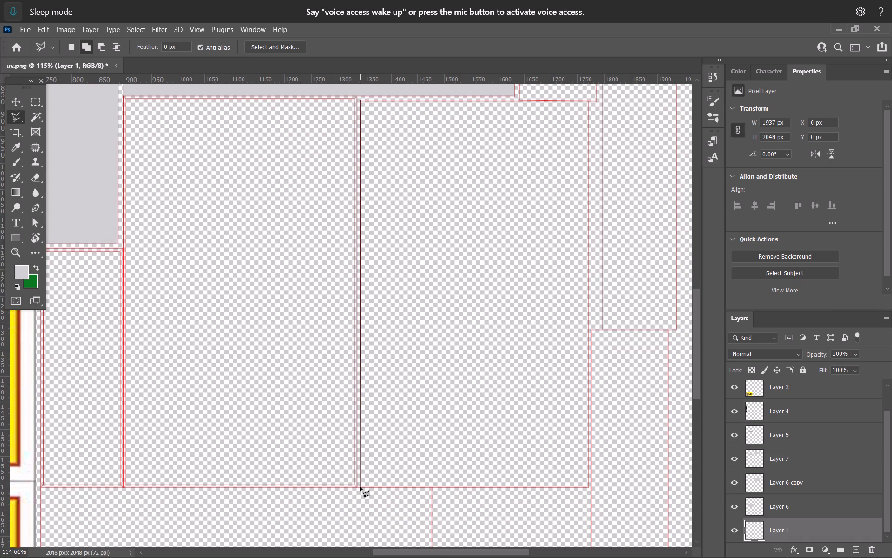
pyautogui.click(590, 488)
pyautogui.click(589, 101)
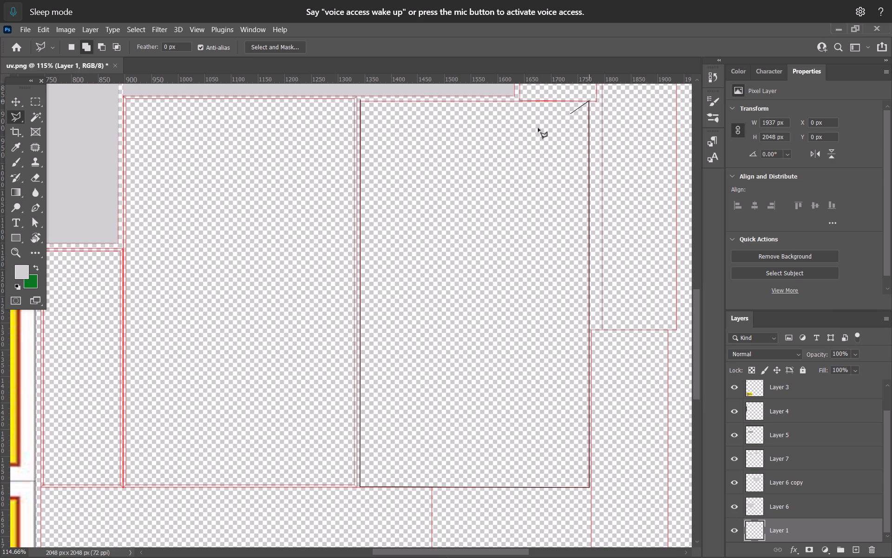
pyautogui.keyDown('alt'); pyautogui.scroll(7, 467, 83); pyautogui.keyUp('alt')
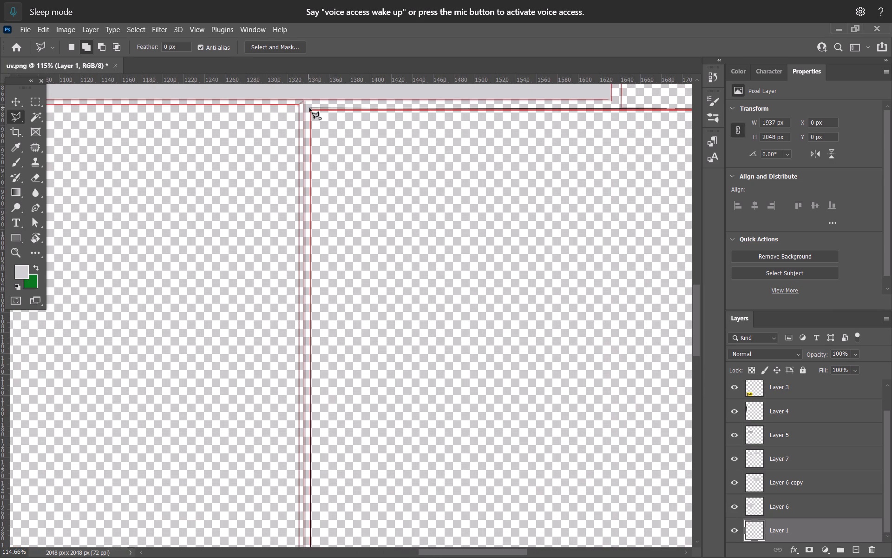
pyautogui.click(310, 108)
pyautogui.keyDown('alt'); pyautogui.scroll(-19, 345, 214); pyautogui.keyUp('alt')
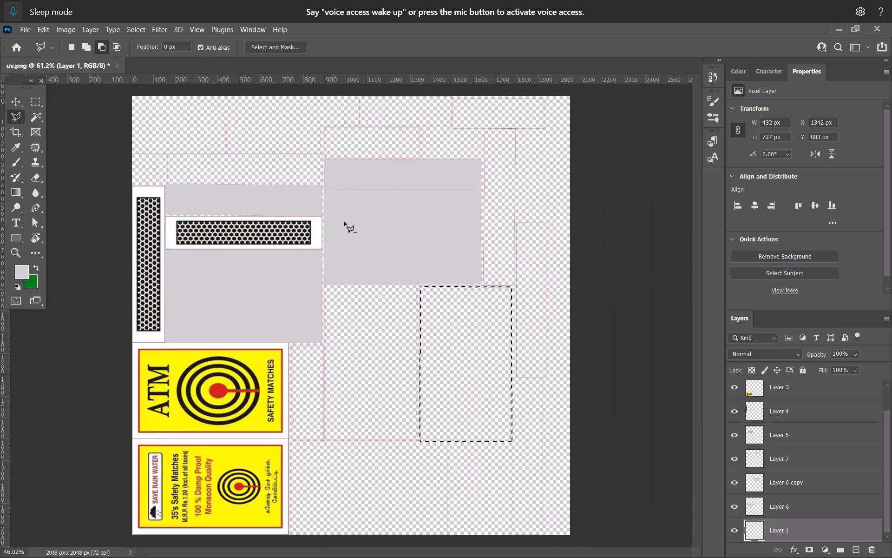
pyautogui.press('b')
pyautogui.keyDown('alt'); pyautogui.click(385, 258); pyautogui.keyUp('alt')
pyautogui.moveTo(421, 315); pyautogui.dragTo(265, 391)
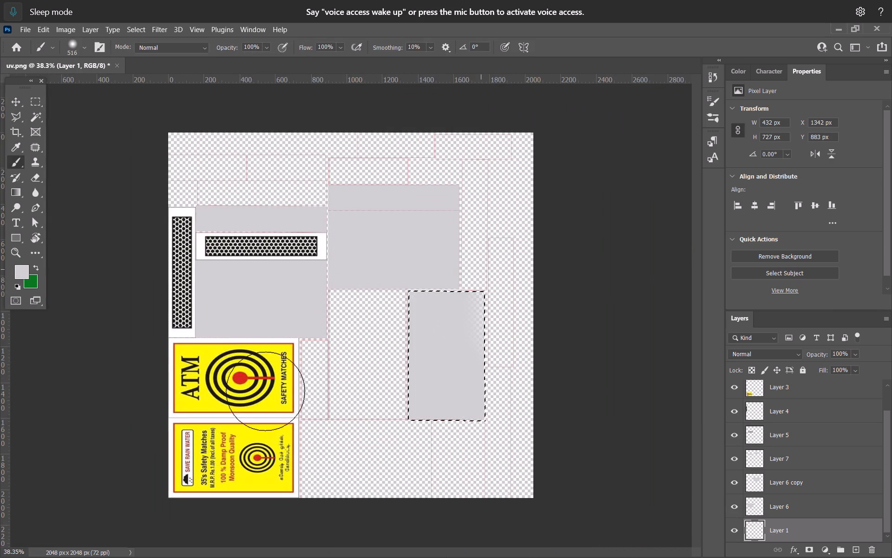
pyautogui.moveTo(265, 391); pyautogui.dragTo(449, 409)
pyautogui.hotkey('ctrl', 'd')
pyautogui.keyDown('alt'); pyautogui.scroll(8, 464, 338); pyautogui.keyUp('alt')
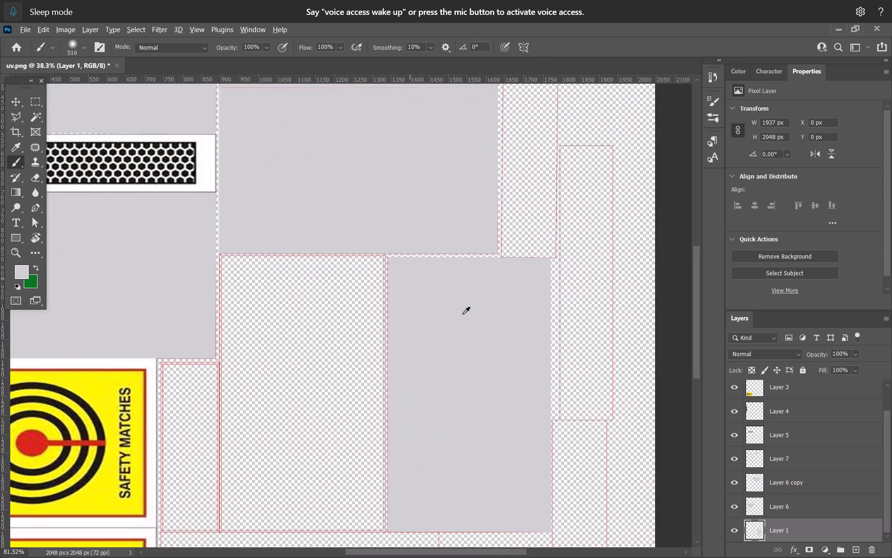
pyautogui.keyDown('alt'); pyautogui.scroll(-5, 463, 314); pyautogui.keyUp('alt')
pyautogui.click(13, 102)
# In Maya, orbit beneath the tray and select its underside face to locate its UV shell.
pyautogui.hotkey('alt', 'Tab')
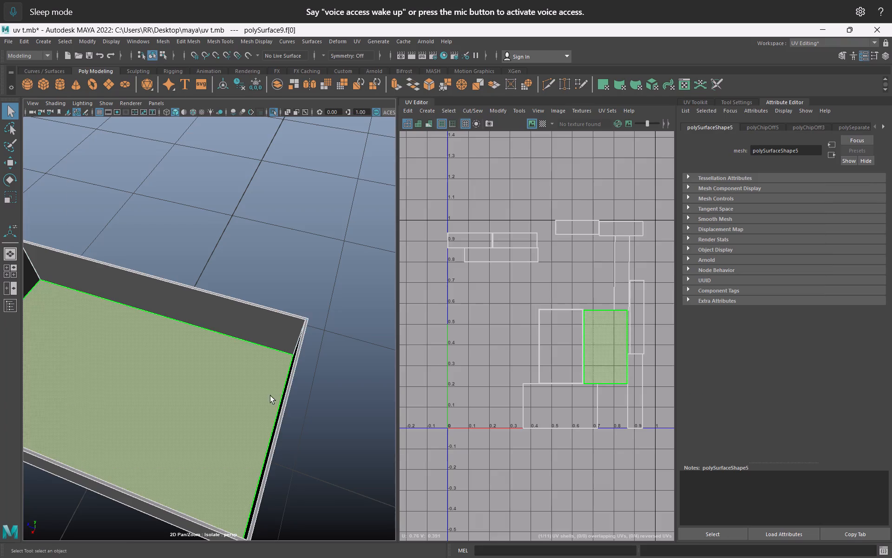
pyautogui.keyDown('alt'); pyautogui.moveTo(196, 452); pyautogui.dragTo(227, 394); pyautogui.keyUp('alt')
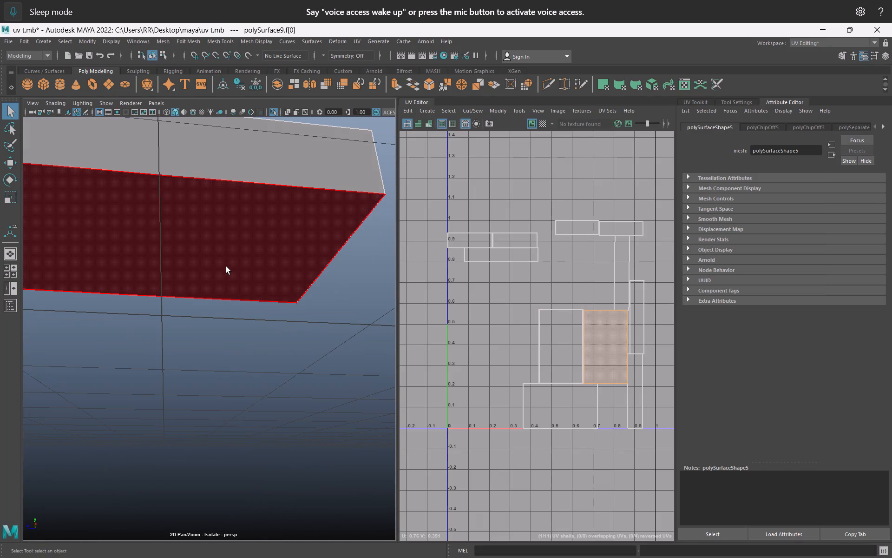
pyautogui.click(226, 266)
# In Photoshop, outline the tray's underside shell, about 736 × 444 px, with the Polygonal Lasso and brush it light grey.
pyautogui.hotkey('alt', 'Tab')
pyautogui.keyDown('alt'); pyautogui.scroll(3, 392, 466); pyautogui.keyUp('alt')
pyautogui.press('space')
pyautogui.press('space')
pyautogui.press('space')
pyautogui.press('space')
pyautogui.press('space')
pyautogui.press('space')
pyautogui.press('space')
pyautogui.moveTo(378, 459); pyautogui.dragTo(397, 344)
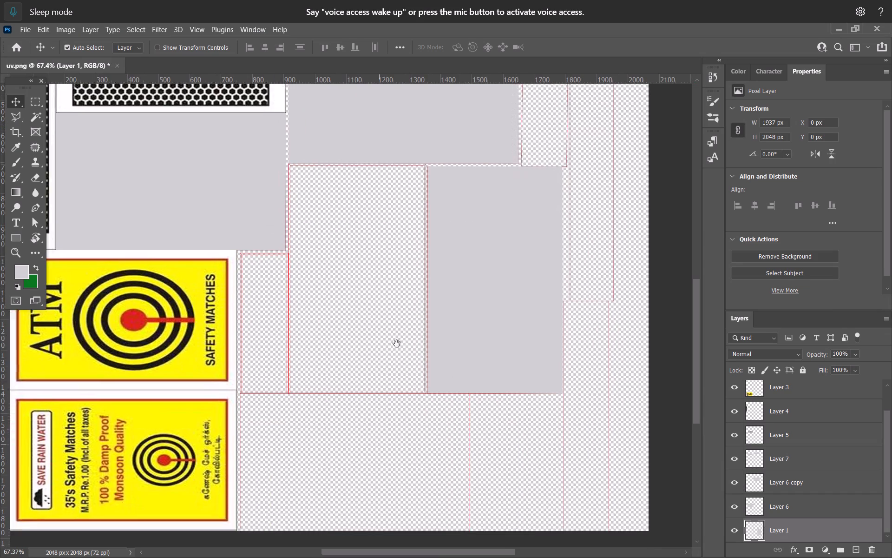
pyautogui.moveTo(397, 344); pyautogui.dragTo(407, 313)
pyautogui.keyDown('alt'); pyautogui.scroll(3, 263, 374); pyautogui.keyUp('alt')
pyautogui.click(22, 114)
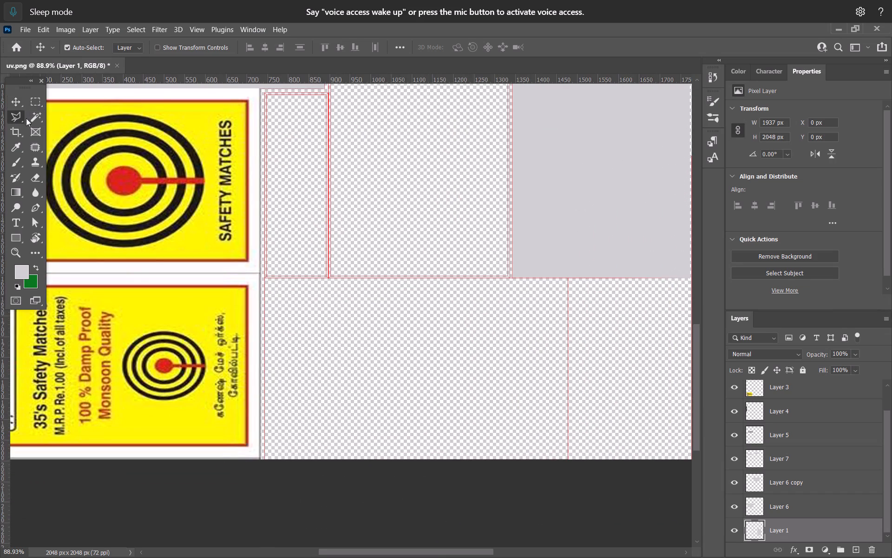
pyautogui.keyDown('alt'); pyautogui.scroll(4, 244, 330); pyautogui.keyUp('alt')
pyautogui.click(281, 234)
pyautogui.keyDown('alt'); pyautogui.scroll(-3, 279, 412); pyautogui.keyUp('alt')
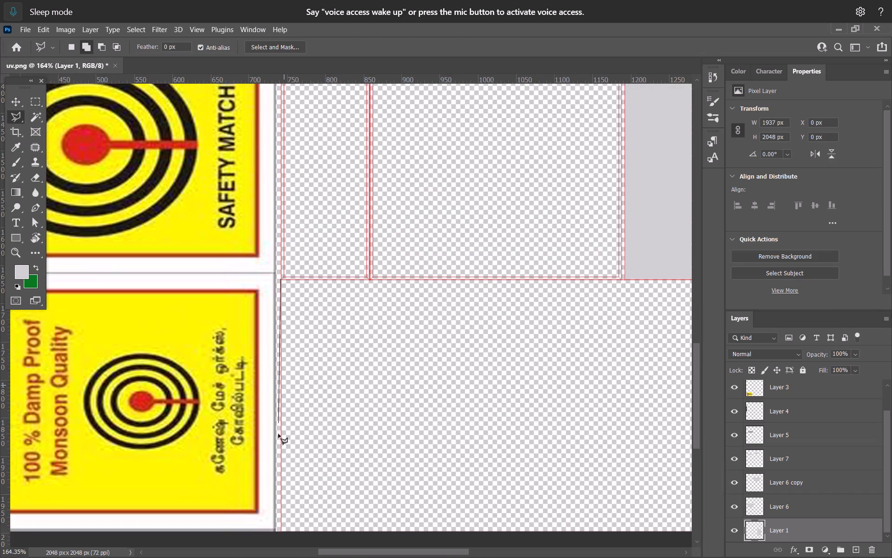
pyautogui.press('space')
pyautogui.press('space')
pyautogui.press('space')
pyautogui.press('space')
pyautogui.press('space')
pyautogui.press('space')
pyautogui.press('space')
pyautogui.moveTo(281, 490); pyautogui.dragTo(291, 316)
pyautogui.keyDown('alt'); pyautogui.scroll(3, 281, 379); pyautogui.keyUp('alt')
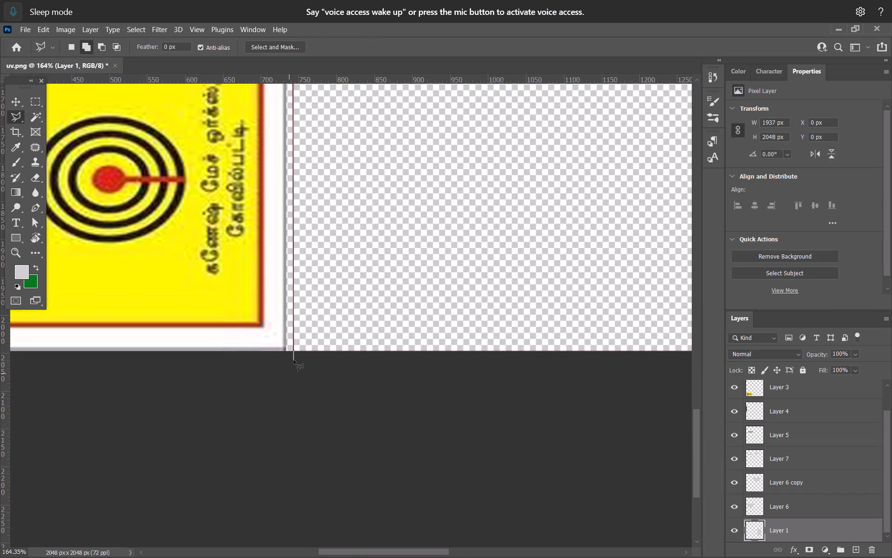
pyautogui.click(293, 351)
pyautogui.press('space')
pyautogui.press('space')
pyautogui.press('space')
pyautogui.press('space')
pyautogui.press('space')
pyautogui.press('space')
pyautogui.press('space')
pyautogui.press('space')
pyautogui.press('space')
pyautogui.press('space')
pyautogui.press('space')
pyautogui.press('space')
pyautogui.press('space')
pyautogui.press('space')
pyautogui.press('space')
pyautogui.press('space')
pyautogui.press('space')
pyautogui.press('space')
pyautogui.press('space')
pyautogui.moveTo(536, 376); pyautogui.dragTo(457, 376)
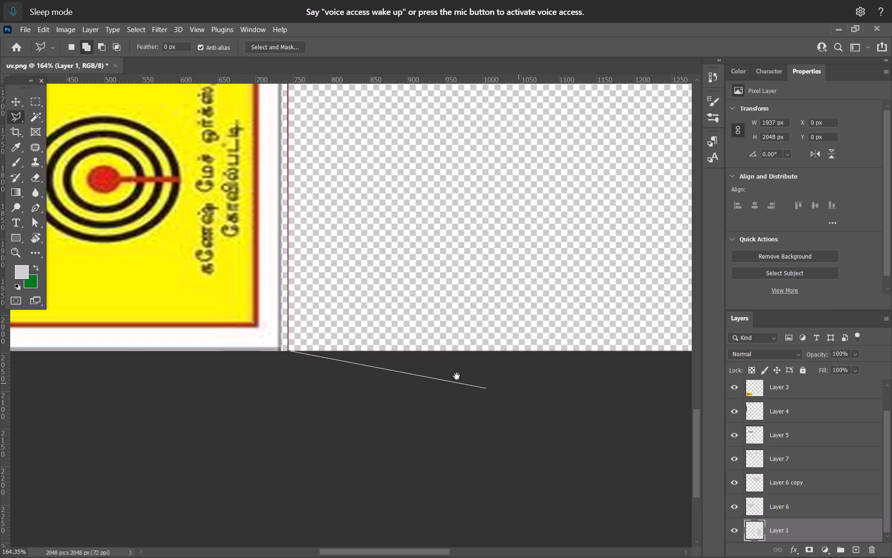
pyautogui.moveTo(457, 376); pyautogui.dragTo(171, 441)
pyautogui.keyDown('alt'); pyautogui.scroll(-5, 417, 426); pyautogui.keyUp('alt')
pyautogui.keyDown('alt'); pyautogui.scroll(5, 433, 432); pyautogui.keyUp('alt')
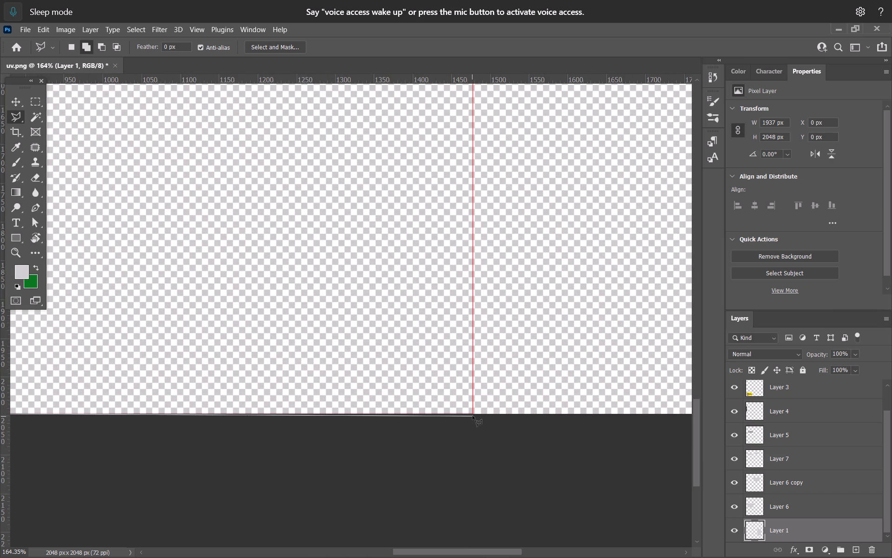
pyautogui.click(472, 416)
pyautogui.press('space')
pyautogui.press('space')
pyautogui.press('space')
pyautogui.press('space')
pyautogui.press('space')
pyautogui.press('space')
pyautogui.press('space')
pyautogui.press('space')
pyautogui.press('space')
pyautogui.moveTo(457, 276); pyautogui.dragTo(461, 498)
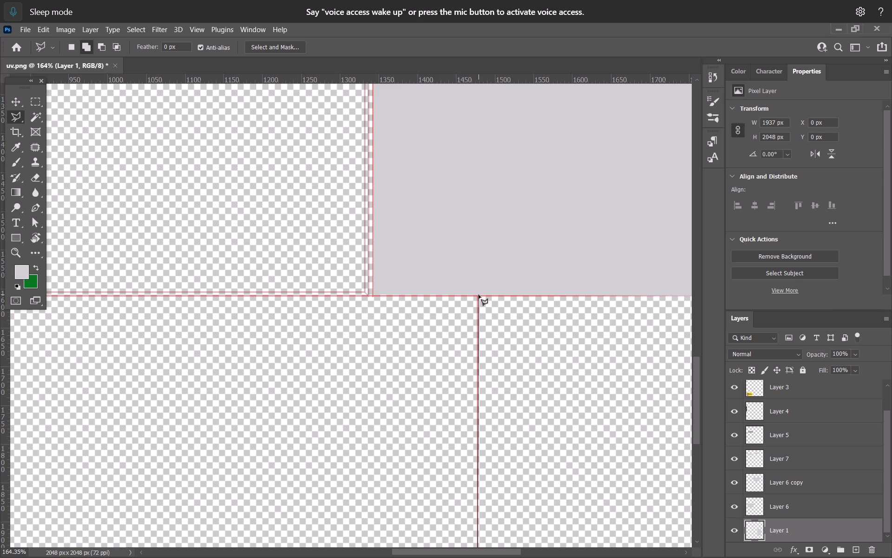
pyautogui.click(478, 295)
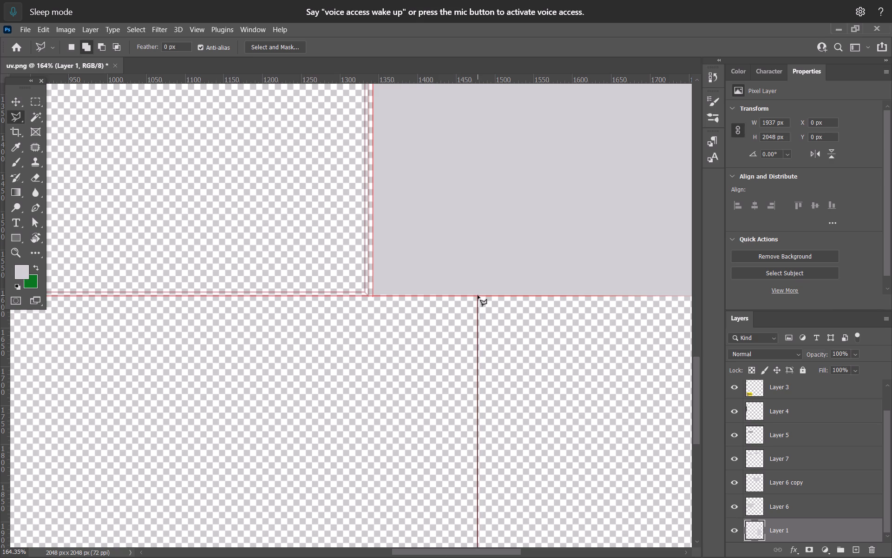
pyautogui.press('space')
pyautogui.press('space')
pyautogui.press('space')
pyautogui.press('space')
pyautogui.press('space')
pyautogui.press('space')
pyautogui.press('space')
pyautogui.press('space')
pyautogui.press('space')
pyautogui.press('space')
pyautogui.press('space')
pyautogui.press('space')
pyautogui.press('space')
pyautogui.press('space')
pyautogui.press('space')
pyautogui.moveTo(278, 313); pyautogui.dragTo(686, 346)
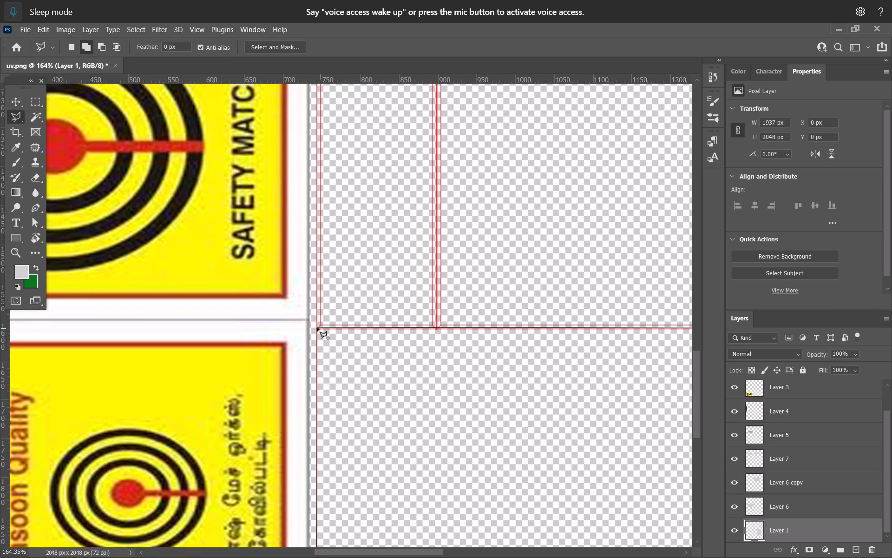
pyautogui.click(317, 327)
pyautogui.keyDown('alt'); pyautogui.scroll(-15, 361, 364); pyautogui.keyUp('alt')
pyautogui.press('b')
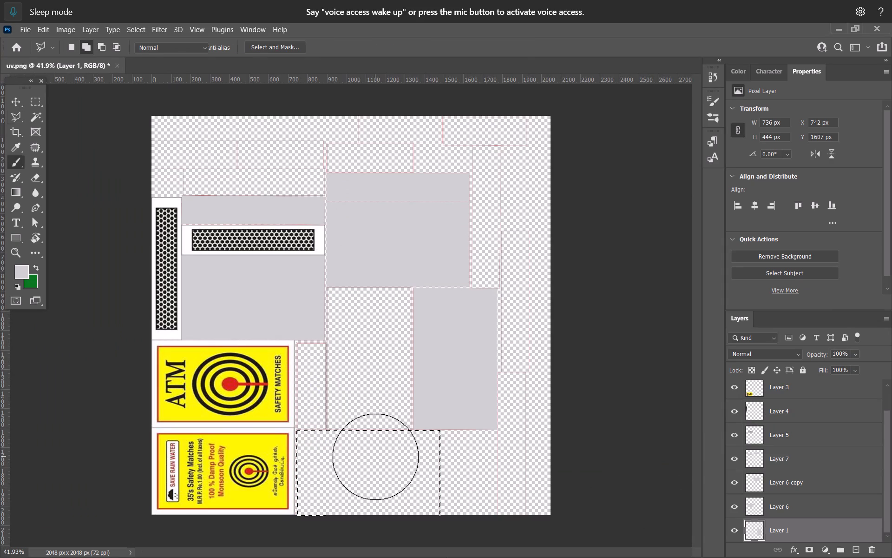
pyautogui.keyDown('alt'); pyautogui.click(438, 371); pyautogui.keyUp('alt')
pyautogui.moveTo(403, 475); pyautogui.dragTo(308, 482)
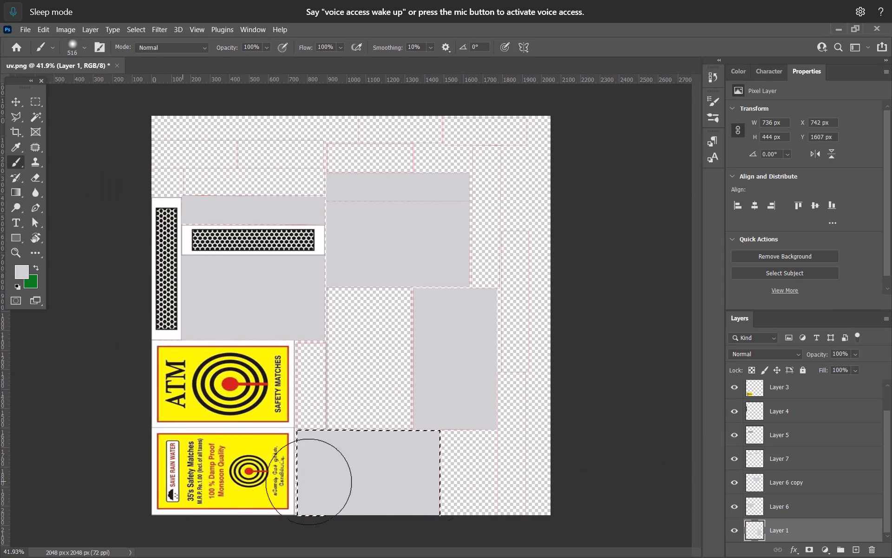
pyautogui.moveTo(308, 482); pyautogui.dragTo(398, 513)
pyautogui.hotkey('ctrl', 'd')
pyautogui.keyDown('alt'); pyautogui.scroll(-5, 384, 431); pyautogui.keyUp('alt')
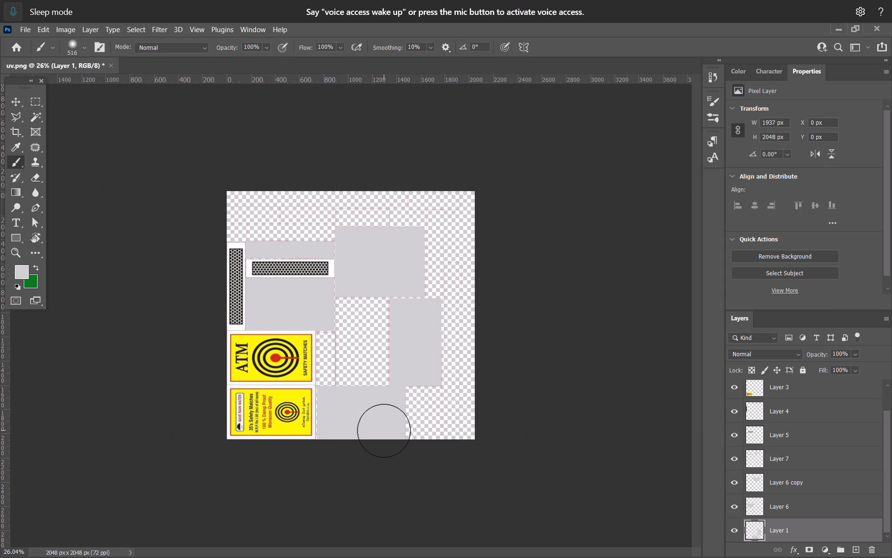
pyautogui.click(15, 102)
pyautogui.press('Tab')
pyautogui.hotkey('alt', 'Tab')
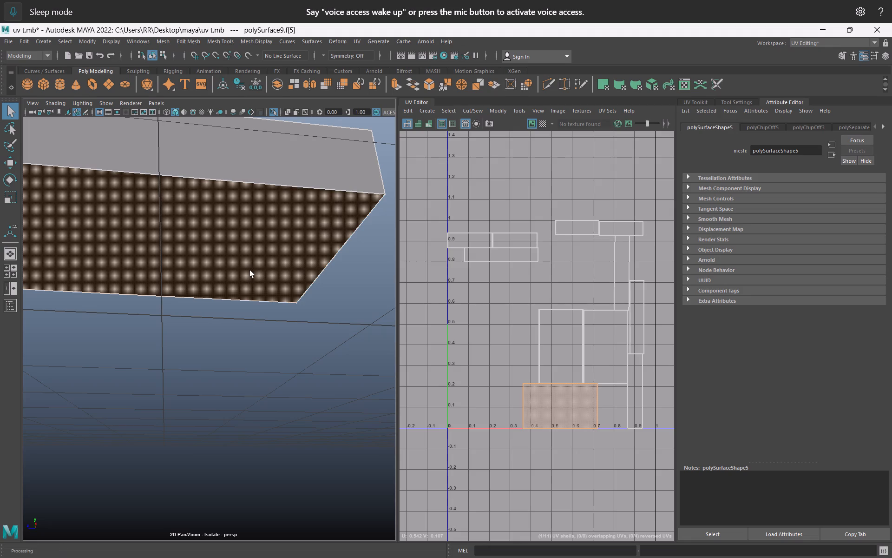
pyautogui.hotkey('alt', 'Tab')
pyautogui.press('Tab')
# Switch to Chrome and search Google Images for "monkey imah".
pyautogui.hotkey('alt', 'Tab')
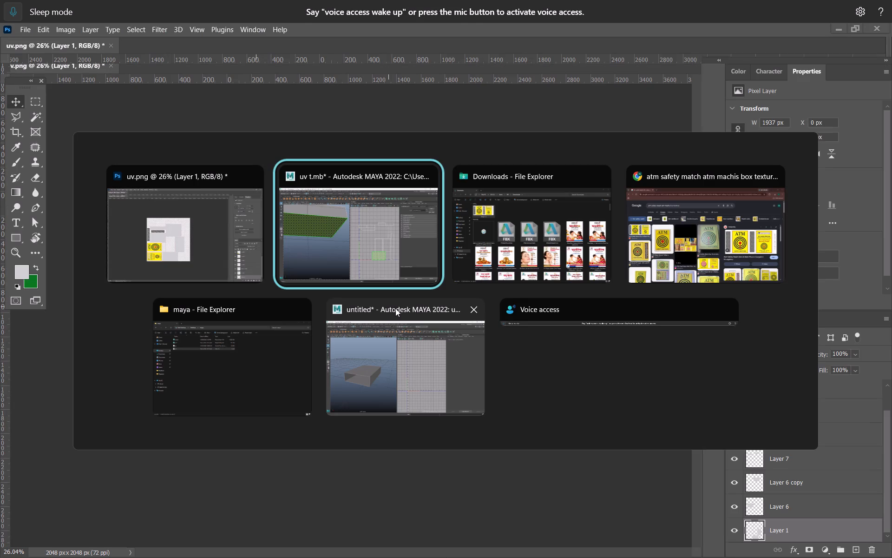
pyautogui.keyDown('alt'); pyautogui.click(651, 245); pyautogui.keyUp('alt')
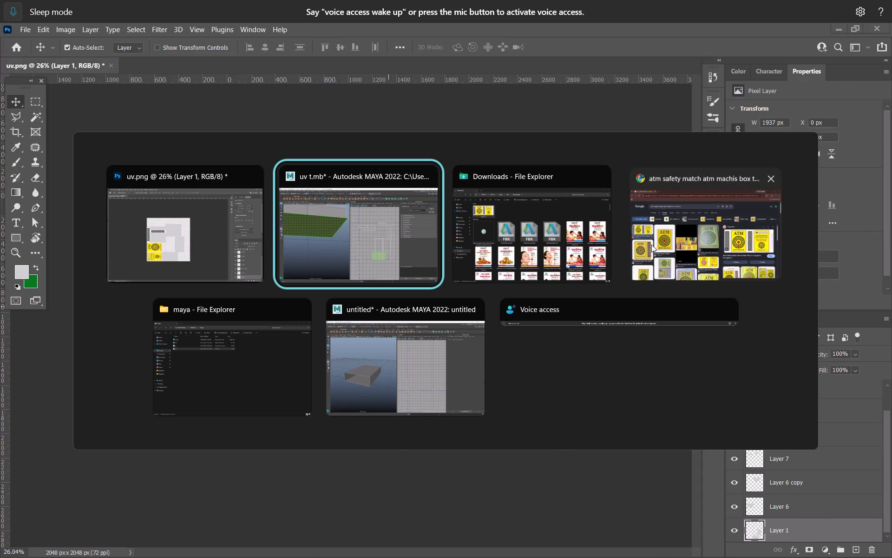
pyautogui.click(8, 55)
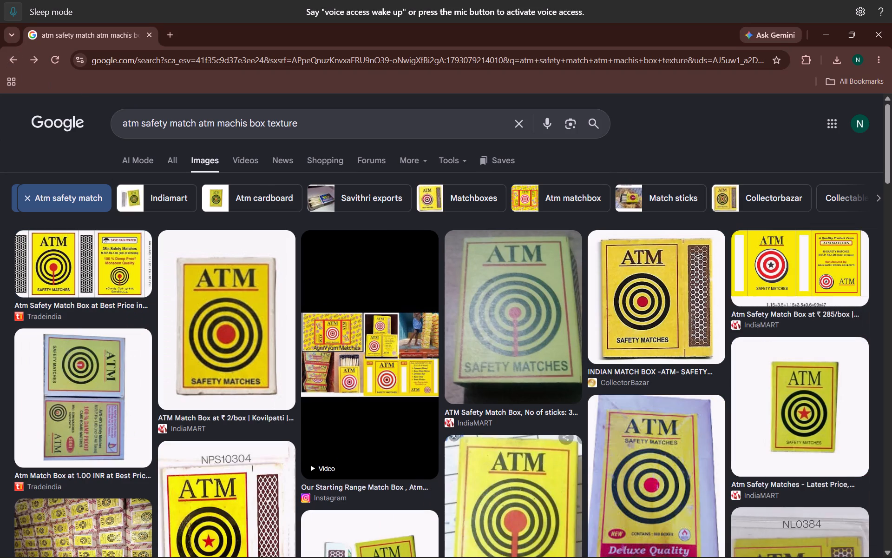
pyautogui.tripleClick(169, 126)
pyautogui.write('monkey imahe')
pyautogui.press('BackSpace')
pyautogui.press('Return')
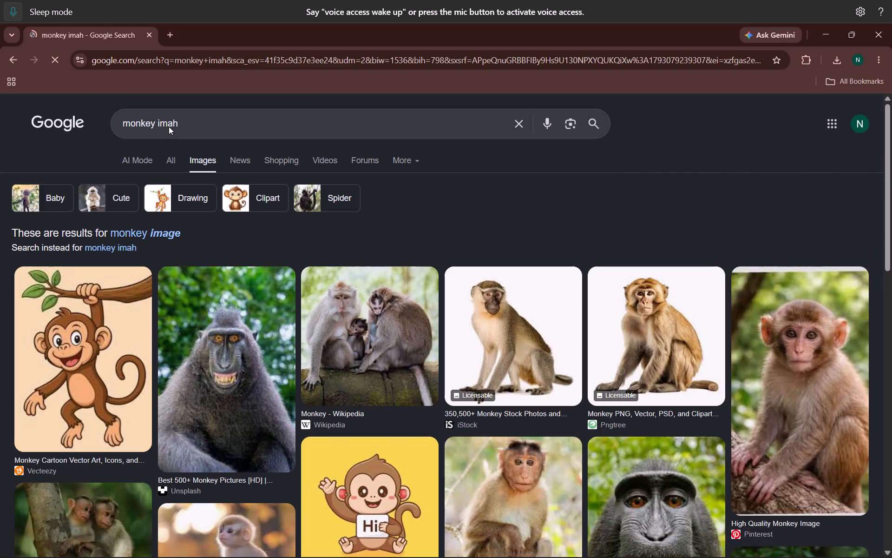
# Browse the monkey pictures and copy The New Yorker's photo of the grinning black monkey.
pyautogui.scroll(-3, 434, 345)
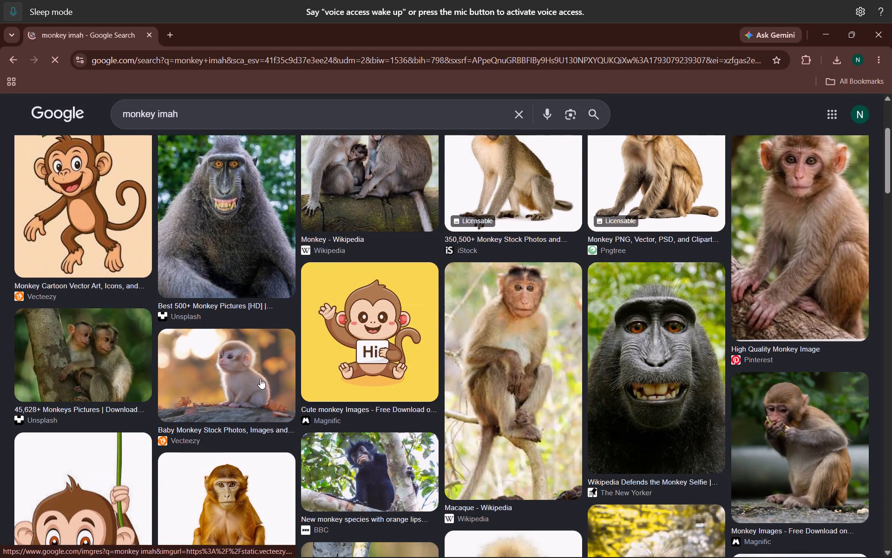
pyautogui.scroll(-1, 243, 380)
pyautogui.scroll(1, 338, 361)
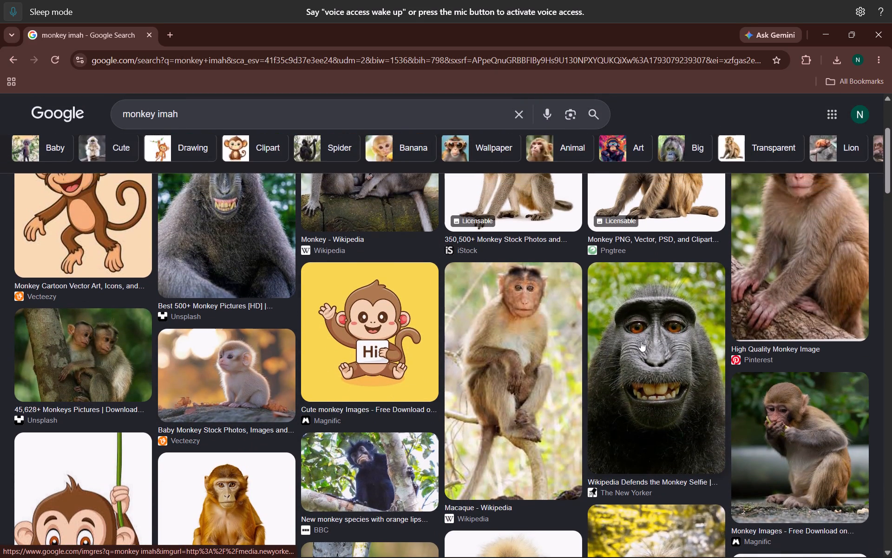
pyautogui.click(641, 341)
pyautogui.rightClick(648, 279)
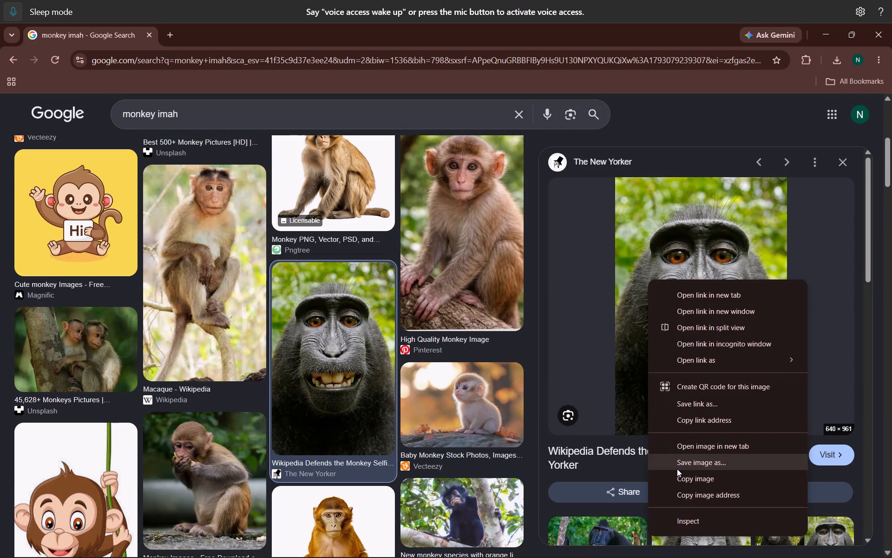
pyautogui.click(681, 477)
# Switch to Photoshop, paste the copied monkey photo into the UV layout and move it over the central shells.
pyautogui.hotkey('alt', 'Tab')
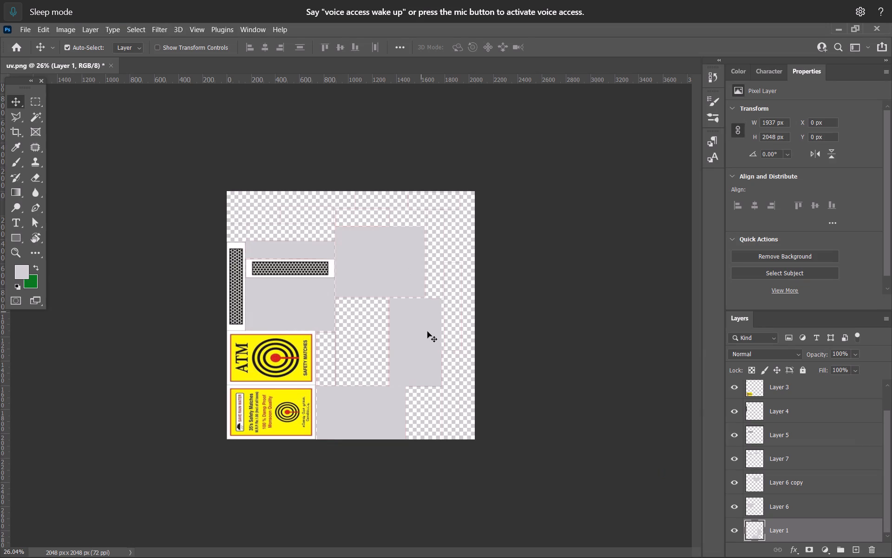
pyautogui.hotkey('ctrl', 'v')
pyautogui.keyDown('alt'); pyautogui.scroll(6, 373, 361); pyautogui.keyUp('alt')
pyautogui.moveTo(367, 354); pyautogui.dragTo(373, 370)
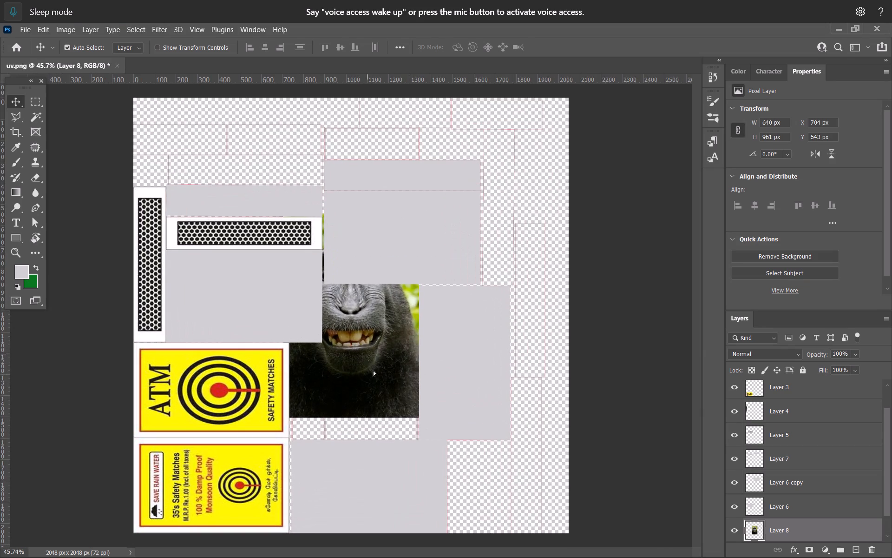
pyautogui.moveTo(373, 370); pyautogui.dragTo(532, 397)
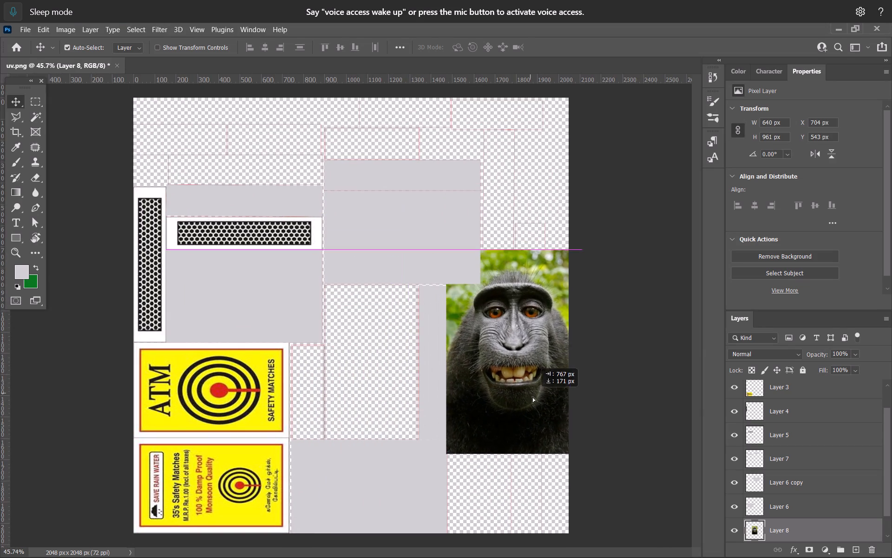
pyautogui.moveTo(532, 397); pyautogui.dragTo(411, 432)
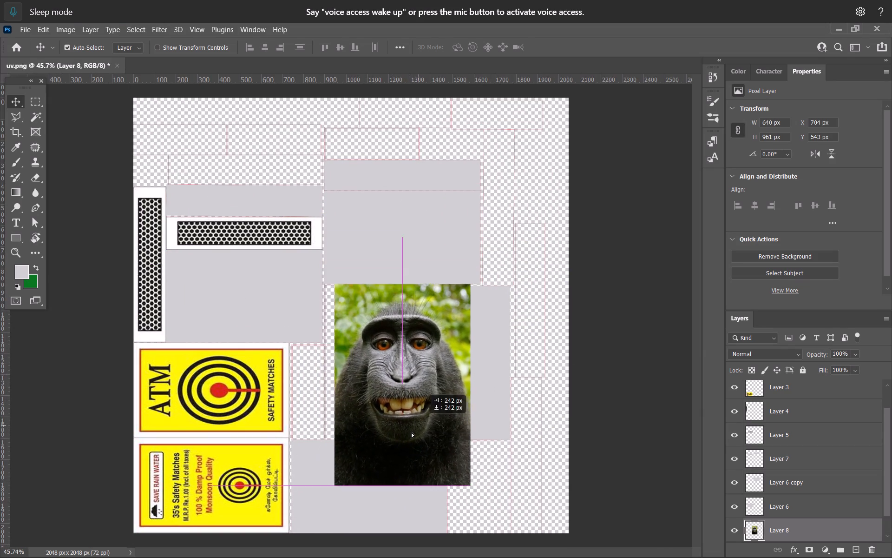
pyautogui.moveTo(411, 432); pyautogui.dragTo(407, 434)
pyautogui.keyDown('alt'); pyautogui.scroll(-2, 354, 399); pyautogui.keyUp('alt')
pyautogui.keyDown('alt'); pyautogui.scroll(3, 354, 399); pyautogui.keyUp('alt')
# Switch to Maya, orbit to the tray's long outer side wall and select its face to locate its UV shell.
pyautogui.hotkey('alt', 'Tab')
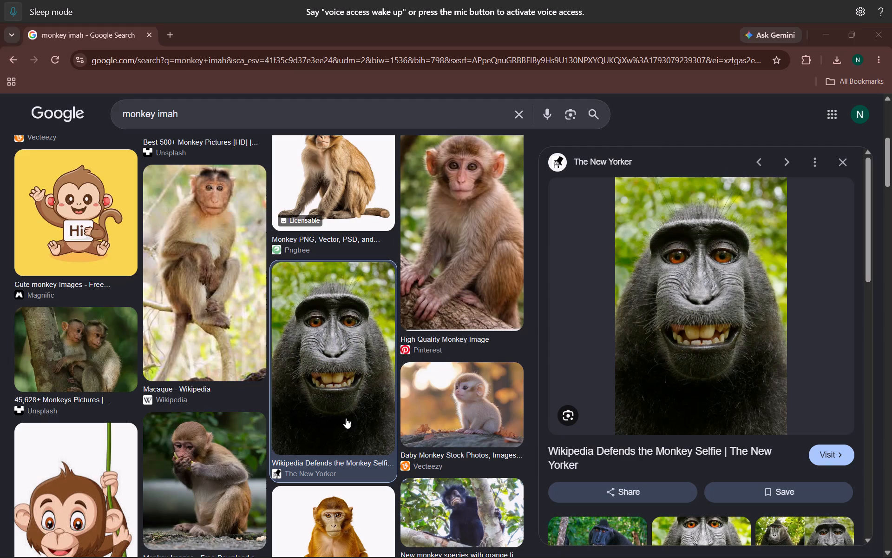
pyautogui.hotkey('alt', 'Tab')
pyautogui.hotkey('alt', 'Tab')
pyautogui.hotkey('alt', 'Tab')
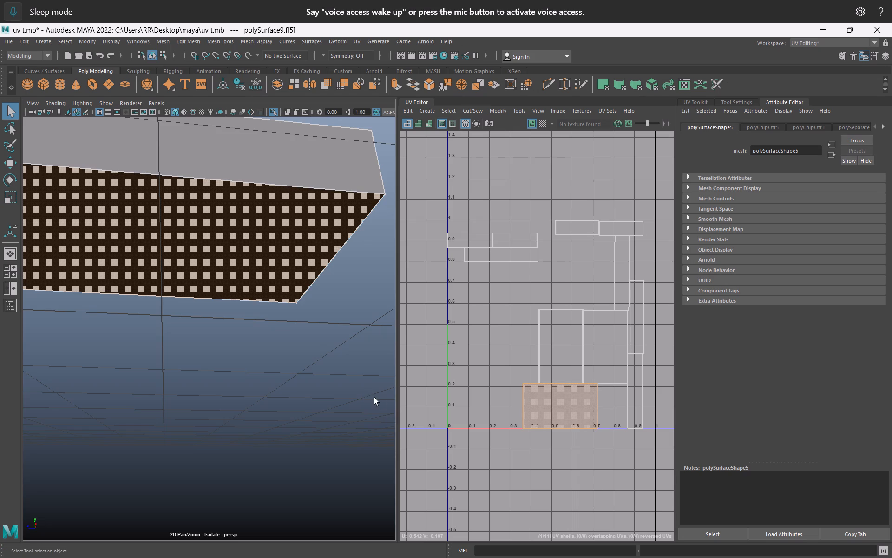
pyautogui.keyDown('alt'); pyautogui.moveTo(274, 313); pyautogui.dragTo(304, 340); pyautogui.keyUp('alt')
pyautogui.click(230, 295)
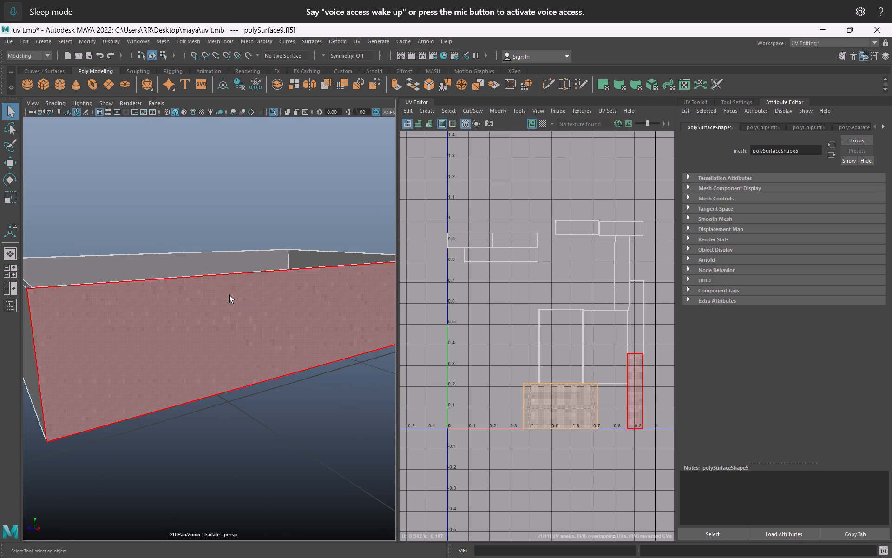
# In Photoshop, move the monkey photo to the layout's lower-right corner, at about X 1408, Y 1056 px.
pyautogui.hotkey('alt', 'Tab')
pyautogui.keyDown('alt'); pyautogui.scroll(-1, 344, 365); pyautogui.keyUp('alt')
pyautogui.keyDown('alt'); pyautogui.scroll(2, 415, 422); pyautogui.keyUp('alt')
pyautogui.press('space')
pyautogui.press('space')
pyautogui.press('space')
pyautogui.press('space')
pyautogui.press('space')
pyautogui.press('space')
pyautogui.press('space')
pyautogui.press('space')
pyautogui.press('space')
pyautogui.press('space')
pyautogui.press('space')
pyautogui.moveTo(406, 412); pyautogui.dragTo(282, 309)
pyautogui.moveTo(290, 335); pyautogui.dragTo(426, 367)
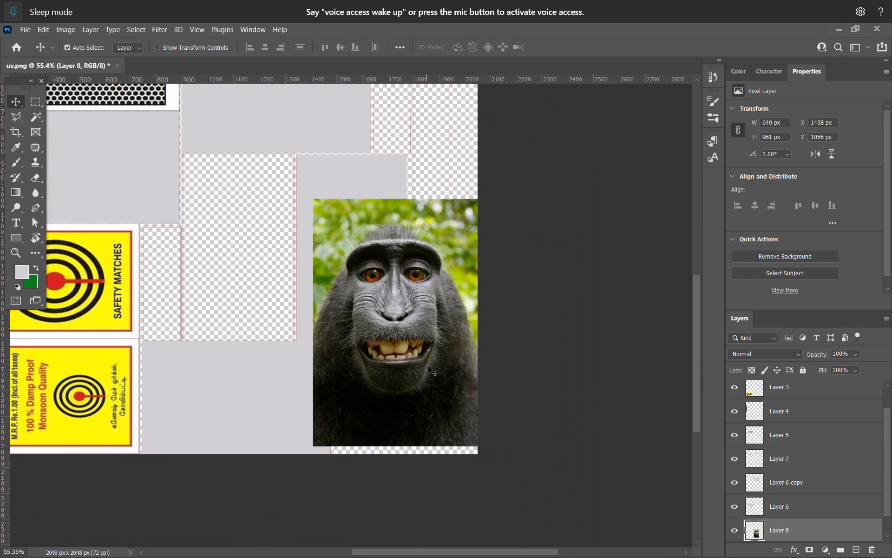
# Free-transform the monkey photo to about 148 × 733 px at X 1773, Y 1315 px, fitting the outer side wall's narrow shell.
pyautogui.hotkey('ctrl', 't')
pyautogui.keyDown('alt'); pyautogui.scroll(4, 459, 369); pyautogui.keyUp('alt')
pyautogui.click(483, 300)
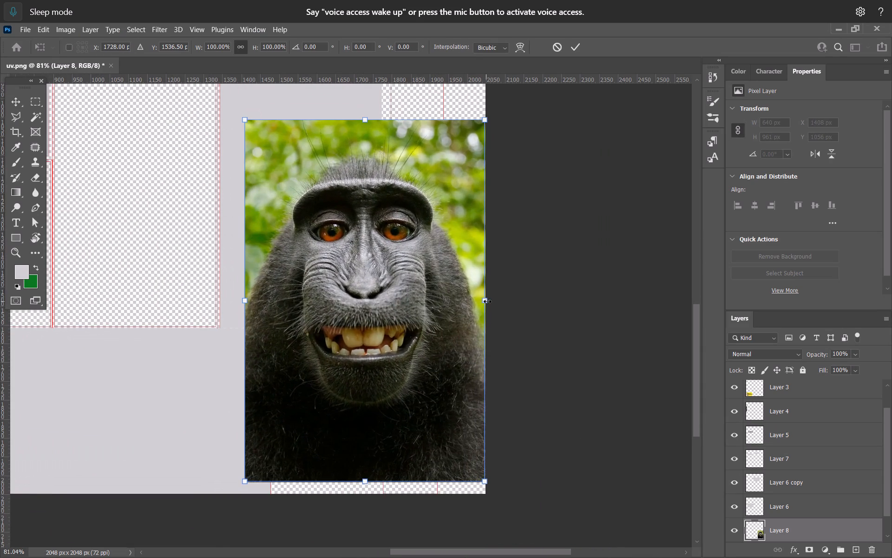
pyautogui.keyDown('shift'); pyautogui.moveTo(487, 301); pyautogui.dragTo(439, 353); pyautogui.keyUp('shift')
pyautogui.keyDown('shift'); pyautogui.moveTo(241, 298); pyautogui.dragTo(394, 336); pyautogui.keyUp('shift')
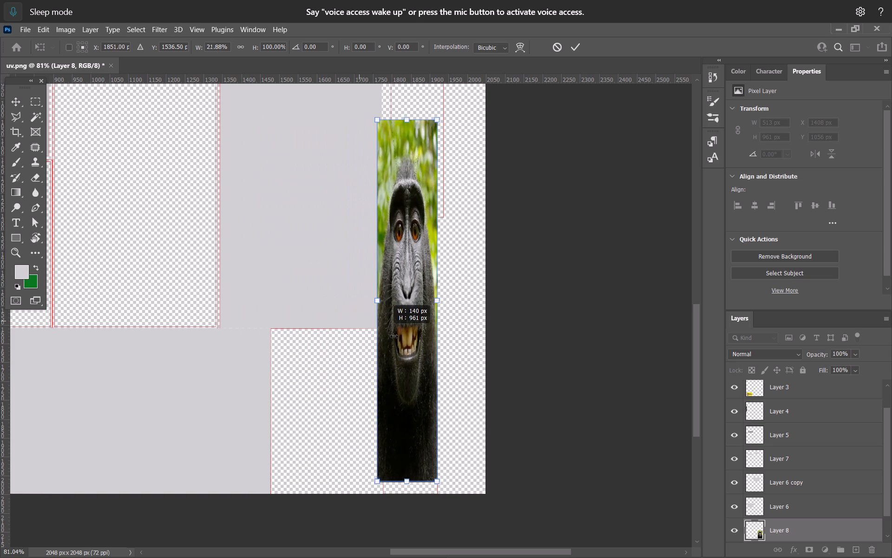
pyautogui.keyDown('shift'); pyautogui.moveTo(394, 336); pyautogui.dragTo(379, 358); pyautogui.keyUp('shift')
pyautogui.moveTo(406, 365); pyautogui.dragTo(406, 375)
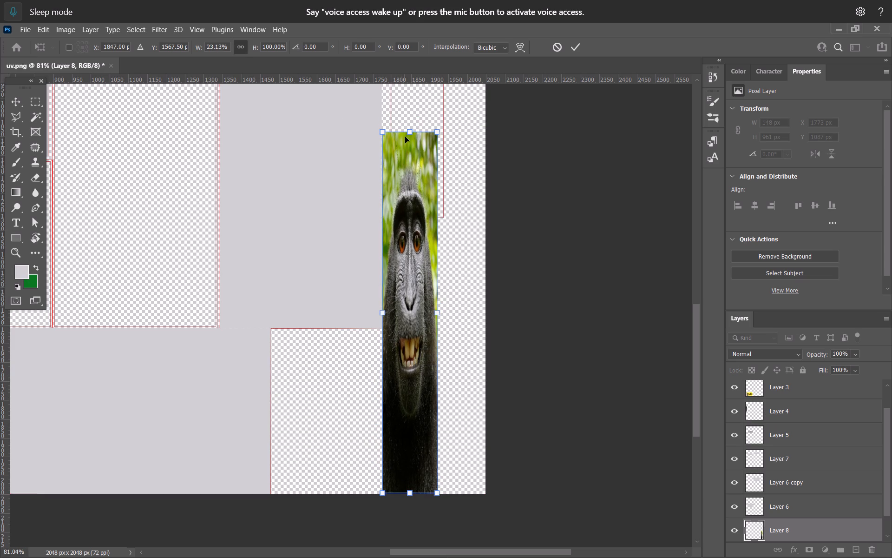
pyautogui.keyDown('shift'); pyautogui.moveTo(408, 130); pyautogui.dragTo(425, 306); pyautogui.keyUp('shift')
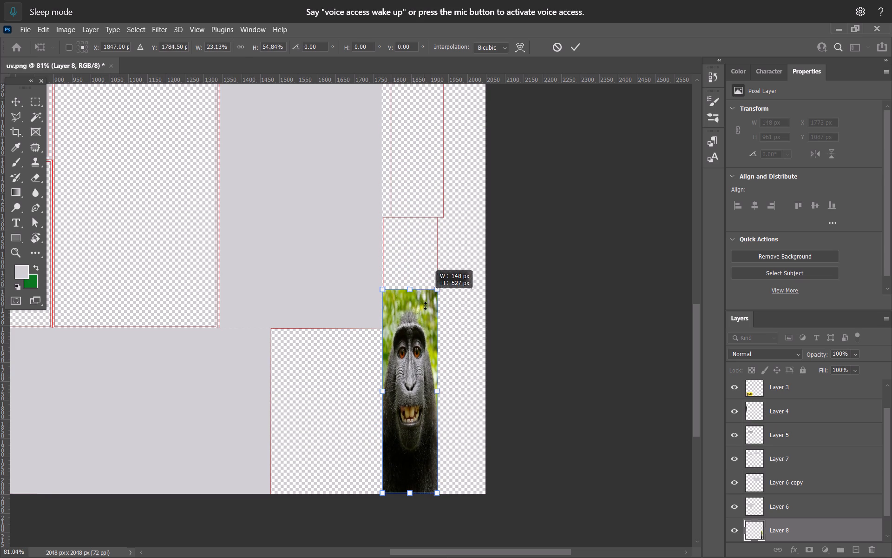
pyautogui.keyDown('shift'); pyautogui.moveTo(425, 306); pyautogui.dragTo(412, 216); pyautogui.keyUp('shift')
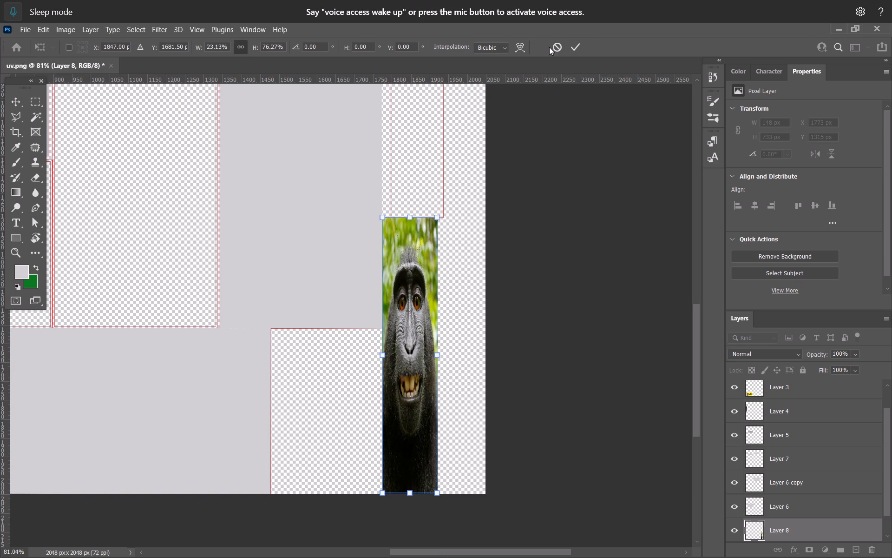
pyautogui.click(574, 46)
# Examine how the monkey photo fits its shell and the empty narrow shell directly above it.
pyautogui.keyDown('alt'); pyautogui.scroll(-3, 490, 239); pyautogui.keyUp('alt')
pyautogui.keyDown('alt'); pyautogui.scroll(2, 430, 272); pyautogui.keyUp('alt')
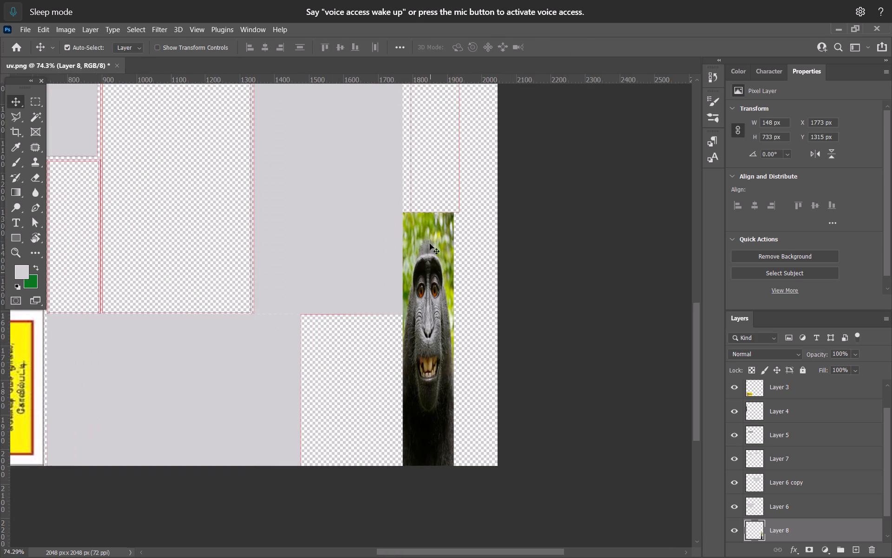
pyautogui.press('space')
pyautogui.press('space')
pyautogui.press('space')
pyautogui.press('space')
pyautogui.press('space')
pyautogui.press('space')
pyautogui.press('space')
pyautogui.press('space')
pyautogui.moveTo(417, 180); pyautogui.dragTo(439, 260)
pyautogui.keyDown('alt'); pyautogui.scroll(4, 445, 343); pyautogui.keyUp('alt')
# In Maya, orbit the tray and select the narrow UV shell above the outer side wall's shell to identify its face.
pyautogui.hotkey('alt', 'Tab')
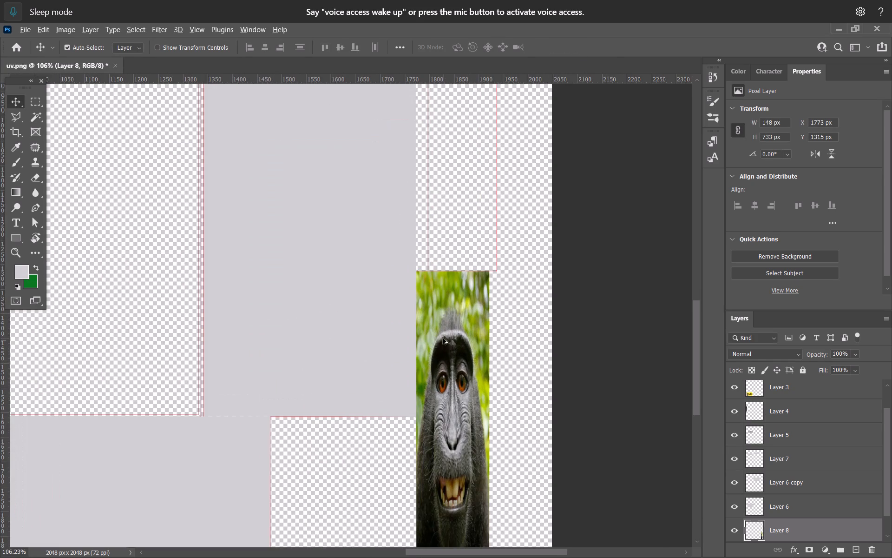
pyautogui.keyDown('alt'); pyautogui.moveTo(178, 331); pyautogui.dragTo(193, 333); pyautogui.keyUp('alt')
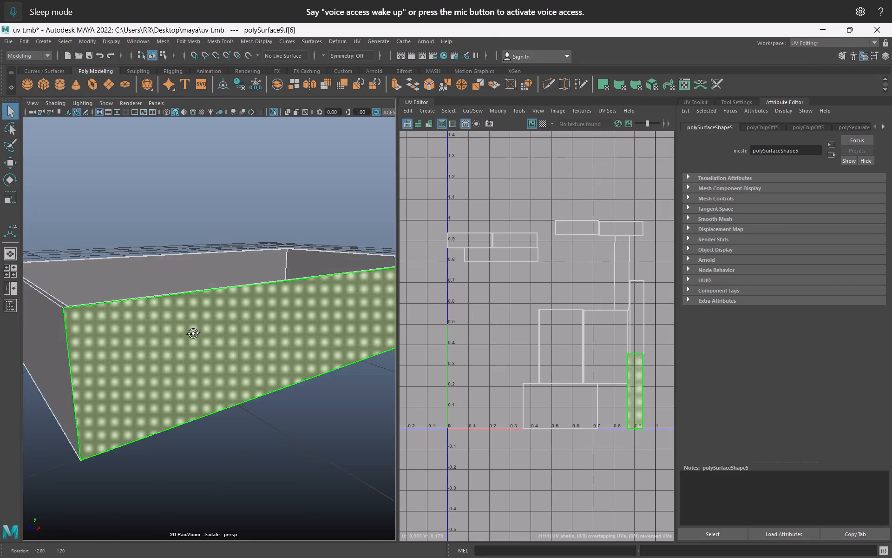
pyautogui.keyDown('alt'); pyautogui.moveTo(193, 333); pyautogui.dragTo(282, 332); pyautogui.keyUp('alt')
pyautogui.keyDown('alt'); pyautogui.moveTo(296, 294); pyautogui.dragTo(255, 300); pyautogui.keyUp('alt')
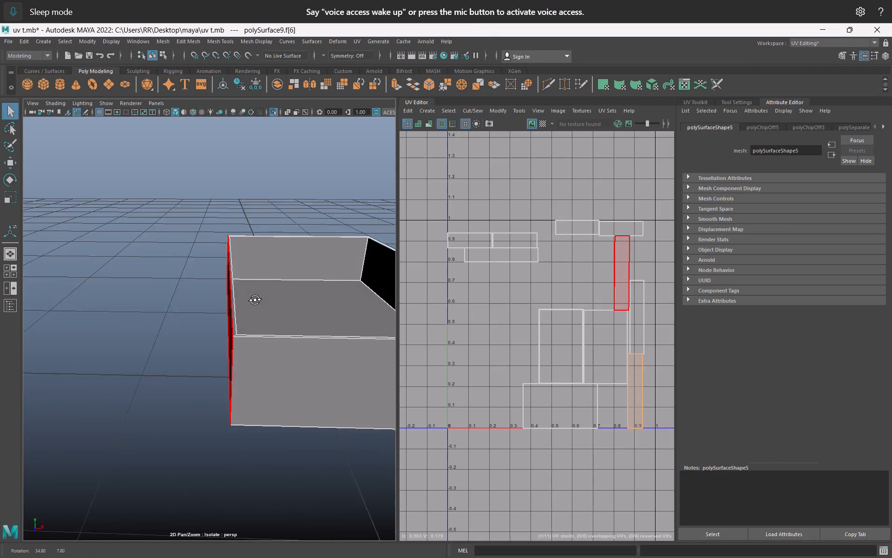
pyautogui.keyDown('alt'); pyautogui.moveTo(255, 300); pyautogui.dragTo(282, 304); pyautogui.keyUp('alt')
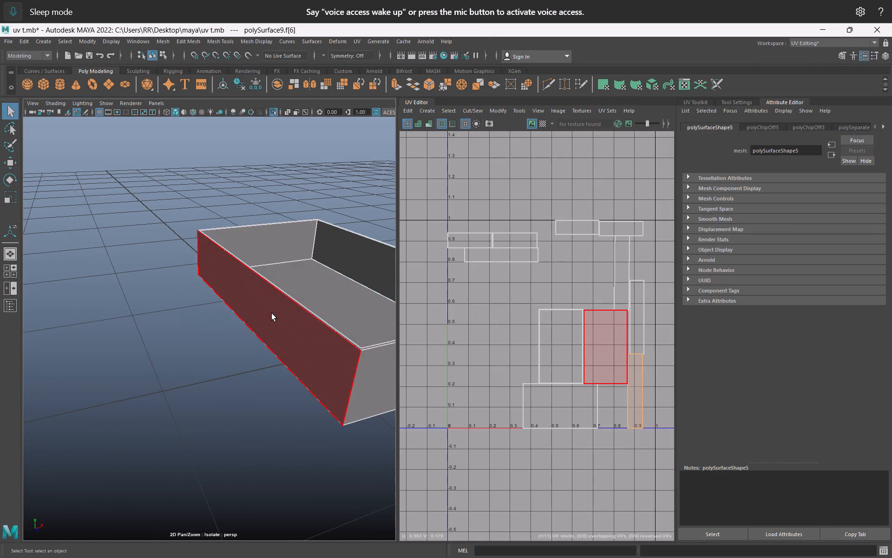
pyautogui.keyDown('alt'); pyautogui.moveTo(314, 325); pyautogui.dragTo(220, 282); pyautogui.keyUp('alt')
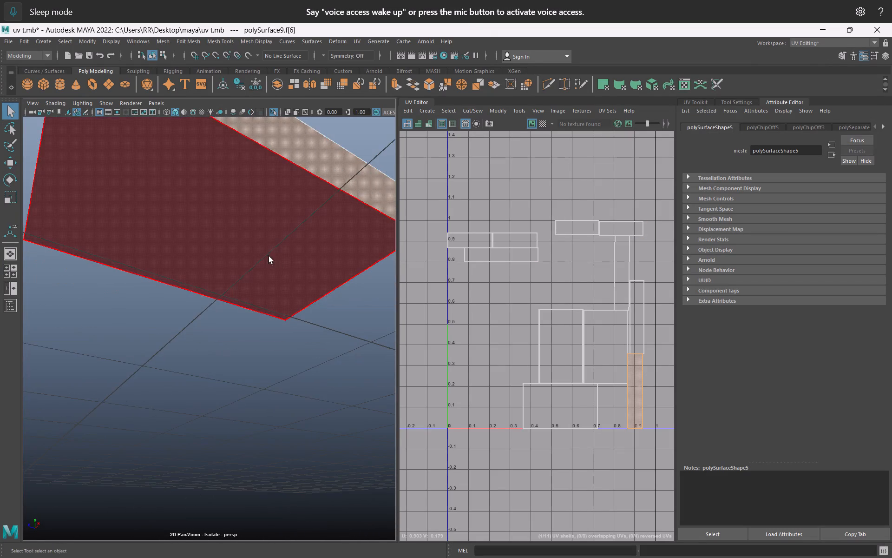
pyautogui.keyDown('alt'); pyautogui.moveTo(171, 280); pyautogui.dragTo(270, 309); pyautogui.keyUp('alt')
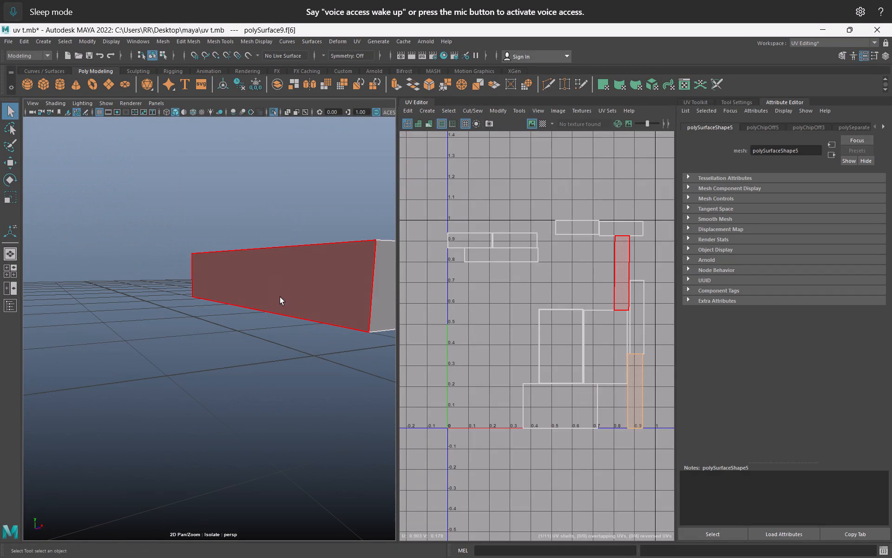
pyautogui.click(634, 306)
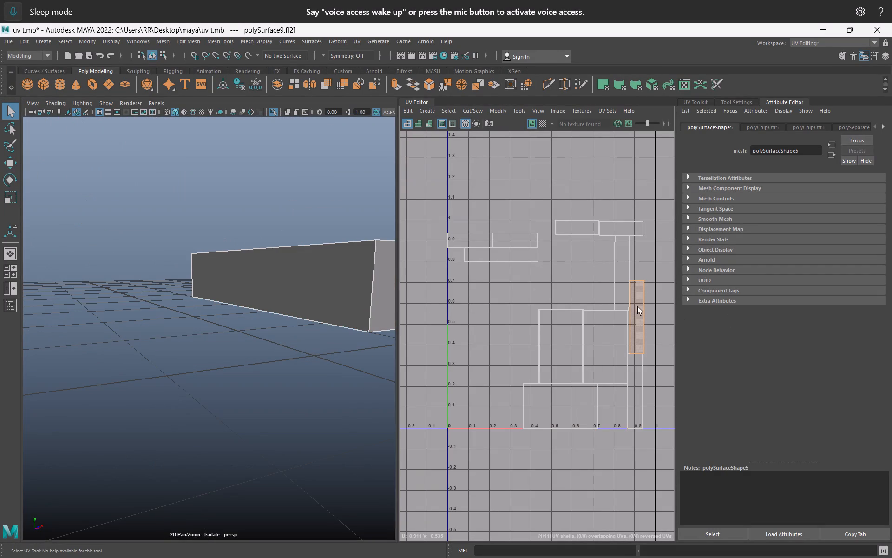
pyautogui.click(638, 307)
pyautogui.keyDown('alt'); pyautogui.moveTo(360, 322); pyautogui.dragTo(282, 332); pyautogui.keyUp('alt')
pyautogui.click(192, 295)
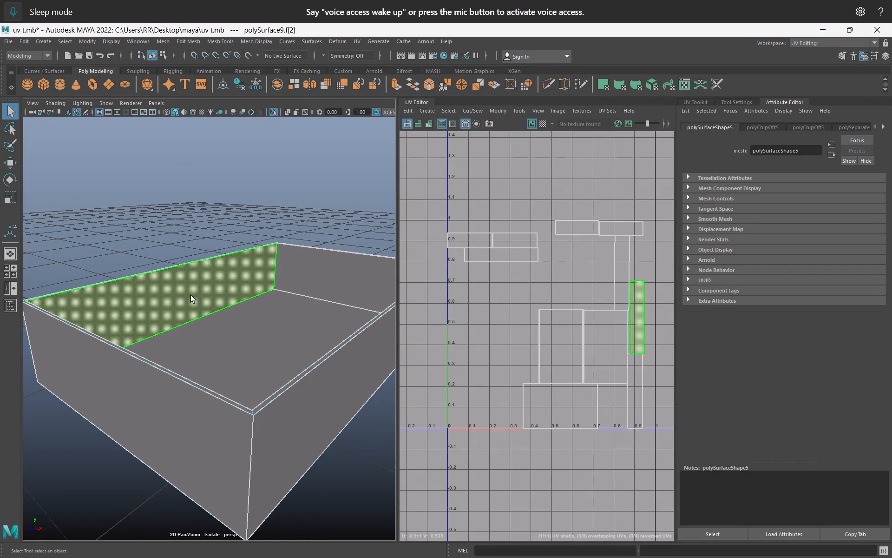
# In Photoshop, locate the inner wall's narrow shell above the monkey photo.
pyautogui.hotkey('alt', 'Tab')
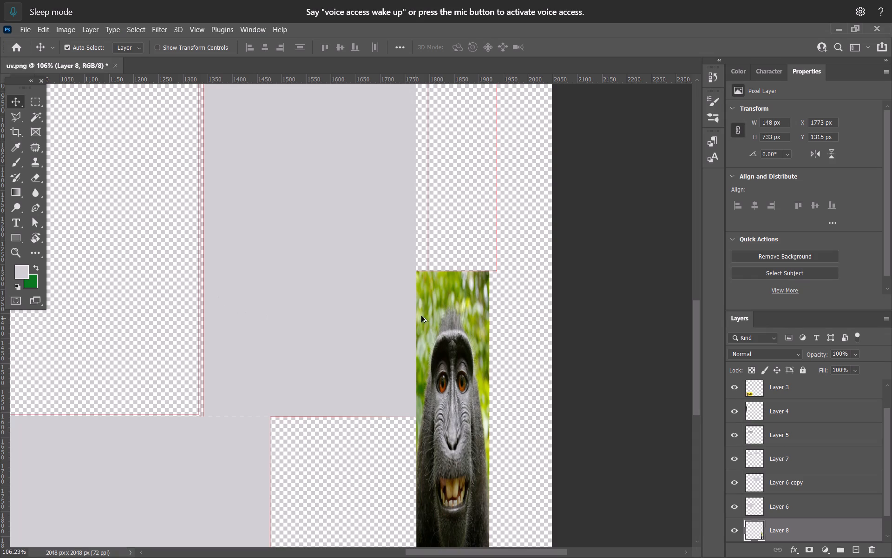
pyautogui.keyDown('alt'); pyautogui.scroll(-4, 424, 316); pyautogui.keyUp('alt')
pyautogui.press('space')
pyautogui.press('space')
pyautogui.press('space')
pyautogui.press('space')
pyautogui.press('space')
pyautogui.press('space')
pyautogui.press('space')
pyautogui.moveTo(443, 231); pyautogui.dragTo(443, 277)
pyautogui.keyDown('alt'); pyautogui.scroll(-2, 461, 314); pyautogui.keyUp('alt')
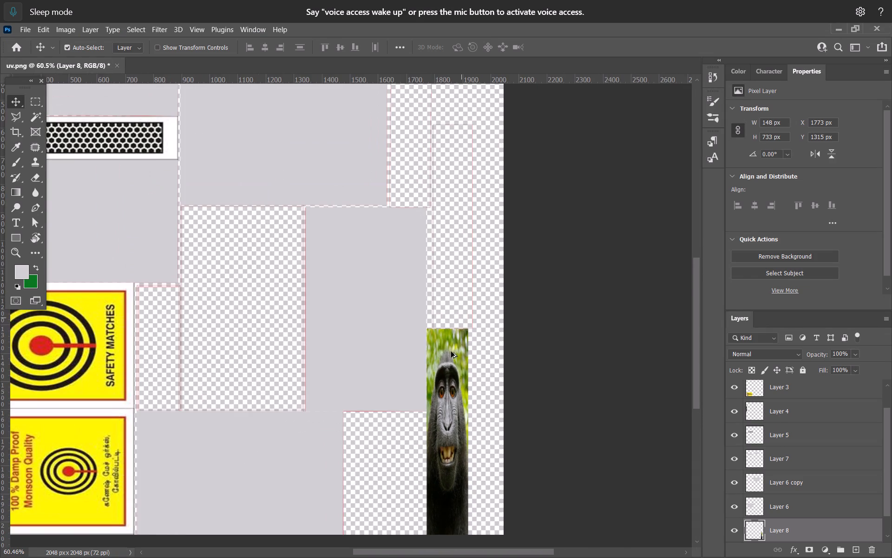
# In Maya, orbit the tray and select the opposite long inner wall to locate its UV shell.
pyautogui.hotkey('alt', 'Tab')
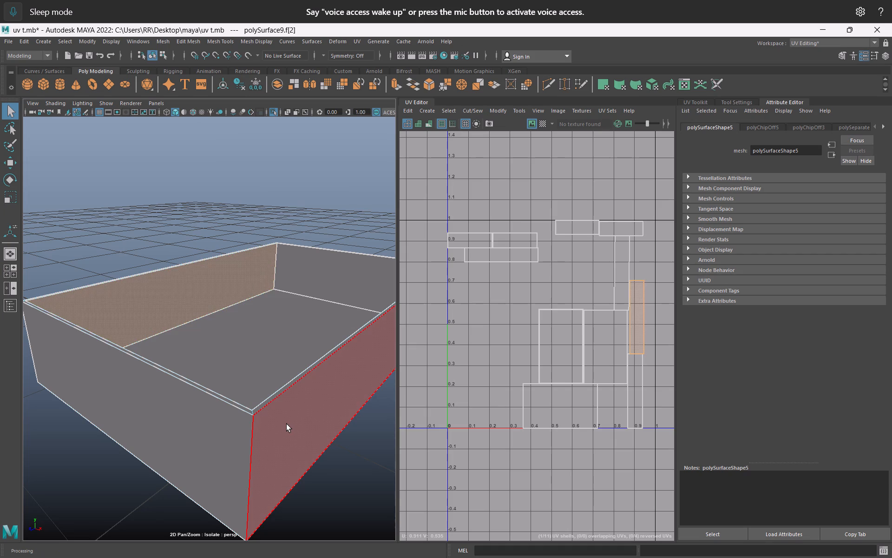
pyautogui.keyDown('alt'); pyautogui.moveTo(265, 404); pyautogui.dragTo(316, 410); pyautogui.keyUp('alt')
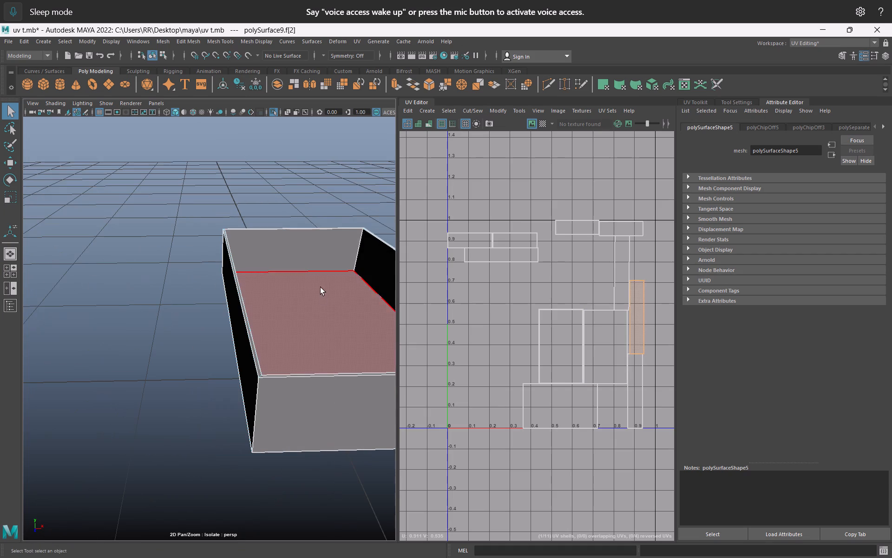
pyautogui.click(376, 271)
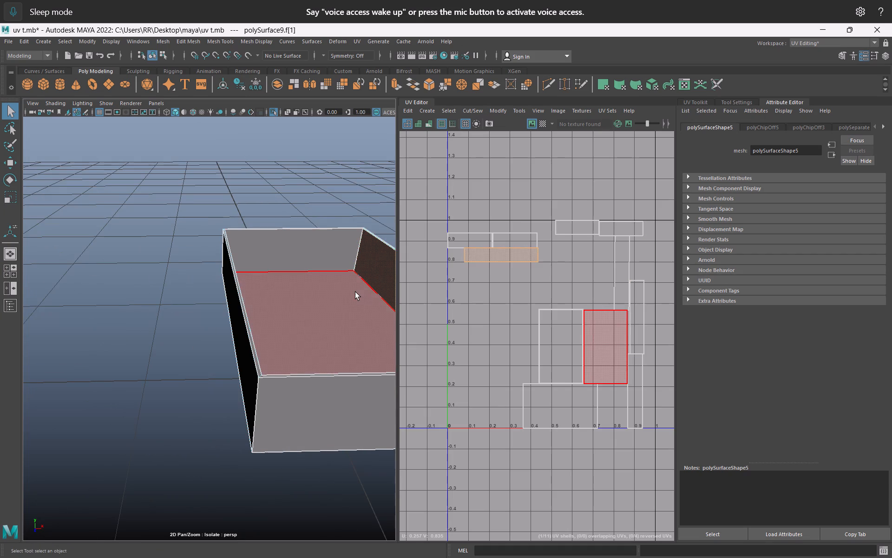
# In Photoshop, look over the whole layout for that inner wall's shell and the other unfilled shells.
pyautogui.hotkey('alt', 'Tab')
pyautogui.keyDown('alt'); pyautogui.scroll(-4, 260, 255); pyautogui.keyUp('alt')
pyautogui.press('space')
pyautogui.keyDown('alt'); pyautogui.scroll(2, 374, 337); pyautogui.keyUp('alt')
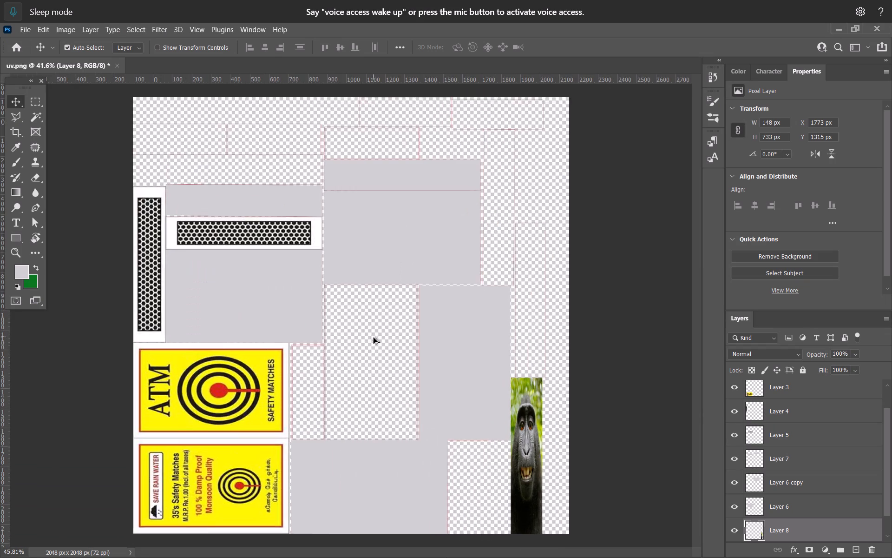
pyautogui.keyDown('alt'); pyautogui.scroll(1, 374, 338); pyautogui.keyUp('alt')
pyautogui.press('space')
pyautogui.press('space')
pyautogui.press('space')
pyautogui.press('space')
pyautogui.press('space')
pyautogui.moveTo(248, 208); pyautogui.dragTo(354, 300)
pyautogui.keyDown('alt'); pyautogui.scroll(-3, 513, 371); pyautogui.keyUp('alt')
pyautogui.keyDown('alt'); pyautogui.scroll(3, 293, 311); pyautogui.keyUp('alt')
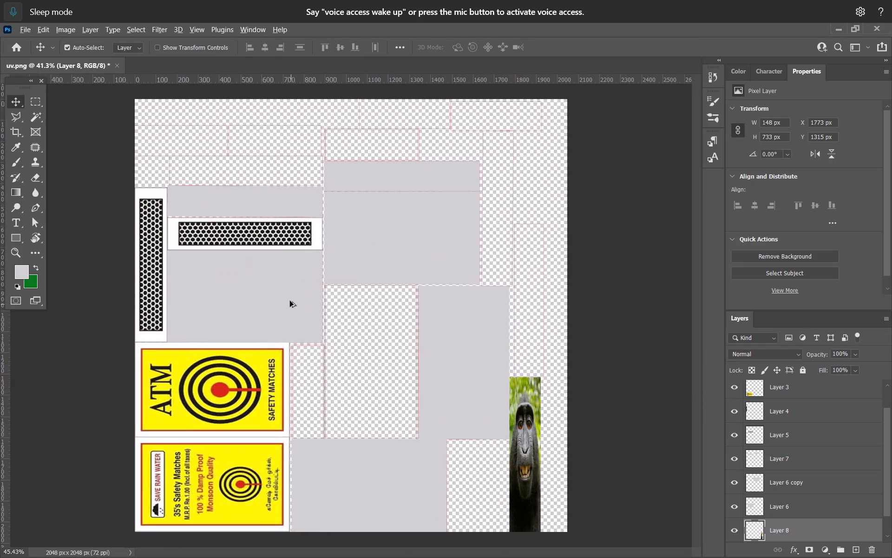
pyautogui.press('space')
pyautogui.keyDown('alt'); pyautogui.click(569, 460); pyautogui.keyUp('alt')
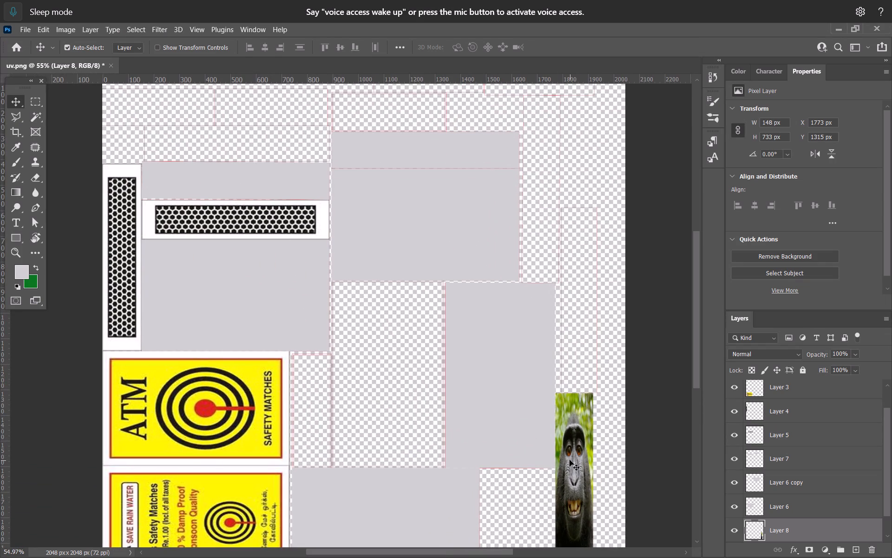
# Switch to Chrome and search Google Images for "bmw image".
pyautogui.hotkey('alt', 'Tab')
pyautogui.hotkey('alt', 'Tab')
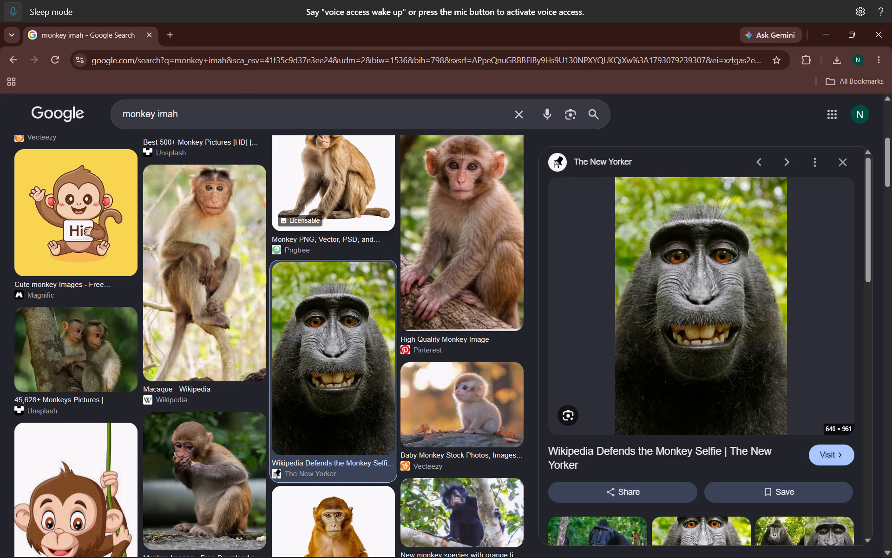
pyautogui.tripleClick(185, 108)
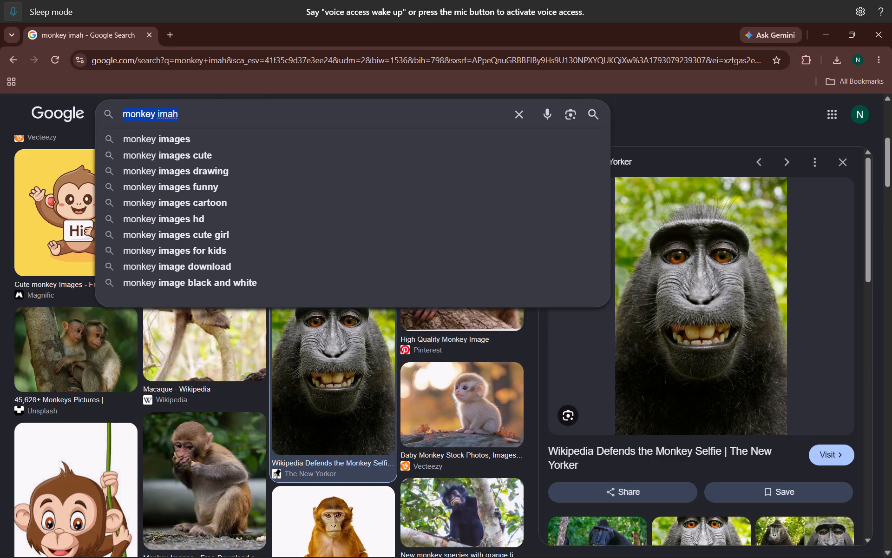
pyautogui.write('bmw image')
pyautogui.press('space')
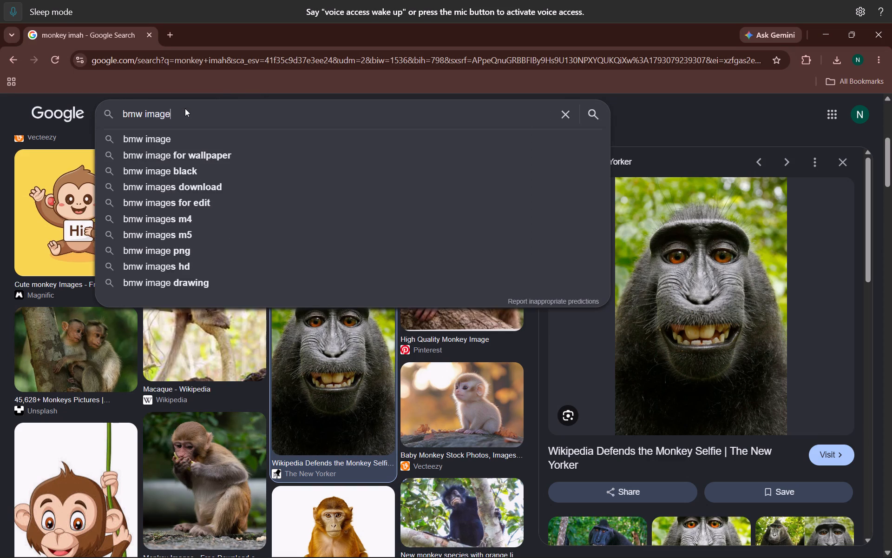
pyautogui.press('Return')
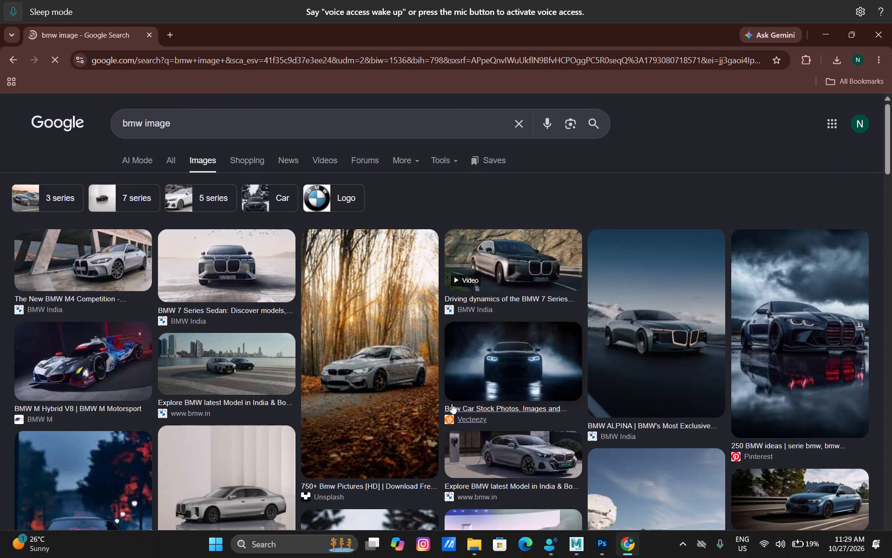
# Browse the BMW image results, then return through the monkey search to the ATM matchbox image results.
pyautogui.scroll(-6, 407, 408)
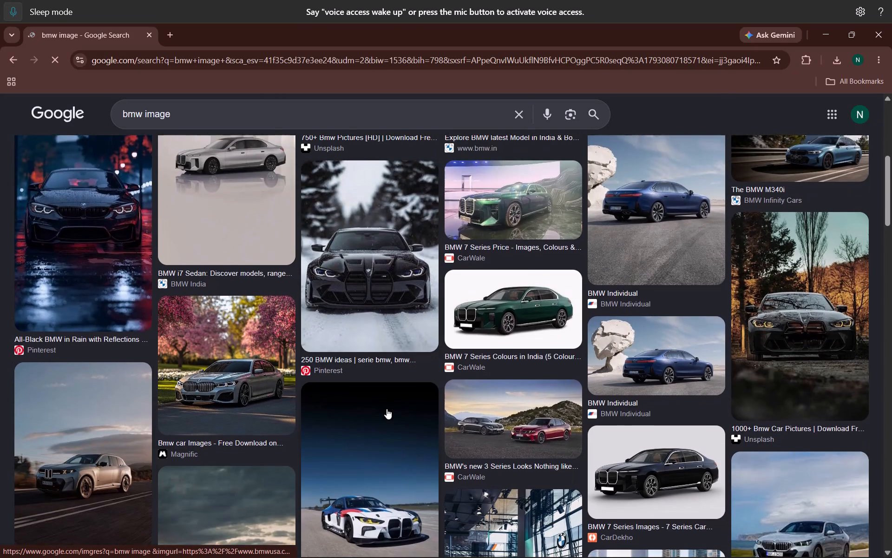
pyautogui.scroll(-2, 387, 409)
pyautogui.hotkey('alt', 'Tab')
pyautogui.hotkey('alt', 'Tab')
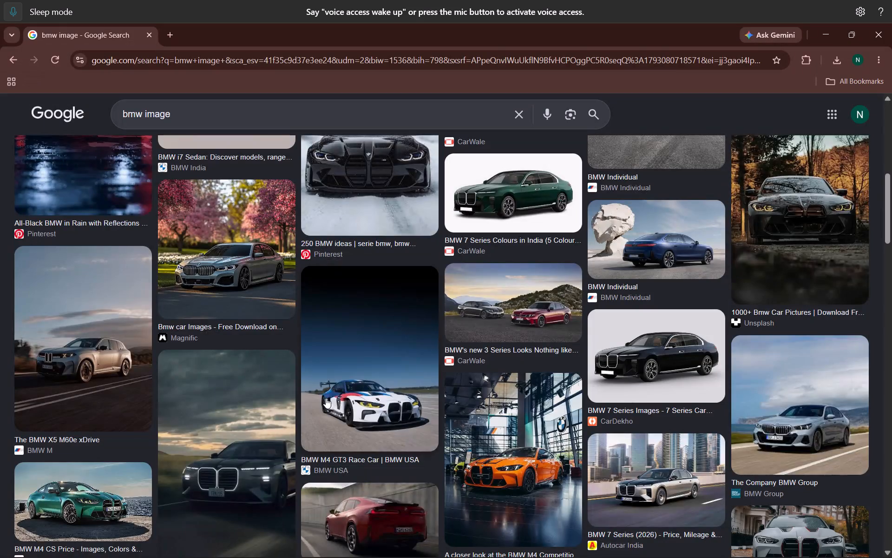
pyautogui.scroll(-4, 233, 336)
pyautogui.click(13, 60)
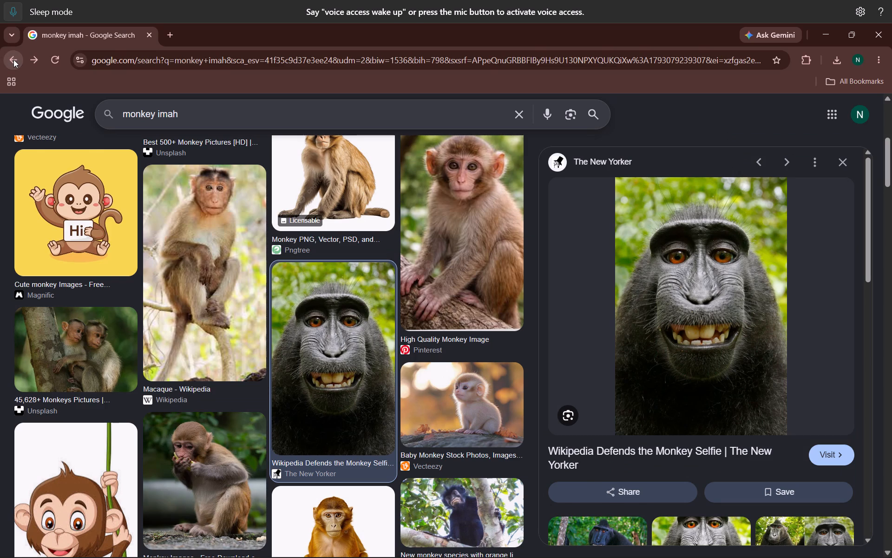
pyautogui.click(13, 60)
pyautogui.doubleClick(15, 56)
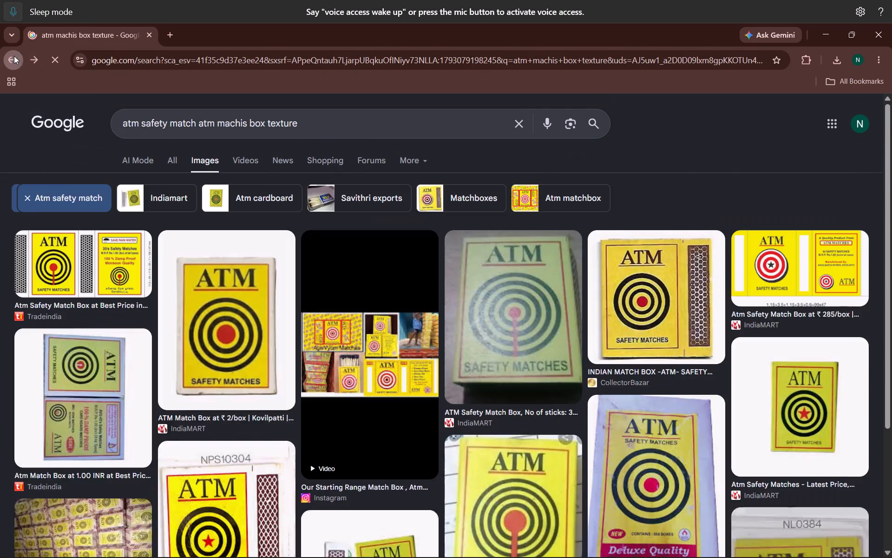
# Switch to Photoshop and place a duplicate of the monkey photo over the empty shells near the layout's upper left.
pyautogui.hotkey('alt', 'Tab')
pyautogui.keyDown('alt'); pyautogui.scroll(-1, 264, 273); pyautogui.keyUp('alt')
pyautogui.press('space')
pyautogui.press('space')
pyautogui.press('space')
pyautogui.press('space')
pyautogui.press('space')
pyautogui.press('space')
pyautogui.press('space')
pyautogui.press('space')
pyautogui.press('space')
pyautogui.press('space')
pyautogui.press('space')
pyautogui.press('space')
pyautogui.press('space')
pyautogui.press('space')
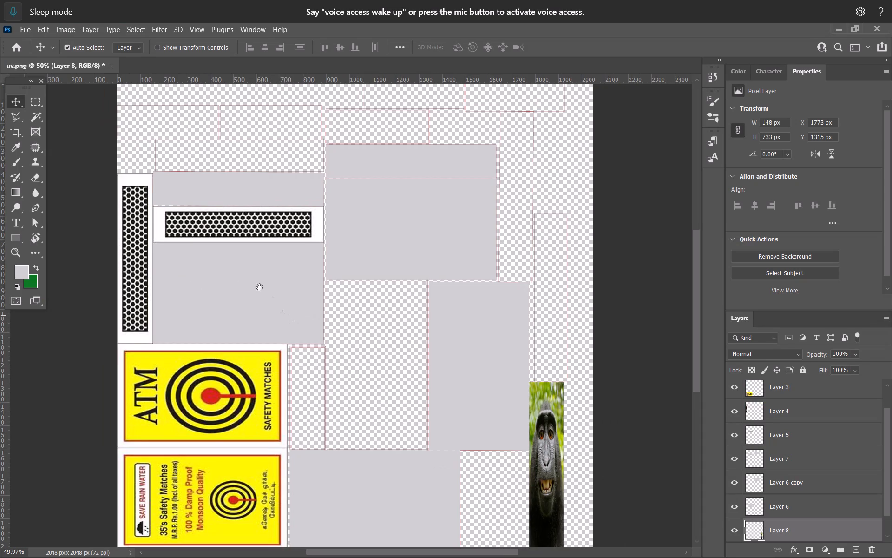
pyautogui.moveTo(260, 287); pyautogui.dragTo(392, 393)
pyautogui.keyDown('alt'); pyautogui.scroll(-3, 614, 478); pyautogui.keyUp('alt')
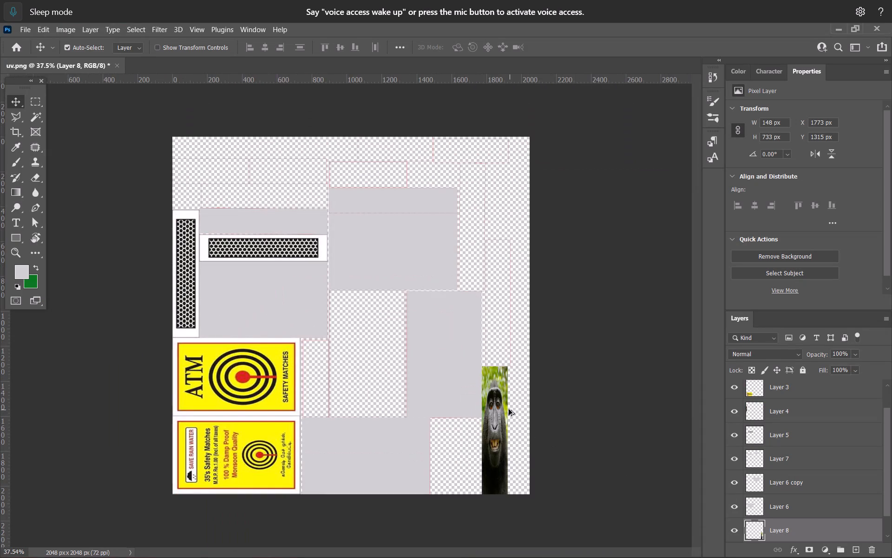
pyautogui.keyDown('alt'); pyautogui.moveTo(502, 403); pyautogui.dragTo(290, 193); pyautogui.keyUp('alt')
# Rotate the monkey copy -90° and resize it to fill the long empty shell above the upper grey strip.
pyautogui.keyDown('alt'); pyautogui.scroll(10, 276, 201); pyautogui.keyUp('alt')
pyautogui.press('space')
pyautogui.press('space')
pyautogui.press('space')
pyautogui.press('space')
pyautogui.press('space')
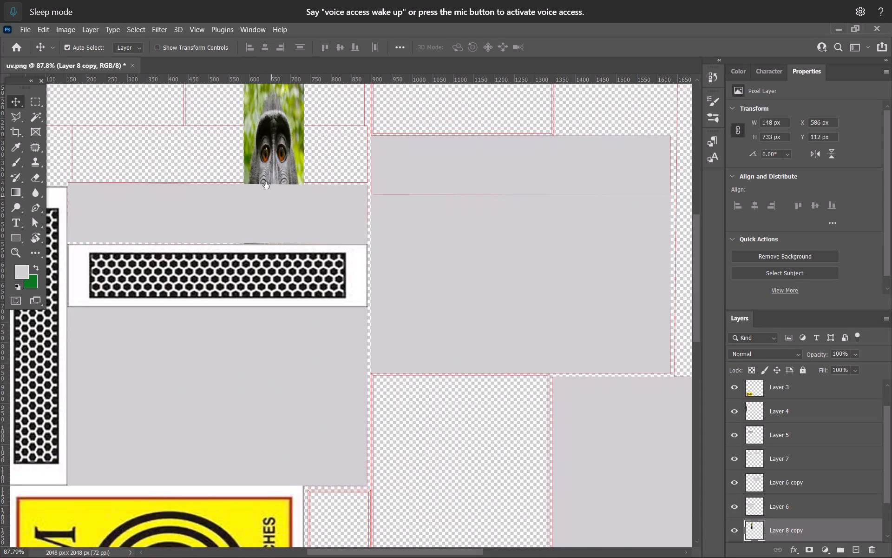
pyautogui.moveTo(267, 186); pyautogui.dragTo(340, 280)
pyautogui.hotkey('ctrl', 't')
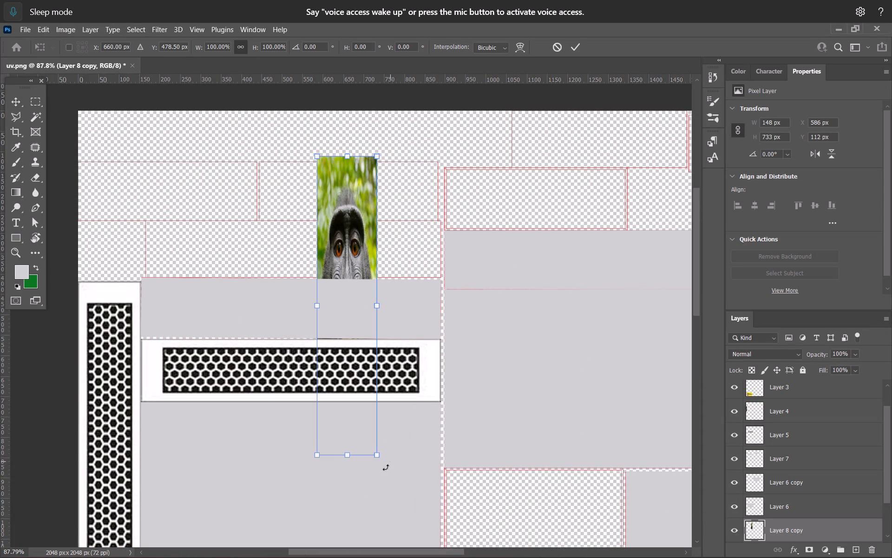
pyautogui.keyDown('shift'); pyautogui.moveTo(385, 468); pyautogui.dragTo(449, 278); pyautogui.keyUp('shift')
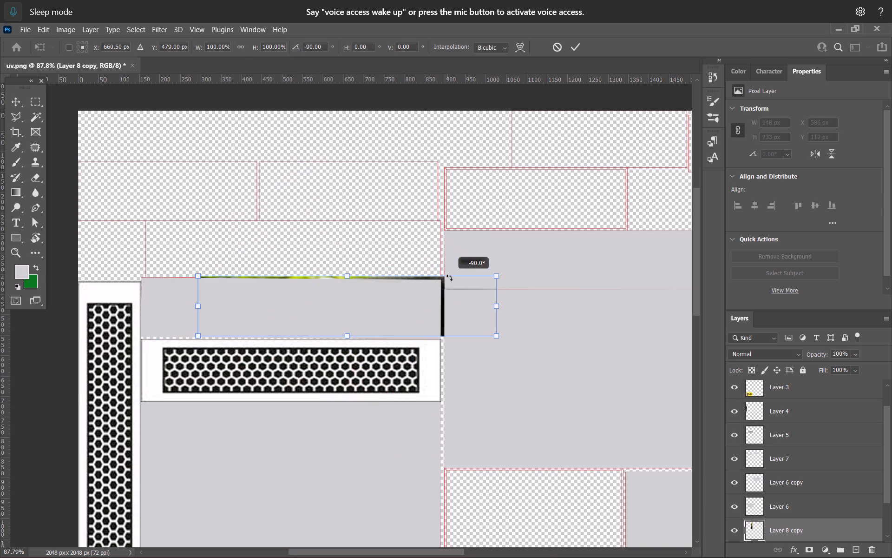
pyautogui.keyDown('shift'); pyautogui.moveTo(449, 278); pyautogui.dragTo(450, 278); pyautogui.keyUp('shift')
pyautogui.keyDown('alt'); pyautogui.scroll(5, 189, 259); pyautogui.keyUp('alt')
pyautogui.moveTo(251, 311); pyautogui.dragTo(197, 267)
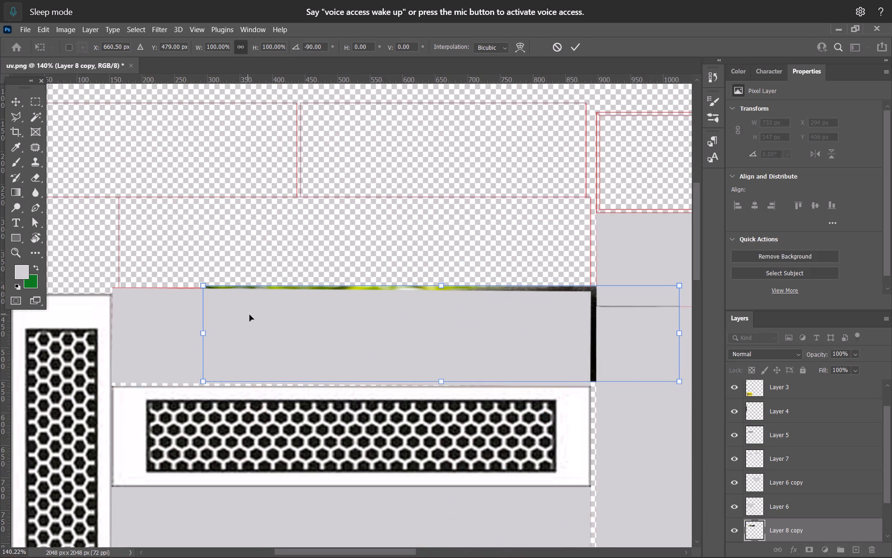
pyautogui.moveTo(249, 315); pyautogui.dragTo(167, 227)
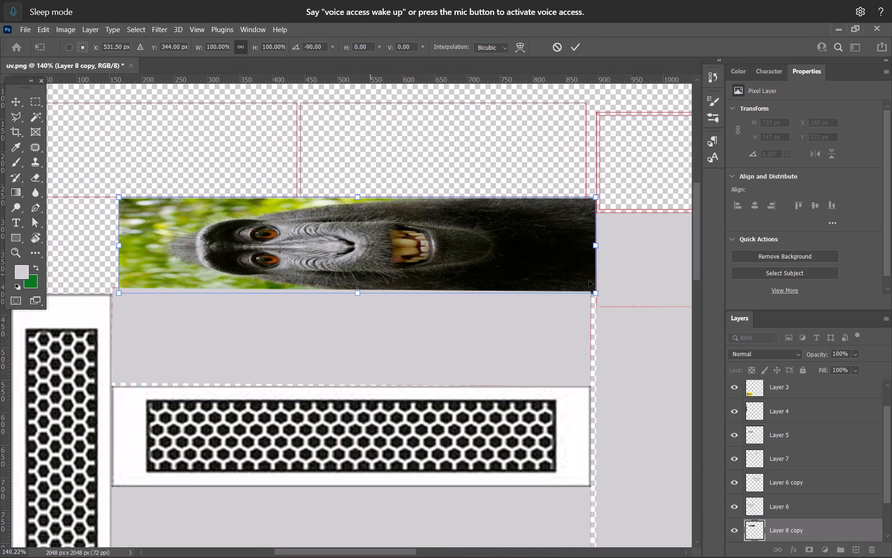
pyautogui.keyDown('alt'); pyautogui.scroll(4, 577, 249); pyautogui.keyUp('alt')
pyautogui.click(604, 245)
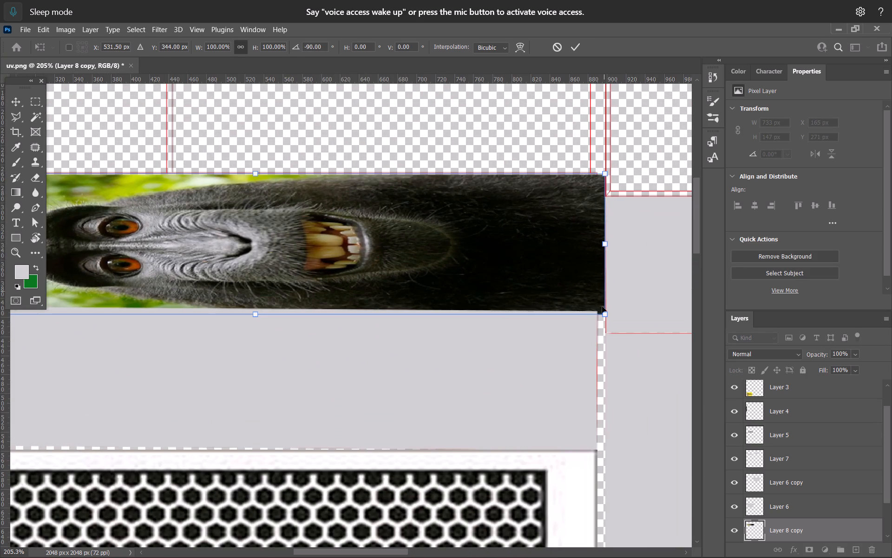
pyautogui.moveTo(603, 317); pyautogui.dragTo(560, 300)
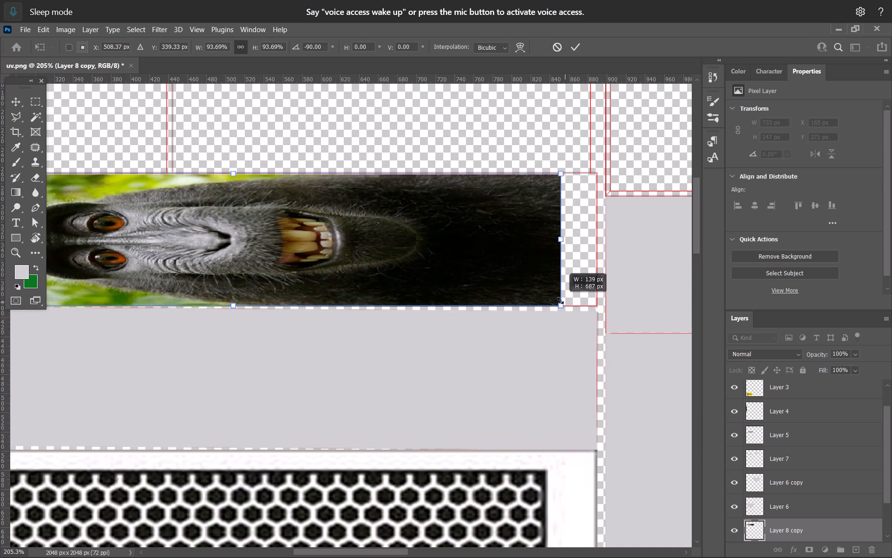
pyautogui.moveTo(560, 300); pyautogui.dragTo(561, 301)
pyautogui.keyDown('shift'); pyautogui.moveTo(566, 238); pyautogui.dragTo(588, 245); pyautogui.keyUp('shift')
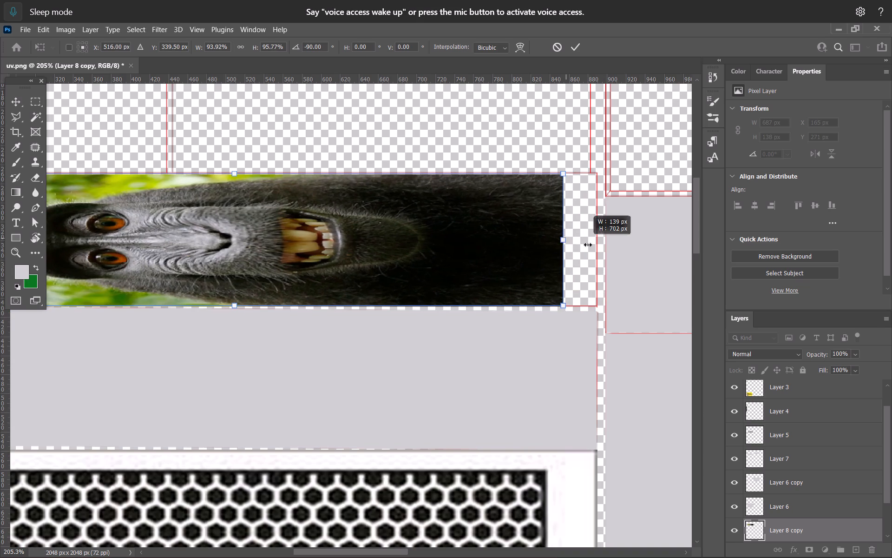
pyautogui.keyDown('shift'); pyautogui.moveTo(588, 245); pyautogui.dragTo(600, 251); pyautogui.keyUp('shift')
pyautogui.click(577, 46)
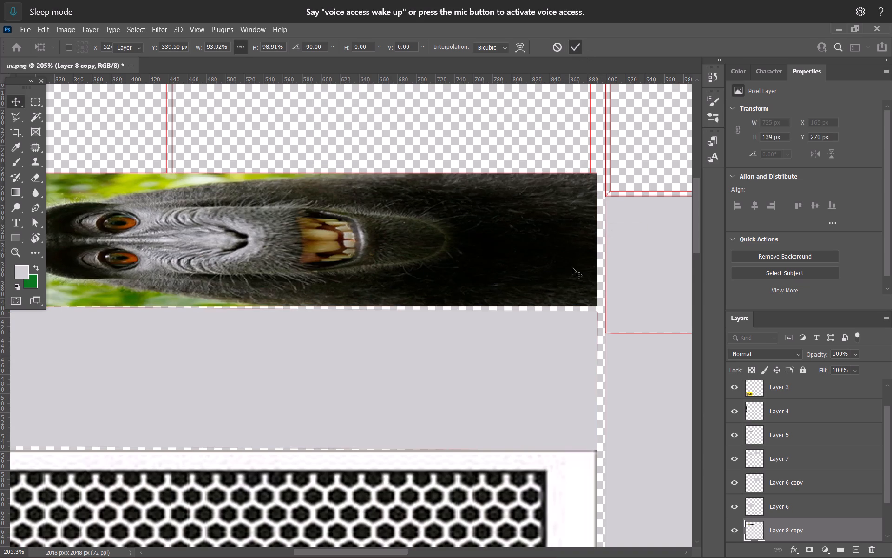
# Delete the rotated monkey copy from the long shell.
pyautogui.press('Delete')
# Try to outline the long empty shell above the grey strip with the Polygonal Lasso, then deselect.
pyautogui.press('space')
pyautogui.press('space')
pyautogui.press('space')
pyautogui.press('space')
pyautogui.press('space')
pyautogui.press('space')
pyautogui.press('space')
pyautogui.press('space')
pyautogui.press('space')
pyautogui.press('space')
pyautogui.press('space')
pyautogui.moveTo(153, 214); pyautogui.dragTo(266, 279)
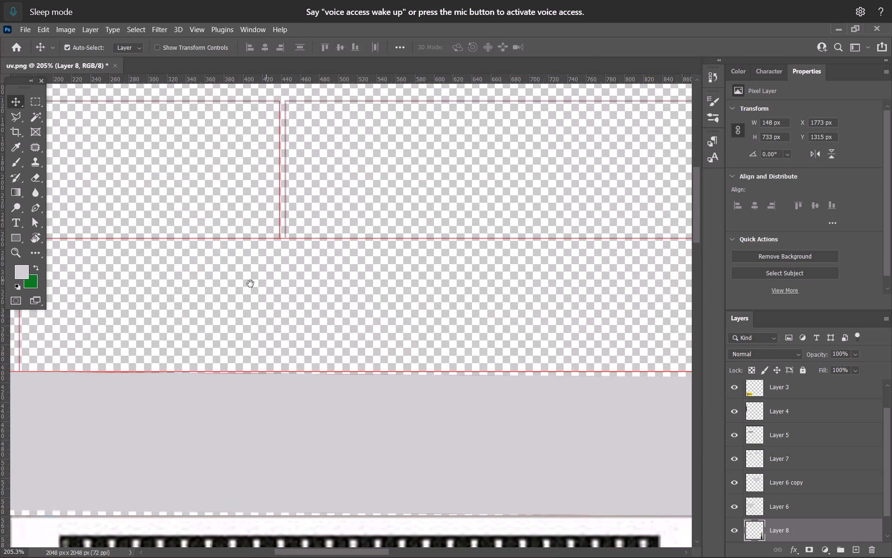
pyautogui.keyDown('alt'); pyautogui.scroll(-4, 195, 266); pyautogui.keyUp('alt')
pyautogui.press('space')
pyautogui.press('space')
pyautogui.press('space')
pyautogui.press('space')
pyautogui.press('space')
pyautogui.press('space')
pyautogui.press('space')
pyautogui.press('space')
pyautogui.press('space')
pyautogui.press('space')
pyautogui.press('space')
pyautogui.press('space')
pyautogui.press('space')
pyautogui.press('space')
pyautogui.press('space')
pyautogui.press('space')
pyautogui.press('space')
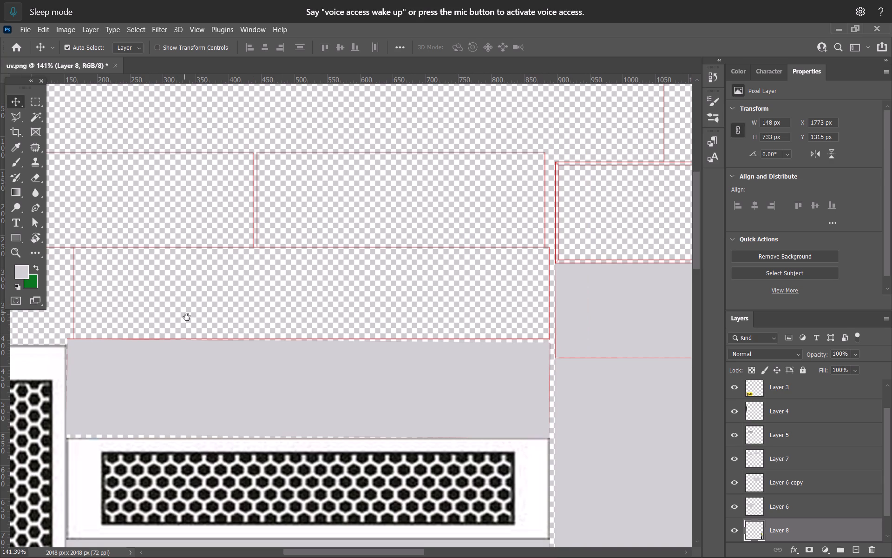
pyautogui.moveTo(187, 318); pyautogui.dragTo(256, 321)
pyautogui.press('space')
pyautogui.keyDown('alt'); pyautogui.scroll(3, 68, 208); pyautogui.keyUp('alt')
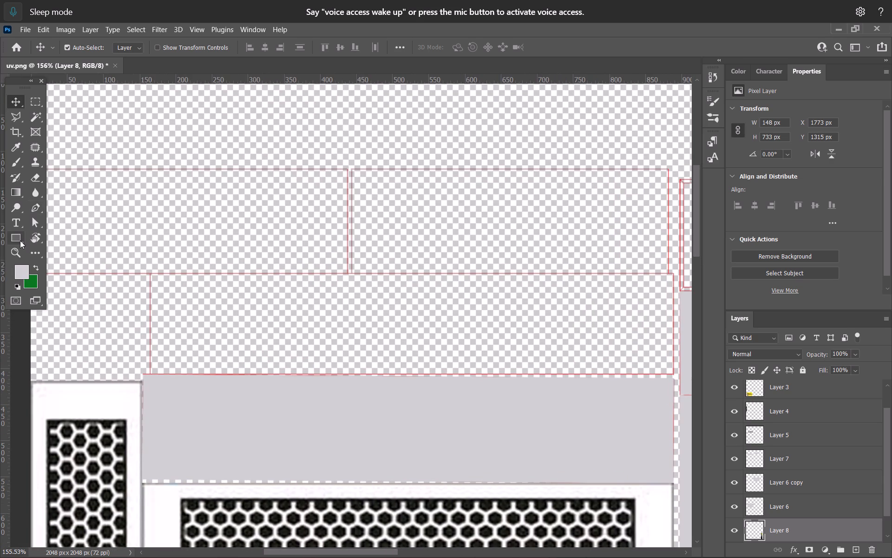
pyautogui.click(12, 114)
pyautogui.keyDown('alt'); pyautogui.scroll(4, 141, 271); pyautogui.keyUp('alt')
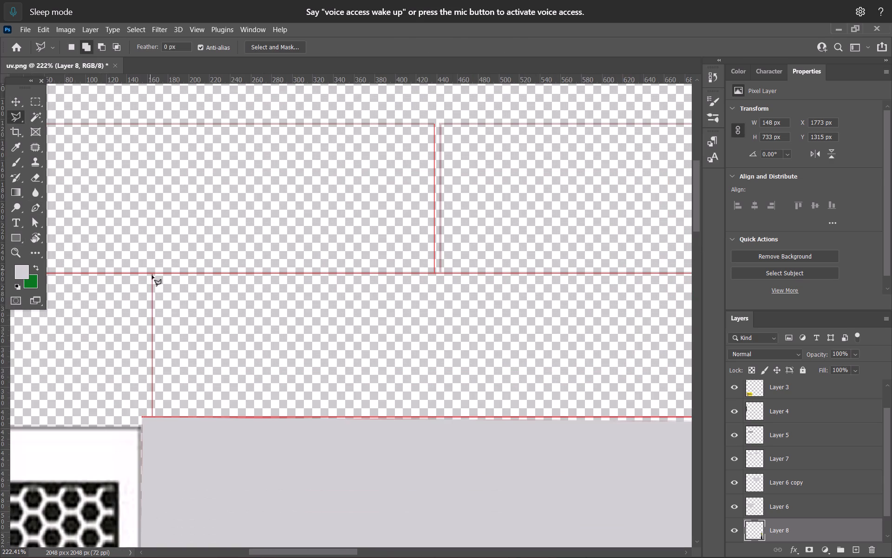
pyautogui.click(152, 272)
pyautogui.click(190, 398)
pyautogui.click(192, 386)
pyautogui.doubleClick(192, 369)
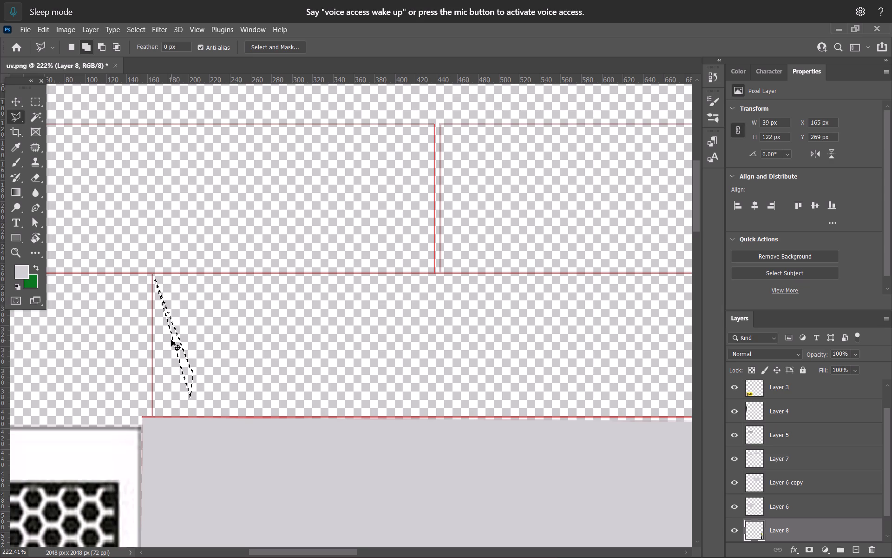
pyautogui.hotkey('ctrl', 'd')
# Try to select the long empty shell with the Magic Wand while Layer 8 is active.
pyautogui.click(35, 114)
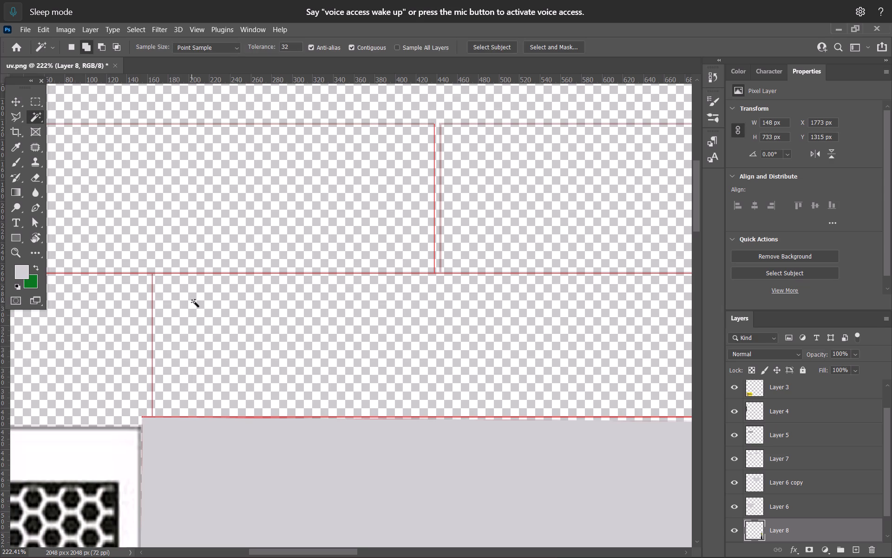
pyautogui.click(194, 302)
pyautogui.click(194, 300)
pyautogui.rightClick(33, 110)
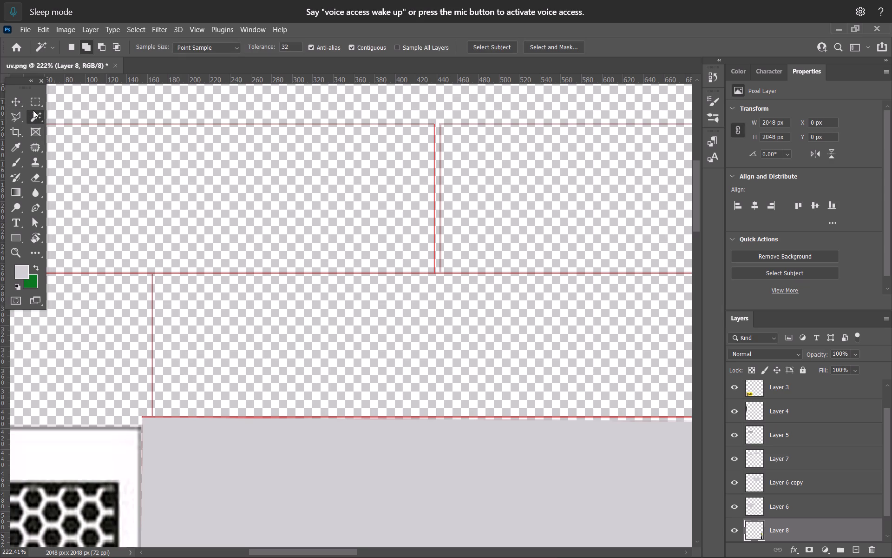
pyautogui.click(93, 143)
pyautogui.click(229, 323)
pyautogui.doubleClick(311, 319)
# Move the monkey photo on Layer 8 to X 1850 px, Y 1411 px.
pyautogui.scroll(9, 790, 445)
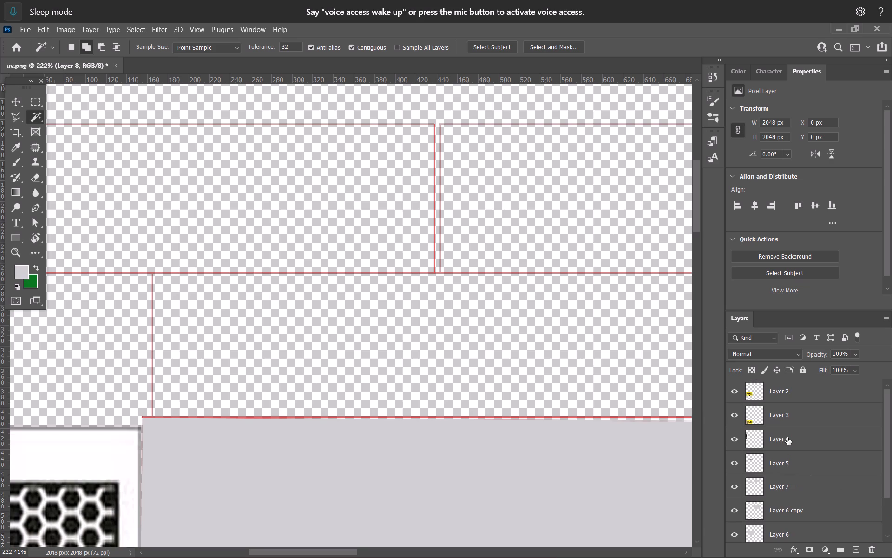
pyautogui.scroll(1, 787, 438)
pyautogui.scroll(-9, 780, 430)
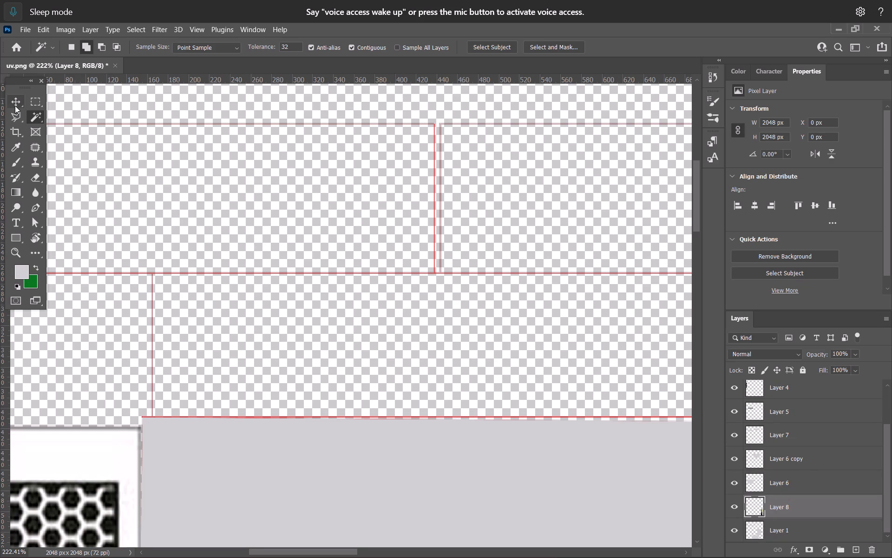
pyautogui.click(15, 106)
pyautogui.moveTo(230, 229); pyautogui.dragTo(309, 329)
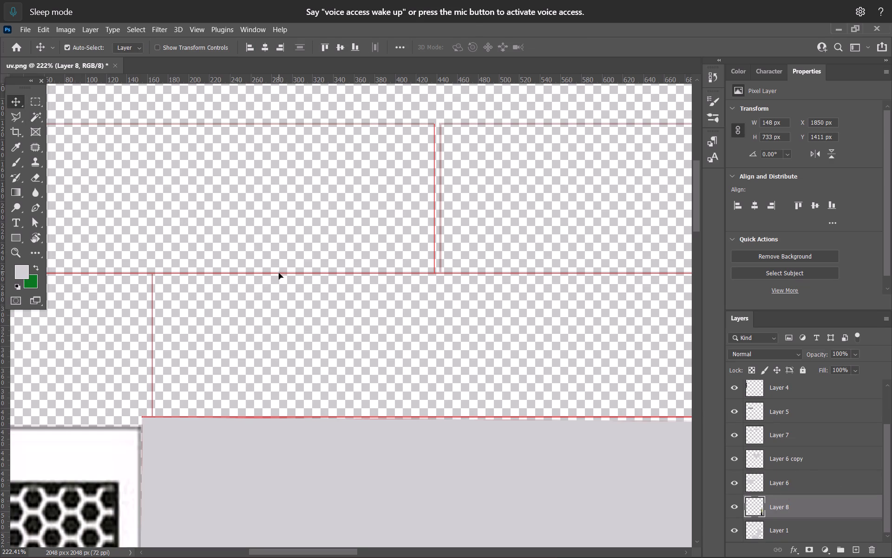
# Select Layer 7 and Layer 1 together and nudge their selected pixels up 3 px.
pyautogui.moveTo(278, 275); pyautogui.dragTo(315, 303)
pyautogui.moveTo(281, 252); pyautogui.dragTo(309, 296)
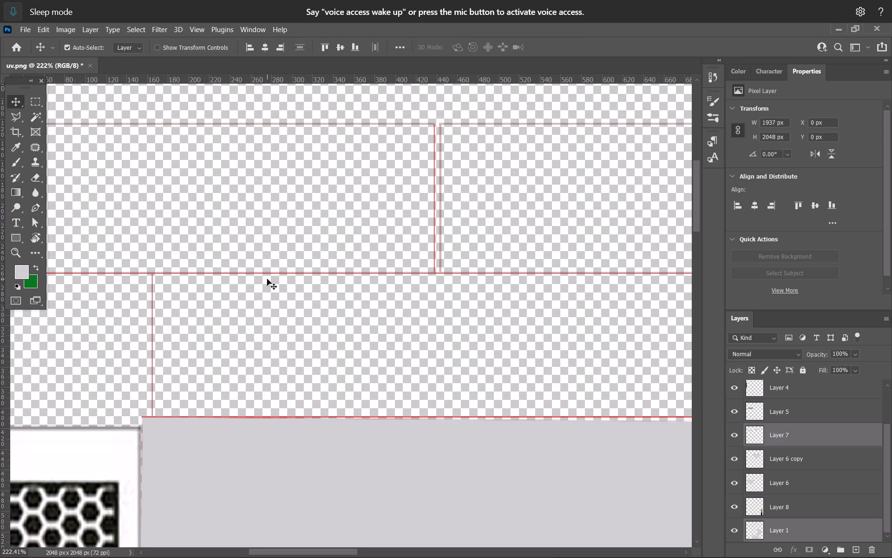
pyautogui.press('Up')
pyautogui.press('Up')
pyautogui.press('Up')
# Check Layer 1 by toggling its visibility, and make it the only active layer.
pyautogui.scroll(-7, 767, 453)
pyautogui.scroll(8, 779, 471)
pyautogui.scroll(-11, 779, 494)
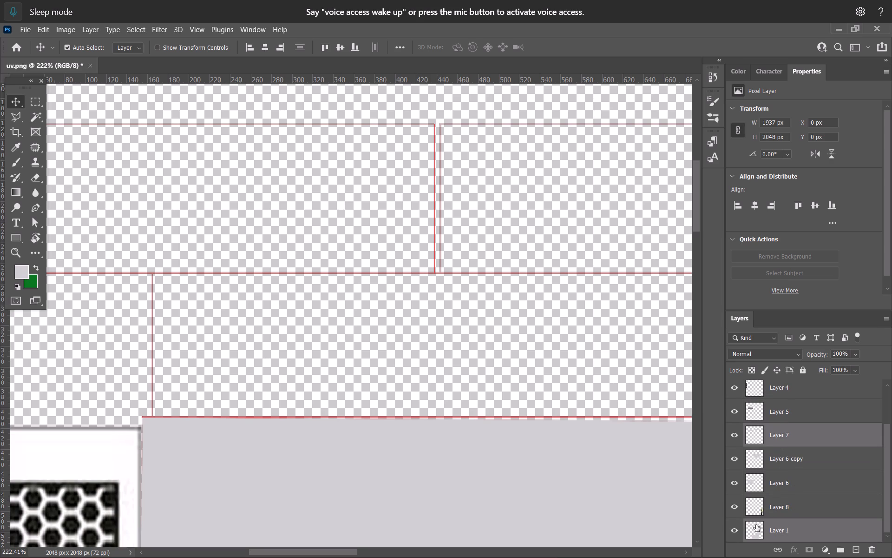
pyautogui.click(735, 529)
pyautogui.click(735, 529)
pyautogui.click(754, 529)
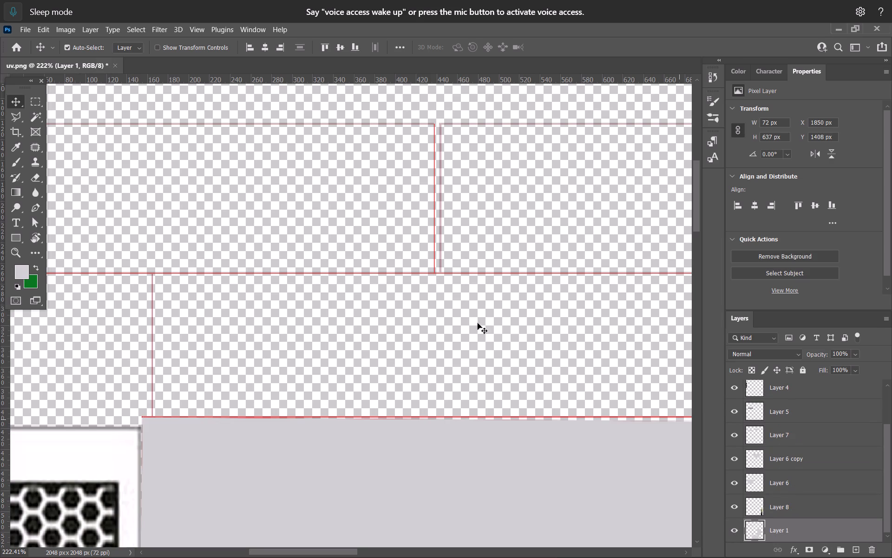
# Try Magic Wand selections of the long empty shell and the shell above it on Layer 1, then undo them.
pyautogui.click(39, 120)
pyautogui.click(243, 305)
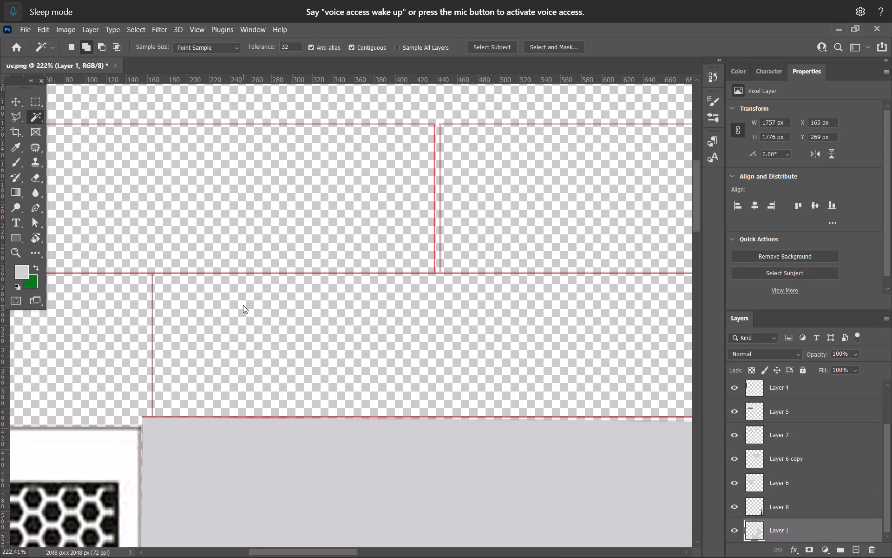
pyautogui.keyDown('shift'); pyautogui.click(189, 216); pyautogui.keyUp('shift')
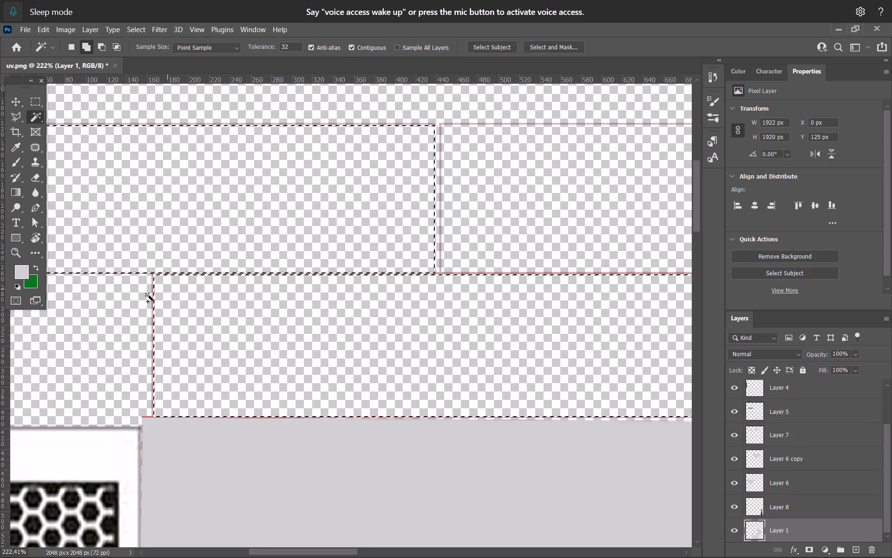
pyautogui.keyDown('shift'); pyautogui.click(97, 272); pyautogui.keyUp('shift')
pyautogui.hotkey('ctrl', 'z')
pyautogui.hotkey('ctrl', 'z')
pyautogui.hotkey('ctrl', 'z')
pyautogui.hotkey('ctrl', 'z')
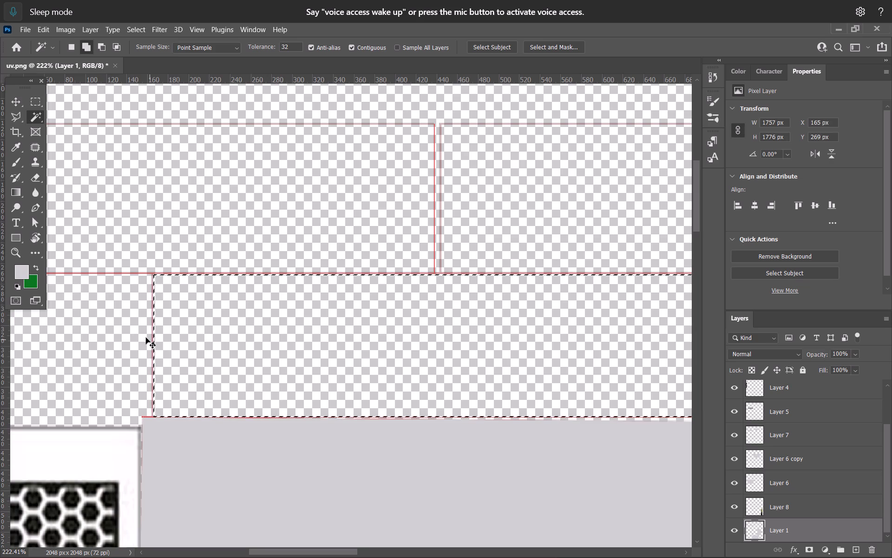
# Fill the long empty shell above the upper grey strip on Layer 1 with light grey, using a Magic Wand selection and the Brush.
pyautogui.keyDown('alt'); pyautogui.scroll(-2, 237, 247); pyautogui.keyUp('alt')
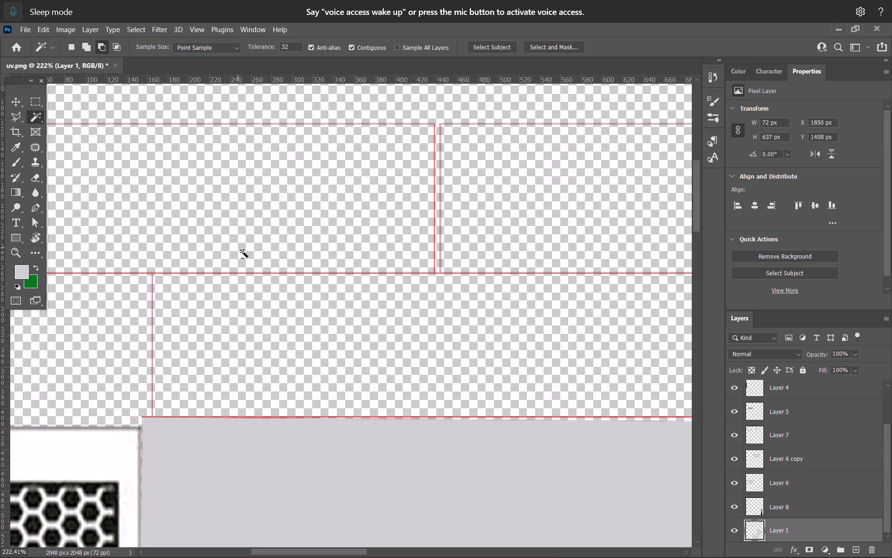
pyautogui.keyDown('alt'); pyautogui.scroll(-2, 243, 252); pyautogui.keyUp('alt')
pyautogui.click(258, 315)
pyautogui.keyDown('alt'); pyautogui.scroll(-4, 257, 315); pyautogui.keyUp('alt')
pyautogui.press('b')
pyautogui.keyDown('alt'); pyautogui.click(283, 368); pyautogui.keyUp('alt')
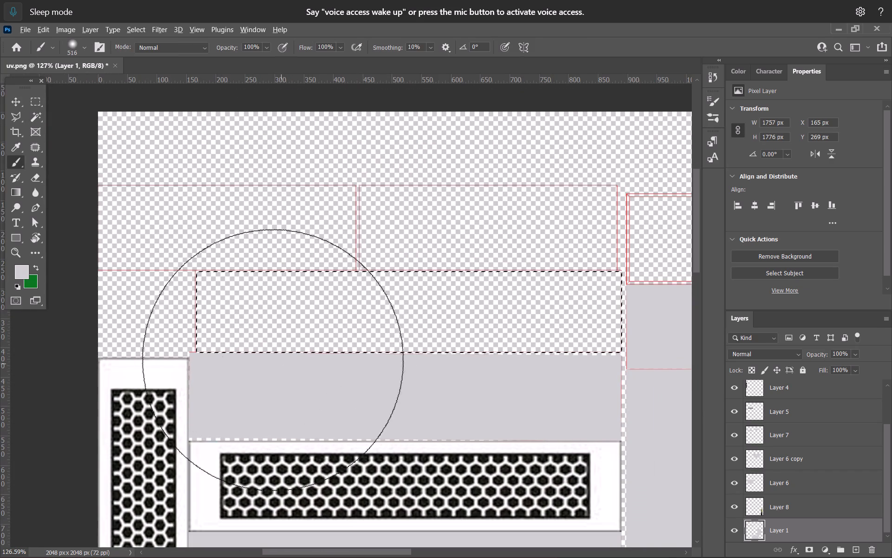
pyautogui.moveTo(173, 300); pyautogui.dragTo(39, 271)
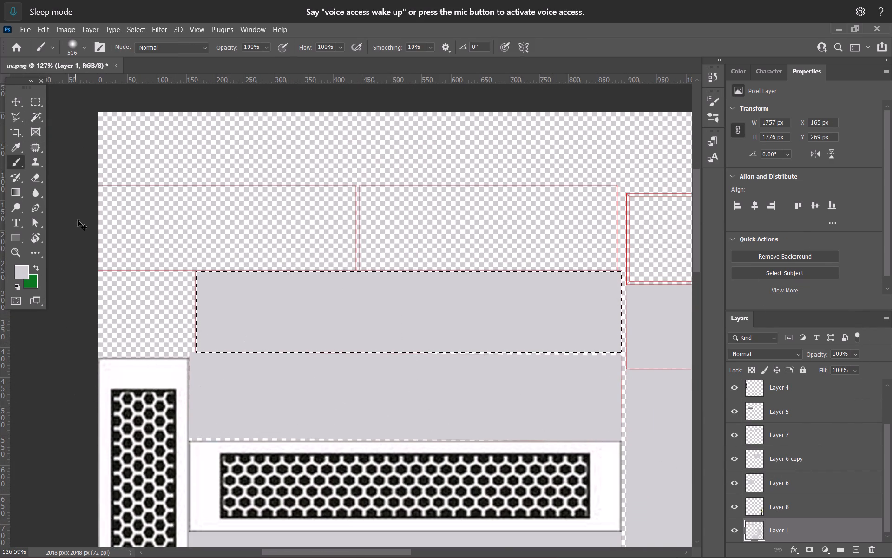
pyautogui.hotkey('ctrl', 'd')
# Identify the tray's long outer side in Maya and brush its tall narrow shell light grey on Layer 1 in Photoshop.
pyautogui.keyDown('alt'); pyautogui.scroll(-4, 237, 338); pyautogui.keyUp('alt')
pyautogui.press('space')
pyautogui.press('space')
pyautogui.press('space')
pyautogui.press('space')
pyautogui.moveTo(436, 351); pyautogui.dragTo(416, 381)
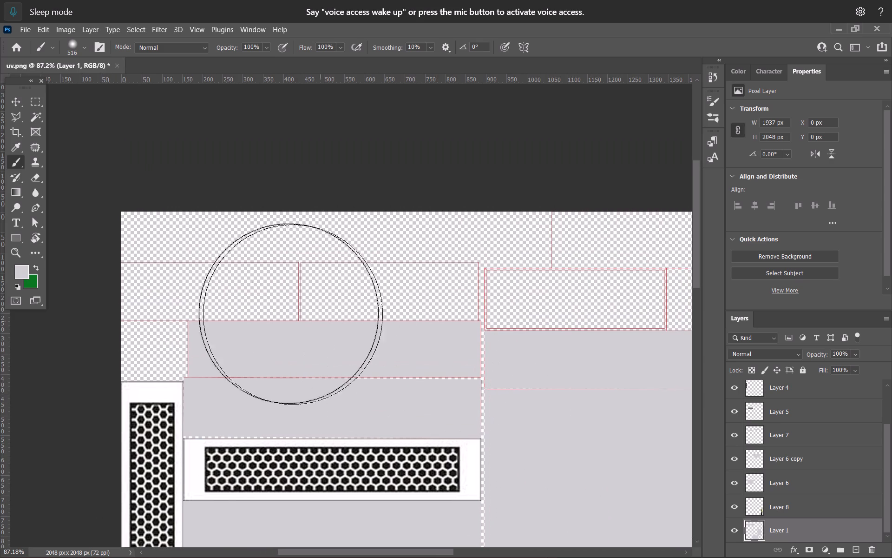
pyautogui.press('space')
pyautogui.press('space')
pyautogui.press('space')
pyautogui.press('space')
pyautogui.press('space')
pyautogui.press('space')
pyautogui.press('space')
pyautogui.press('space')
pyautogui.moveTo(511, 390); pyautogui.dragTo(209, 232)
pyautogui.keyDown('alt'); pyautogui.scroll(-3, 507, 352); pyautogui.keyUp('alt')
pyautogui.keyDown('alt'); pyautogui.scroll(-3, 434, 325); pyautogui.keyUp('alt')
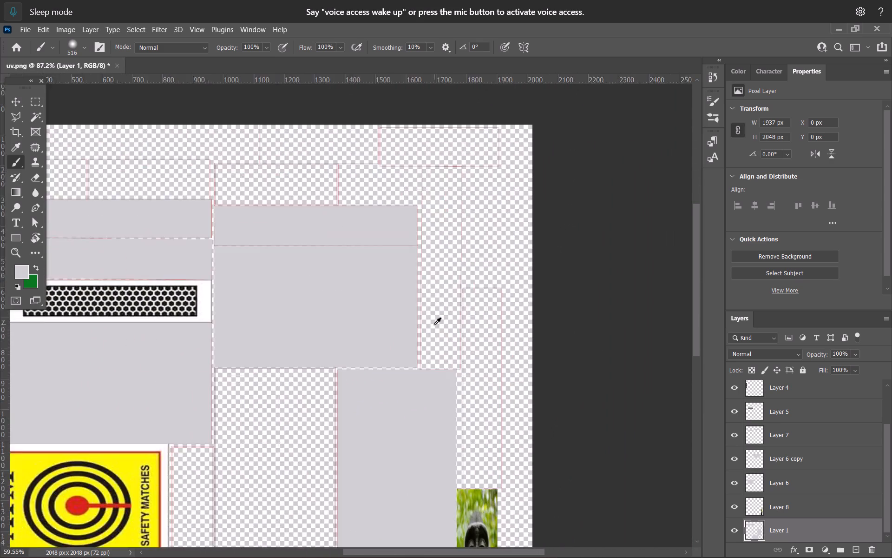
pyautogui.keyDown('alt'); pyautogui.scroll(4, 434, 325); pyautogui.keyUp('alt')
pyautogui.press('w')
pyautogui.click(434, 297)
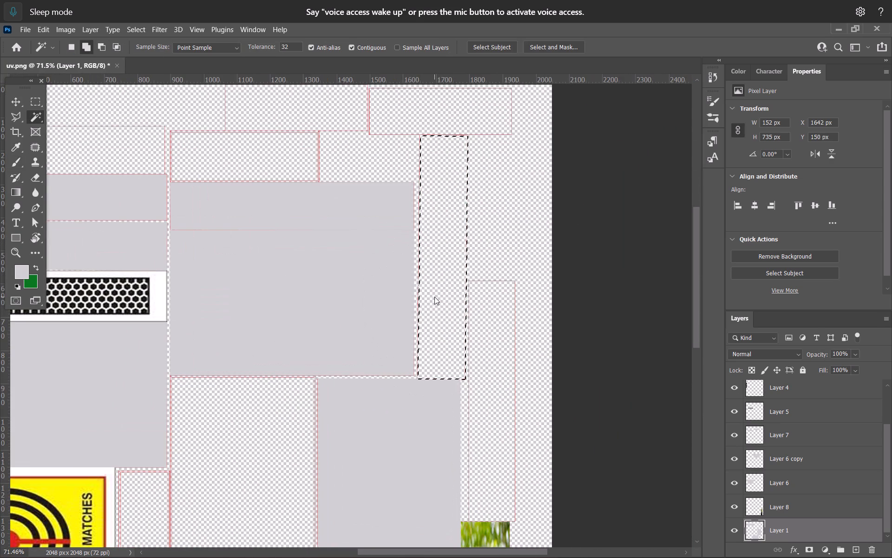
pyautogui.hotkey('alt', 'Tab')
pyautogui.hotkey('alt', 'Tab')
pyautogui.hotkey('alt', 'Tab')
pyautogui.hotkey('alt', 'Tab')
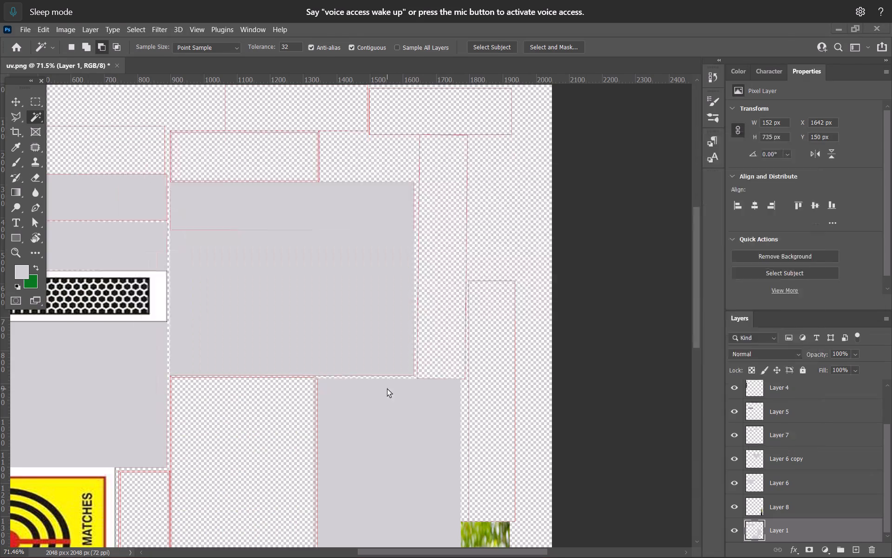
pyautogui.keyDown('alt'); pyautogui.scroll(-2, 362, 394); pyautogui.keyUp('alt')
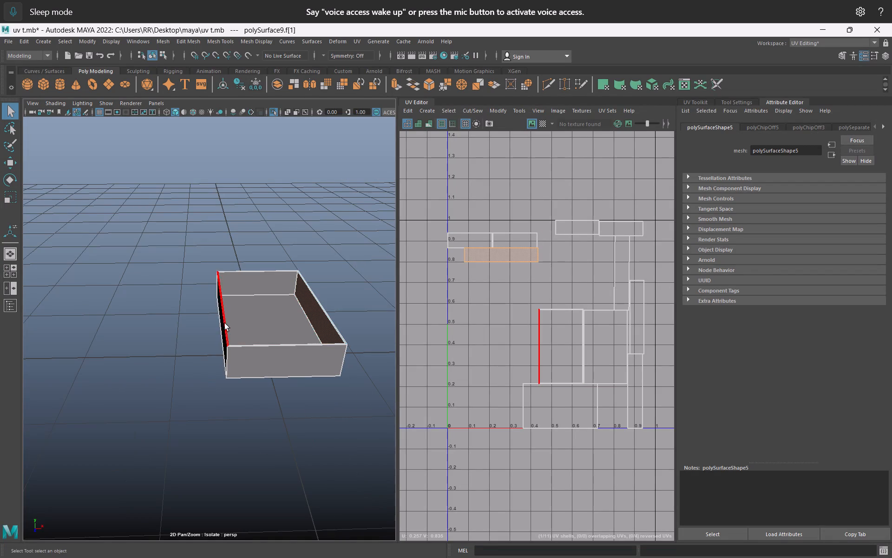
pyautogui.keyDown('alt'); pyautogui.moveTo(232, 350); pyautogui.dragTo(254, 348); pyautogui.keyUp('alt')
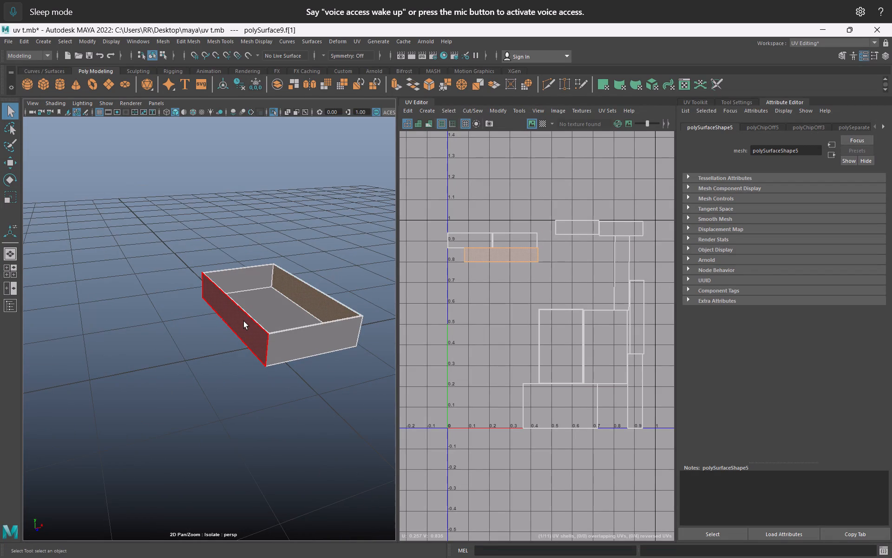
pyautogui.click(244, 321)
pyautogui.hotkey('alt', 'Tab')
pyautogui.press('space')
pyautogui.press('space')
pyautogui.press('space')
pyautogui.press('space')
pyautogui.press('space')
pyautogui.press('space')
pyautogui.press('space')
pyautogui.press('space')
pyautogui.press('space')
pyautogui.press('space')
pyautogui.press('space')
pyautogui.press('space')
pyautogui.moveTo(376, 207); pyautogui.dragTo(380, 242)
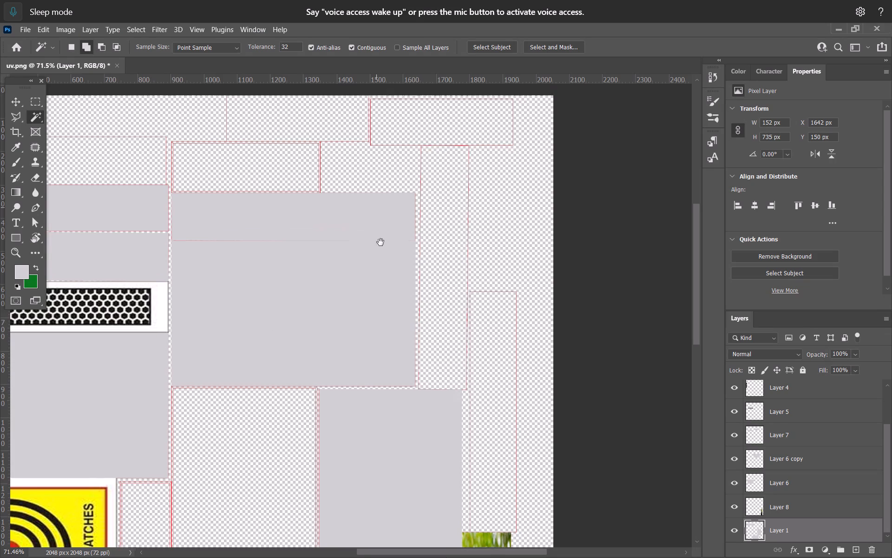
pyautogui.moveTo(380, 242); pyautogui.dragTo(384, 281)
pyautogui.hotkey('alt', 'Tab')
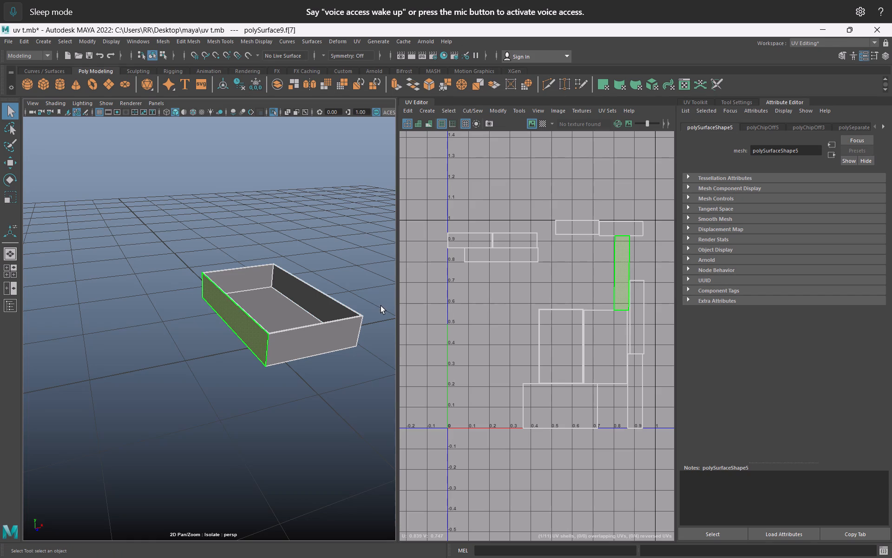
pyautogui.hotkey('alt', 'Tab')
pyautogui.keyDown('alt'); pyautogui.scroll(-3, 398, 331); pyautogui.keyUp('alt')
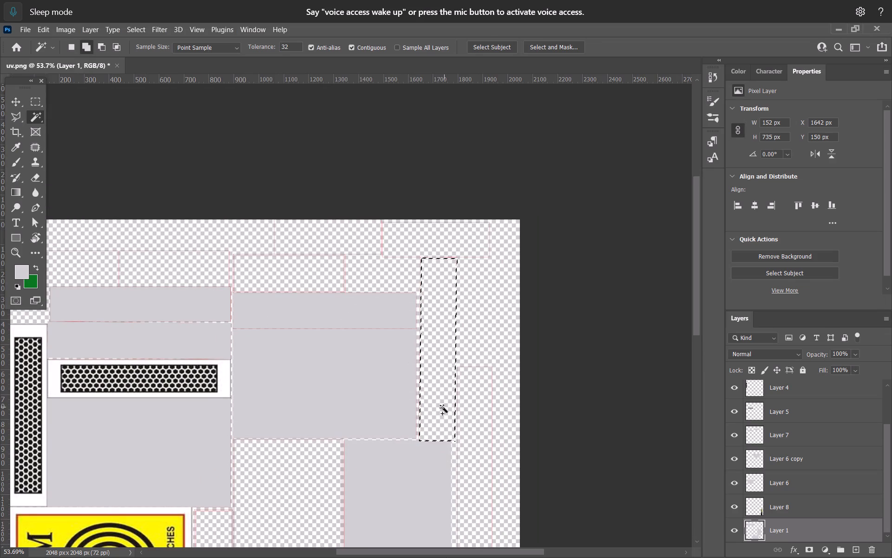
pyautogui.press('b')
pyautogui.moveTo(438, 418); pyautogui.dragTo(428, 464)
# Select the tray's outer end face in Maya, find its short shell above the long grey strips in Photoshop, and brush it light grey.
pyautogui.hotkey('alt', 'Tab')
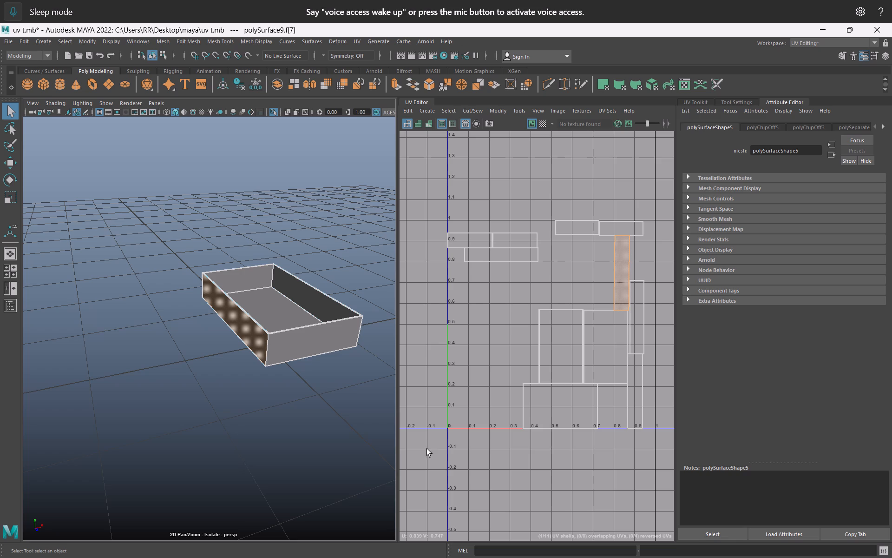
pyautogui.click(304, 345)
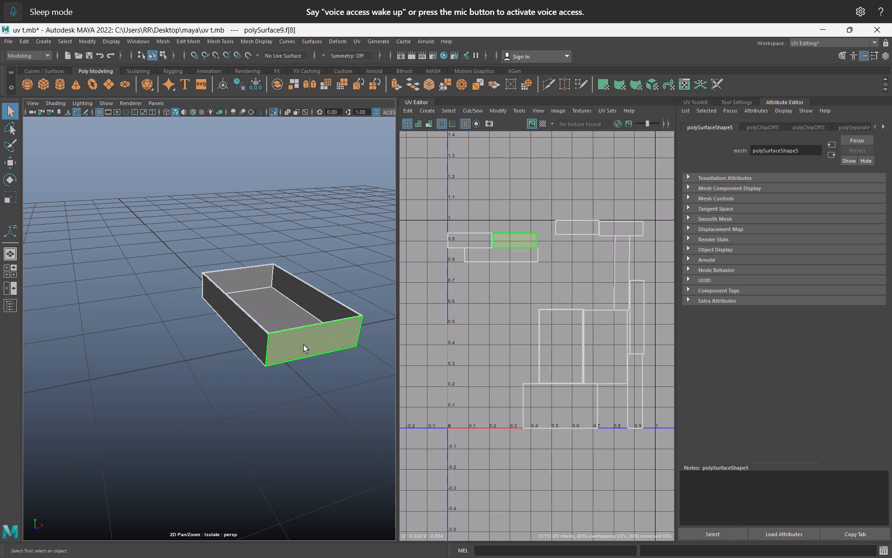
pyautogui.hotkey('alt', 'Tab')
pyautogui.press('space')
pyautogui.press('space')
pyautogui.press('space')
pyautogui.press('space')
pyautogui.moveTo(189, 306); pyautogui.dragTo(360, 315)
pyautogui.press('w')
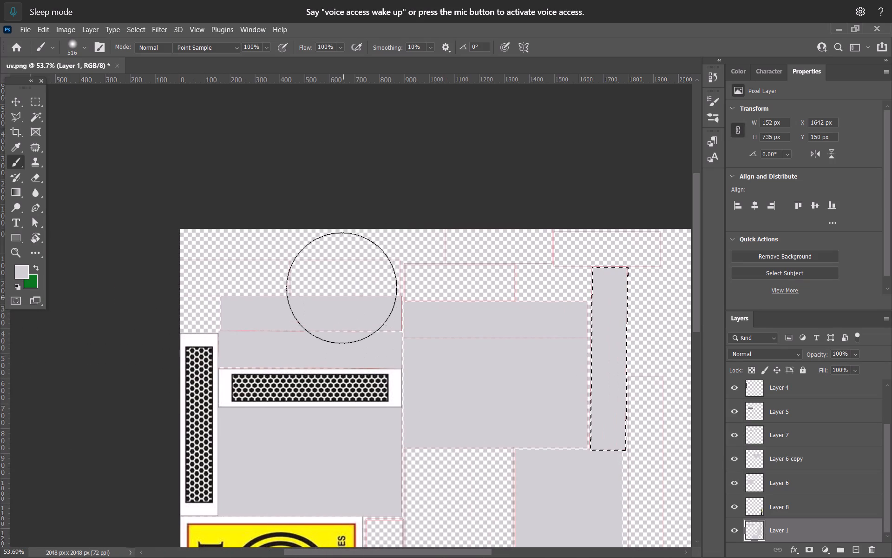
pyautogui.click(338, 280)
pyautogui.hotkey('ctrl', 'f')
pyautogui.hotkey('ctrl', 'd')
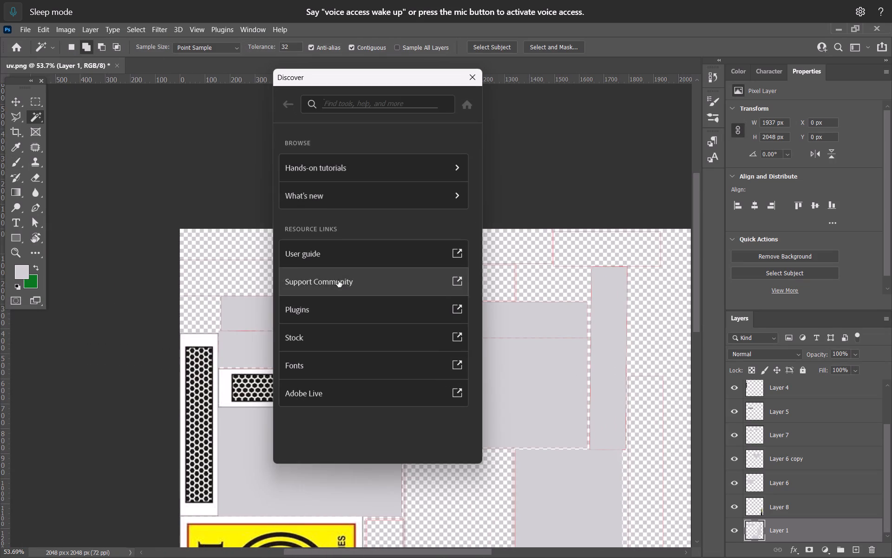
pyautogui.click(468, 83)
pyautogui.hotkey('ctrl', 'd')
pyautogui.click(323, 277)
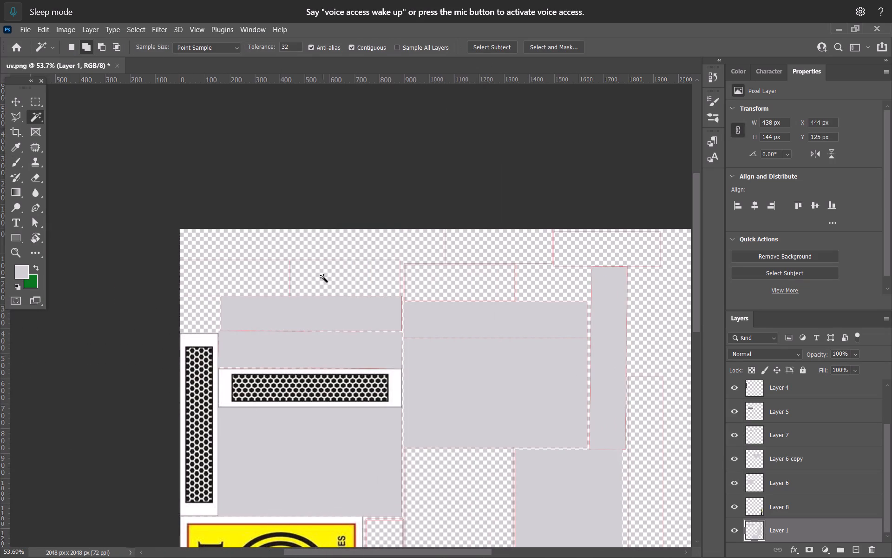
pyautogui.press('b')
pyautogui.moveTo(289, 288); pyautogui.dragTo(270, 290)
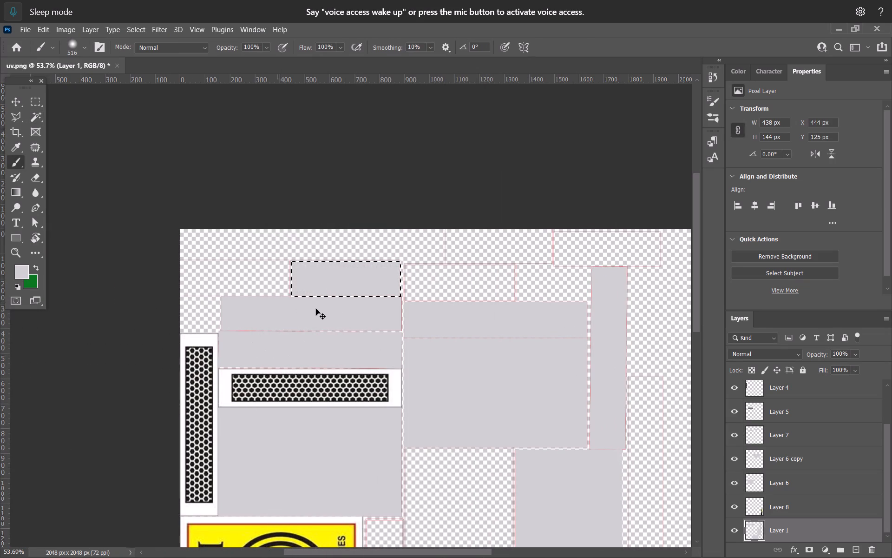
pyautogui.hotkey('ctrl', 'd')
# Select the tray's inner end face in Maya and brush its matching short shell near the layout's top-right corner light grey in Photoshop.
pyautogui.press('w')
pyautogui.hotkey('alt', 'Tab')
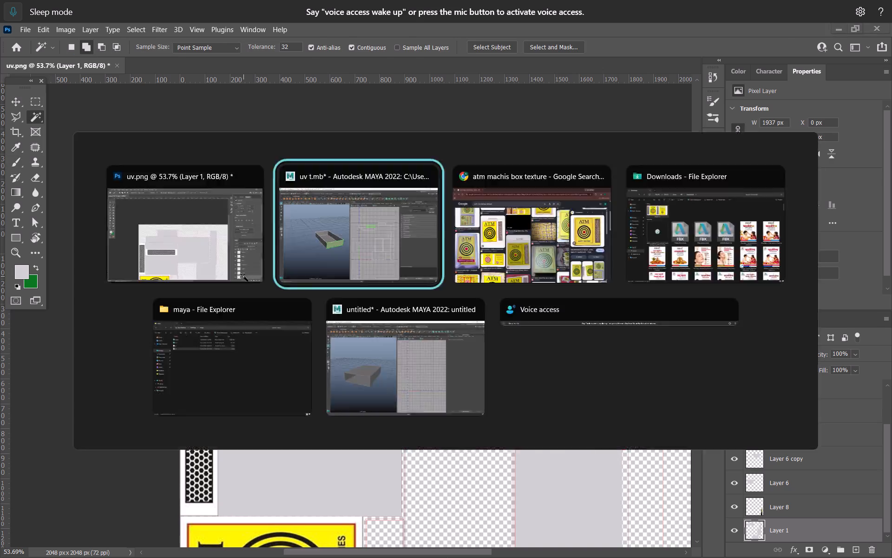
pyautogui.click(248, 280)
pyautogui.hotkey('alt', 'Tab')
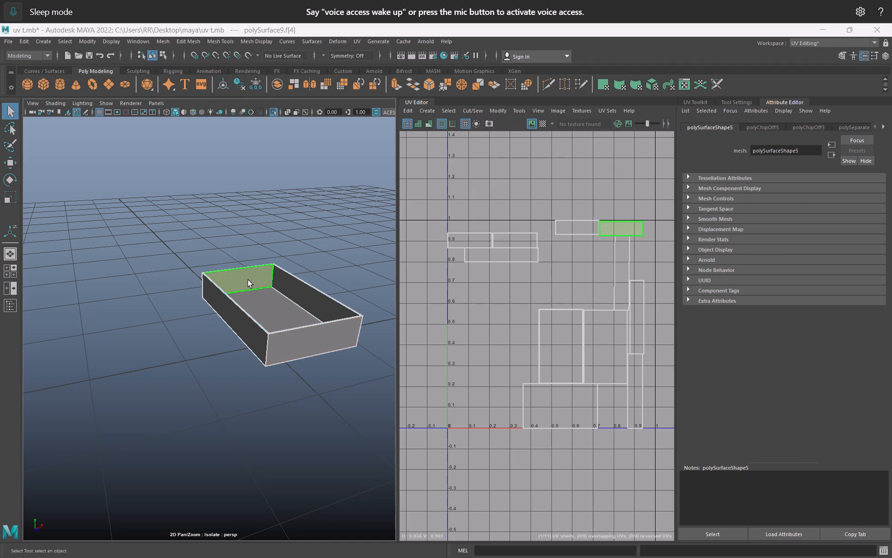
pyautogui.press('space')
pyautogui.press('space')
pyautogui.press('space')
pyautogui.press('space')
pyautogui.moveTo(567, 276); pyautogui.dragTo(493, 295)
pyautogui.click(513, 270)
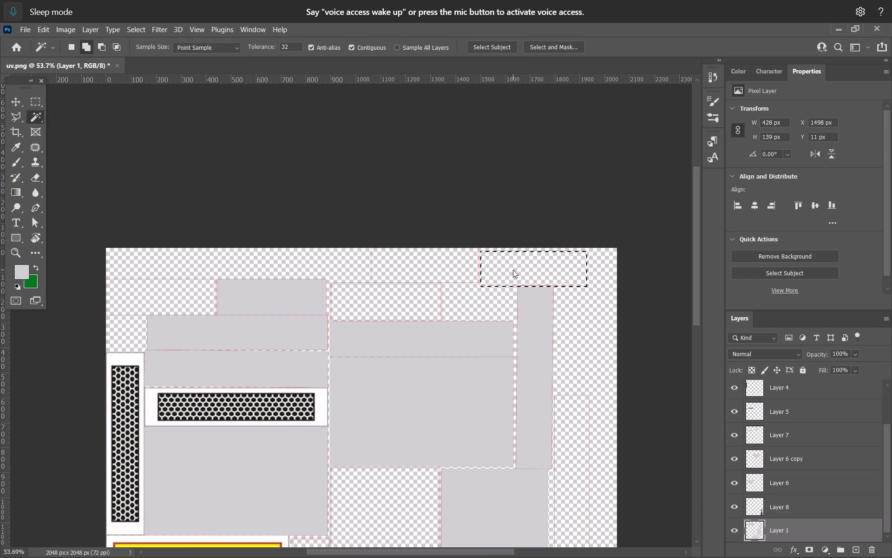
pyautogui.press('b')
pyautogui.keyDown('alt'); pyautogui.click(532, 313); pyautogui.keyUp('alt')
pyautogui.moveTo(489, 266); pyautogui.dragTo(418, 254)
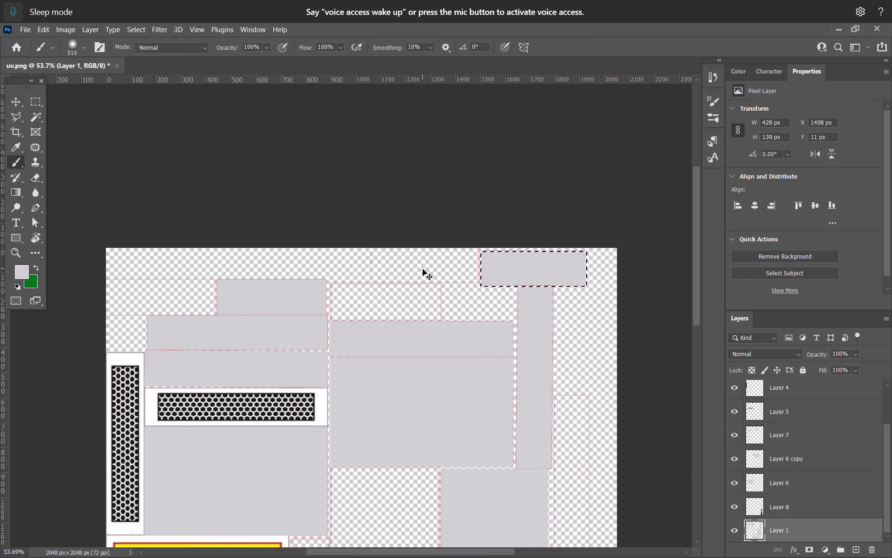
pyautogui.hotkey('ctrl', 'd')
# Locate the tray's inner long-side shell in Maya's UV Editor and brush the matching tall shell above the monkey photo light grey in Photoshop.
pyautogui.hotkey('alt', 'Tab')
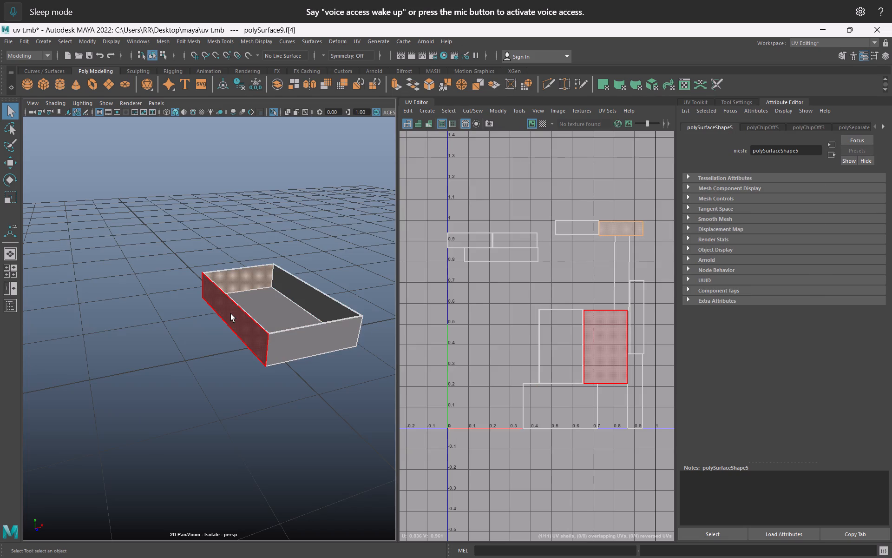
pyautogui.click(231, 314)
pyautogui.hotkey('alt', 'Tab')
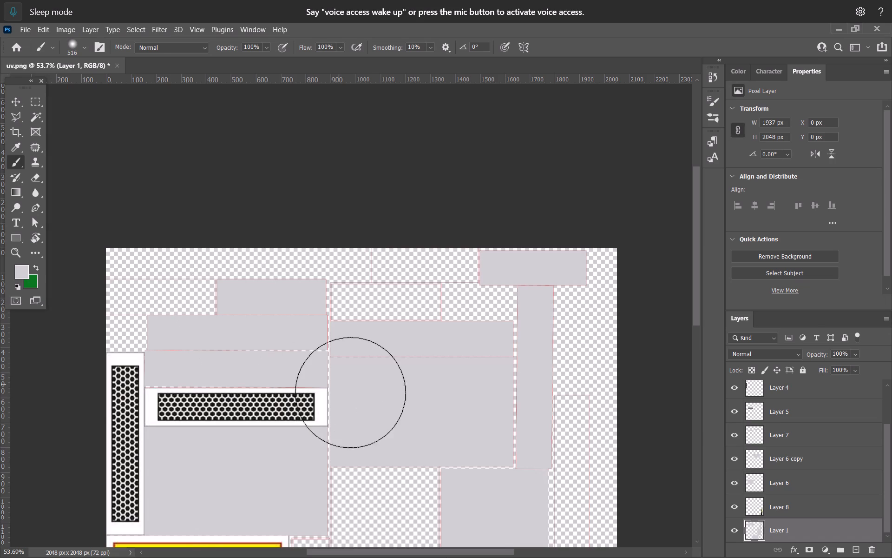
pyautogui.hotkey('alt', 'Tab')
pyautogui.click(642, 309)
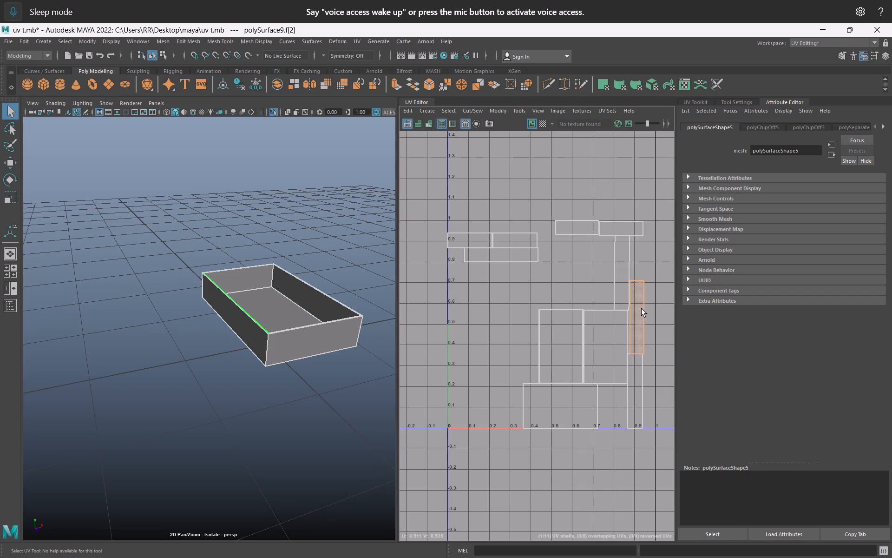
pyautogui.keyDown('alt'); pyautogui.moveTo(269, 378); pyautogui.dragTo(195, 370); pyautogui.keyUp('alt')
pyautogui.hotkey('alt', 'Tab')
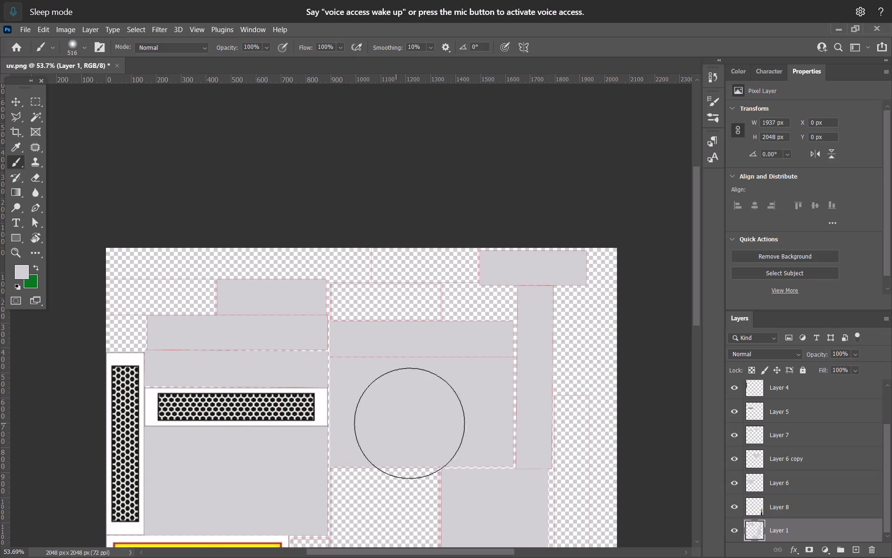
pyautogui.press('space')
pyautogui.press('space')
pyautogui.press('space')
pyautogui.press('space')
pyautogui.moveTo(528, 438); pyautogui.dragTo(399, 323)
pyautogui.press('w')
pyautogui.click(444, 357)
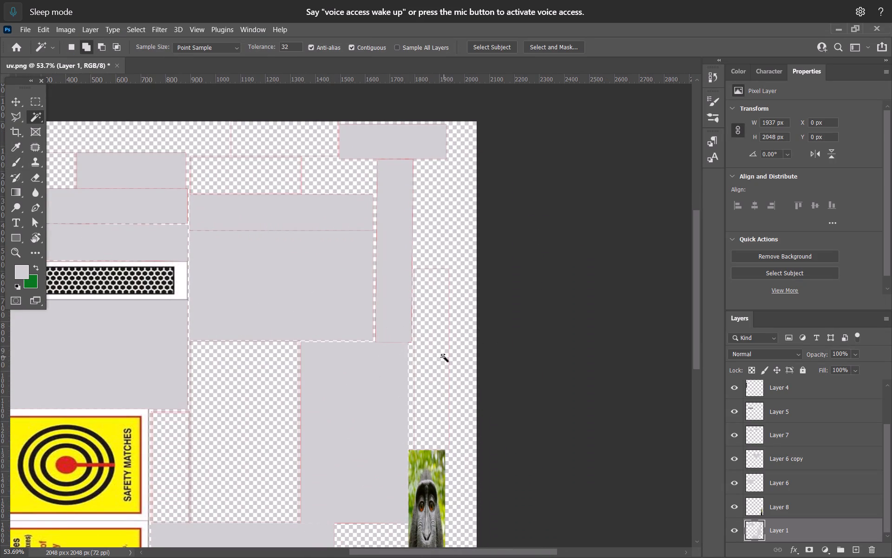
pyautogui.press('b')
pyautogui.moveTo(435, 367); pyautogui.dragTo(438, 557)
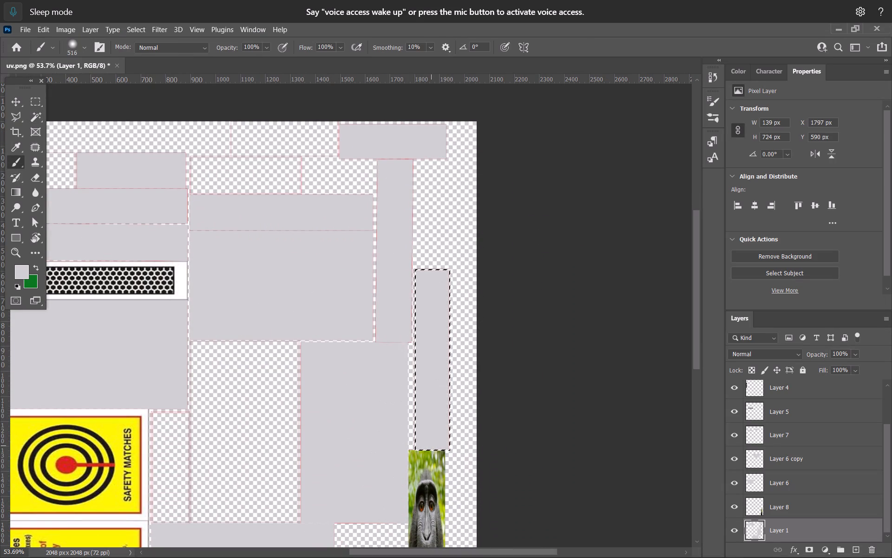
pyautogui.hotkey('ctrl', 'd')
# Delete Layer 8 with the monkey photo.
pyautogui.press('space')
pyautogui.moveTo(333, 466); pyautogui.dragTo(336, 365)
pyautogui.keyDown('ctrl'); pyautogui.click(419, 432); pyautogui.keyUp('ctrl')
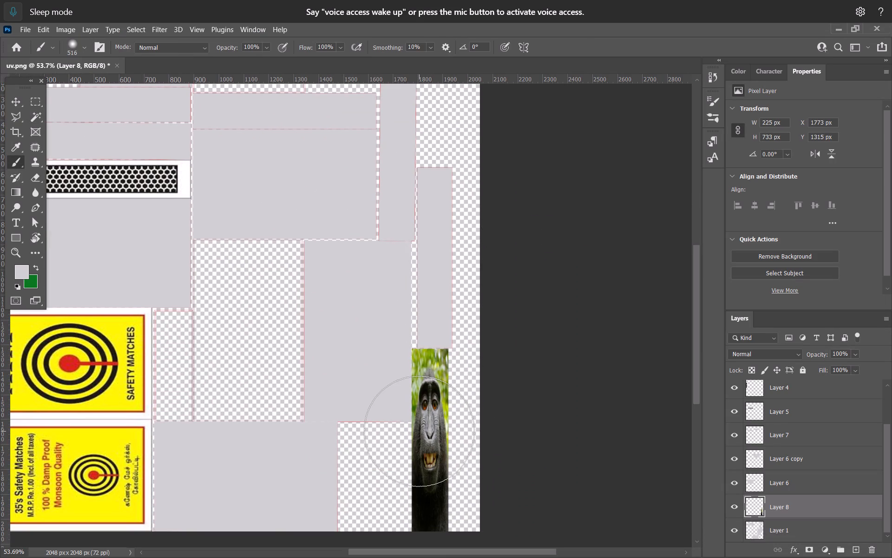
pyautogui.press('Delete')
# Fill the tall shell vacated by the monkey photo on Layer 1 with light grey, using a Magic Wand selection and the Brush.
pyautogui.press('w')
pyautogui.click(438, 422)
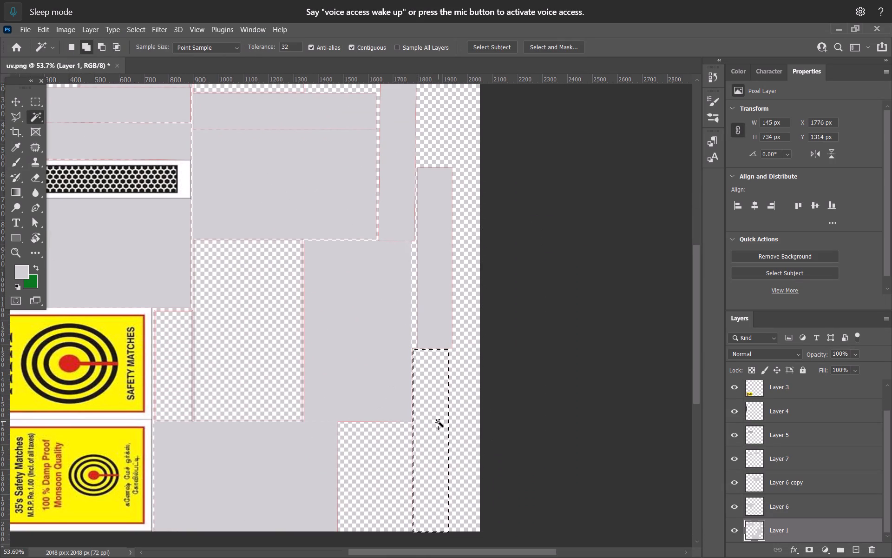
pyautogui.press('b')
pyautogui.scroll(-10, 438, 403)
pyautogui.moveTo(433, 263); pyautogui.dragTo(436, 460)
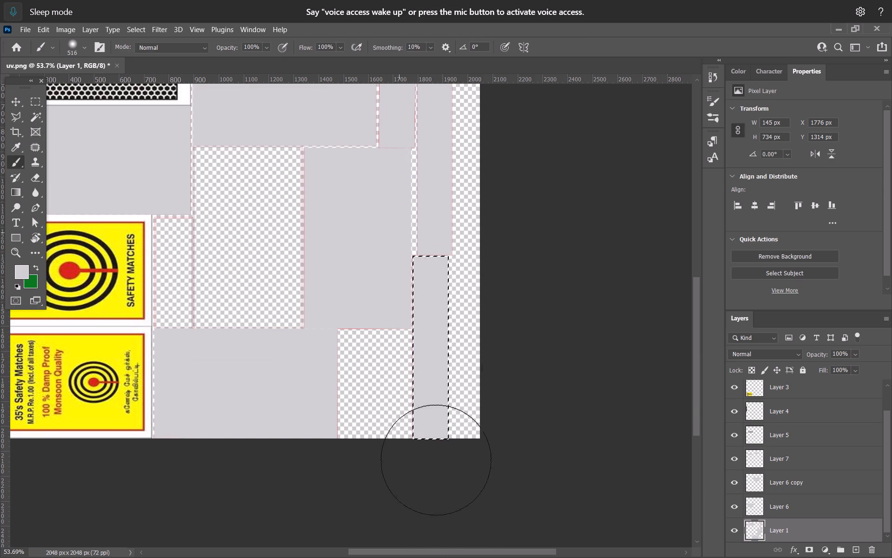
pyautogui.moveTo(436, 460); pyautogui.dragTo(441, 505)
pyautogui.hotkey('ctrl', 'd')
# Locate the tray's remaining inner end shell in Maya's UV Editor and brush the matching short shell along the layout's top edge light grey in Photoshop.
pyautogui.keyDown('alt'); pyautogui.scroll(-3, 349, 382); pyautogui.keyUp('alt')
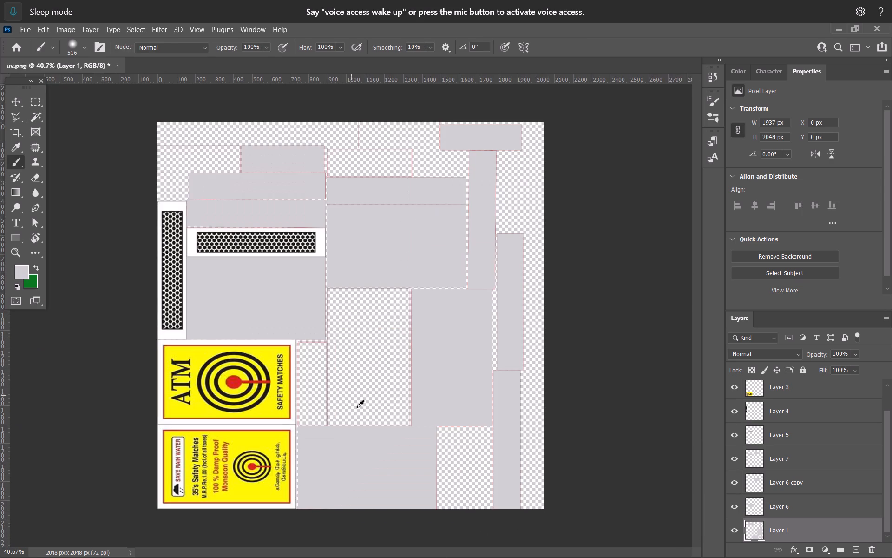
pyautogui.hotkey('alt', 'Tab')
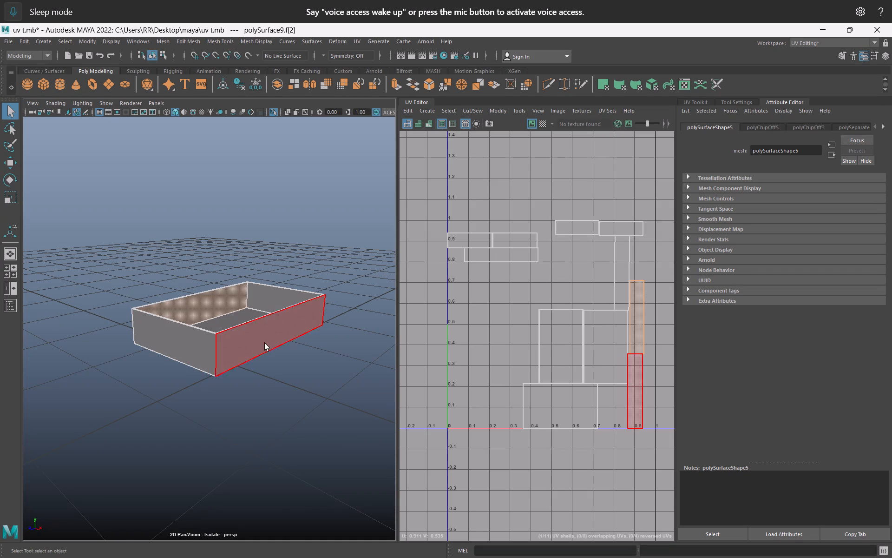
pyautogui.keyDown('alt'); pyautogui.moveTo(241, 366); pyautogui.dragTo(293, 389); pyautogui.keyUp('alt')
pyautogui.keyDown('alt'); pyautogui.scroll(2, 201, 365); pyautogui.keyUp('alt')
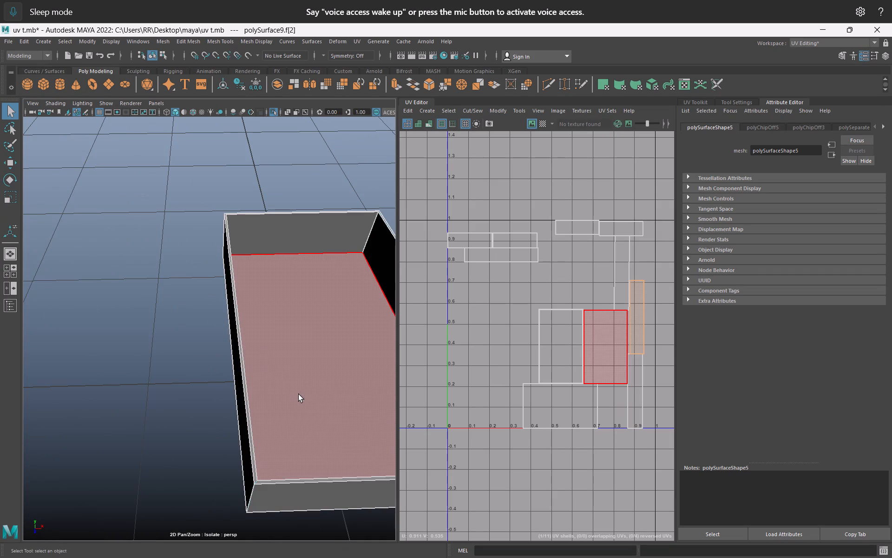
pyautogui.keyDown('alt'); pyautogui.moveTo(301, 394); pyautogui.dragTo(274, 392); pyautogui.keyUp('alt')
pyautogui.click(570, 226)
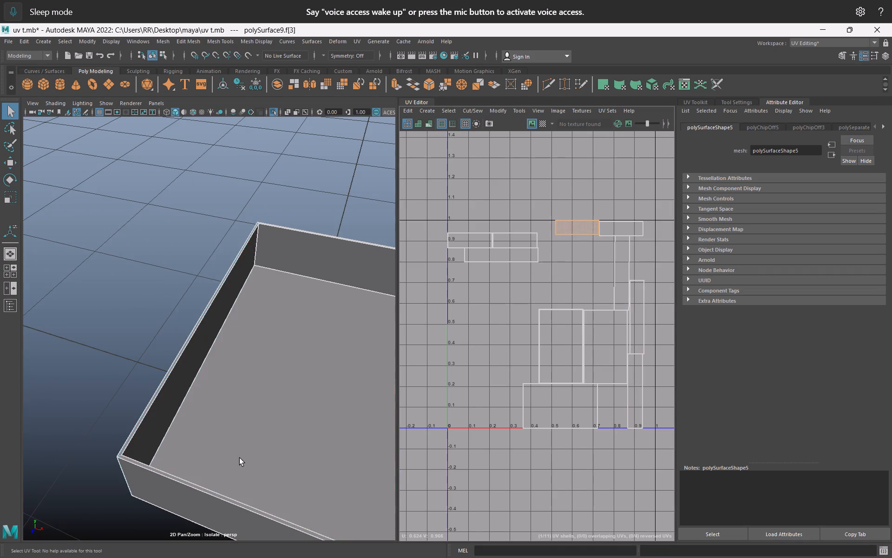
pyautogui.keyDown('alt'); pyautogui.moveTo(230, 466); pyautogui.dragTo(169, 470); pyautogui.keyUp('alt')
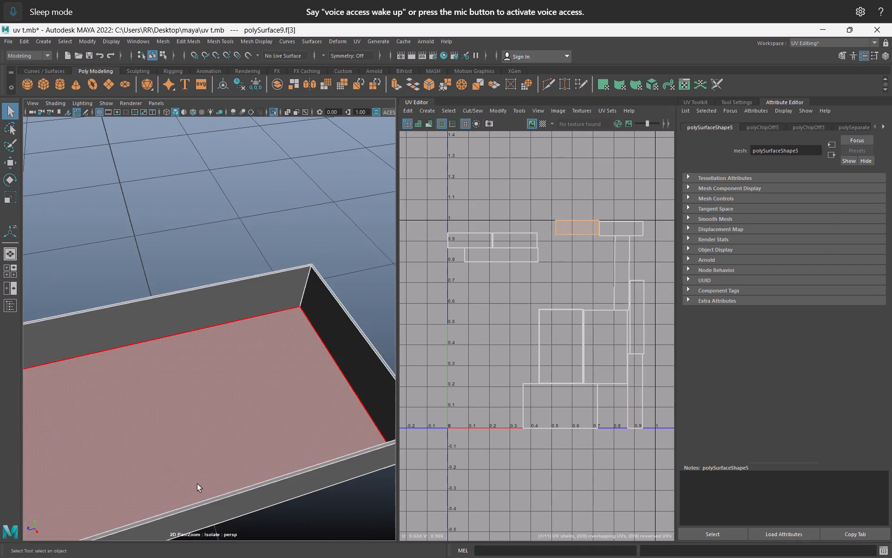
pyautogui.hotkey('alt', 'Tab')
pyautogui.press('w')
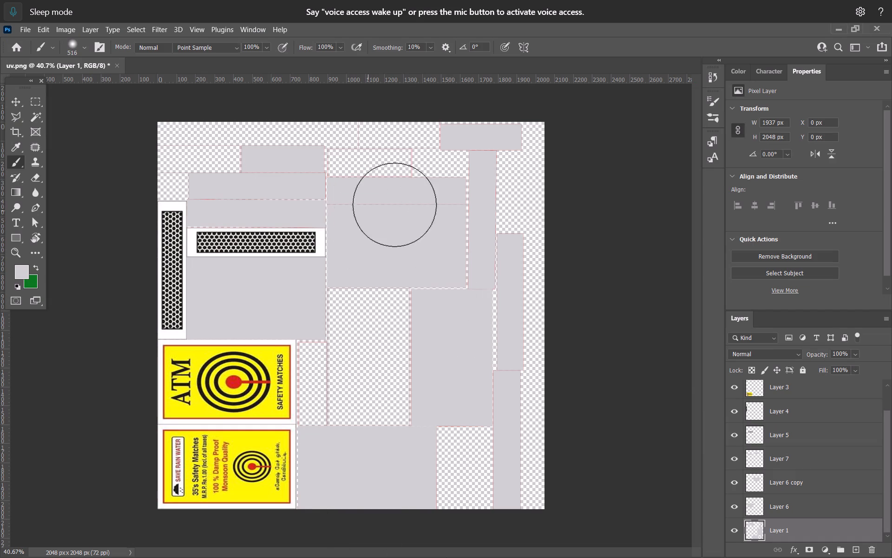
pyautogui.scroll(9, 427, 177)
pyautogui.press('space')
pyautogui.press('space')
pyautogui.press('space')
pyautogui.moveTo(391, 164); pyautogui.dragTo(390, 295)
pyautogui.keyDown('alt'); pyautogui.scroll(5, 389, 226); pyautogui.keyUp('alt')
pyautogui.keyDown('alt'); pyautogui.scroll(-1, 390, 224); pyautogui.keyUp('alt')
pyautogui.keyDown('alt'); pyautogui.scroll(2, 390, 224); pyautogui.keyUp('alt')
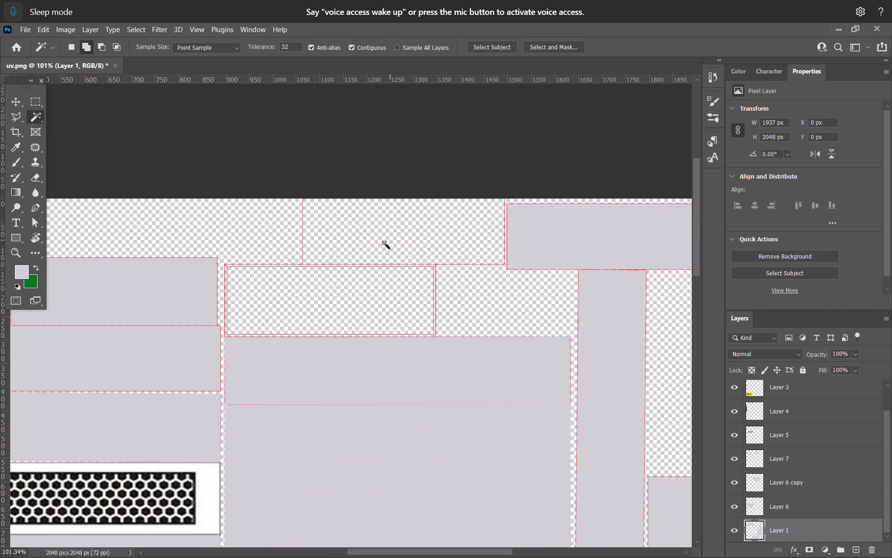
pyautogui.click(385, 244)
pyautogui.press('b')
pyautogui.moveTo(460, 234); pyautogui.dragTo(459, 245)
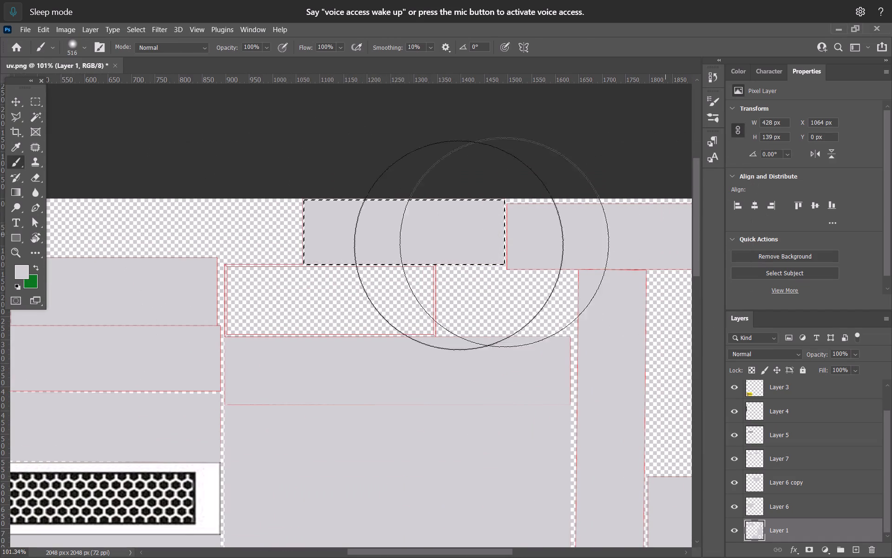
pyautogui.moveTo(459, 245); pyautogui.dragTo(188, 262)
pyautogui.hotkey('ctrl', 'd')
pyautogui.keyDown('alt'); pyautogui.scroll(-3, 368, 365); pyautogui.keyUp('alt')
# Select the empty short shell at the layout's left edge above the vertical striker strip with the Magic Wand and brush it light grey.
pyautogui.hotkey('alt', 'Tab')
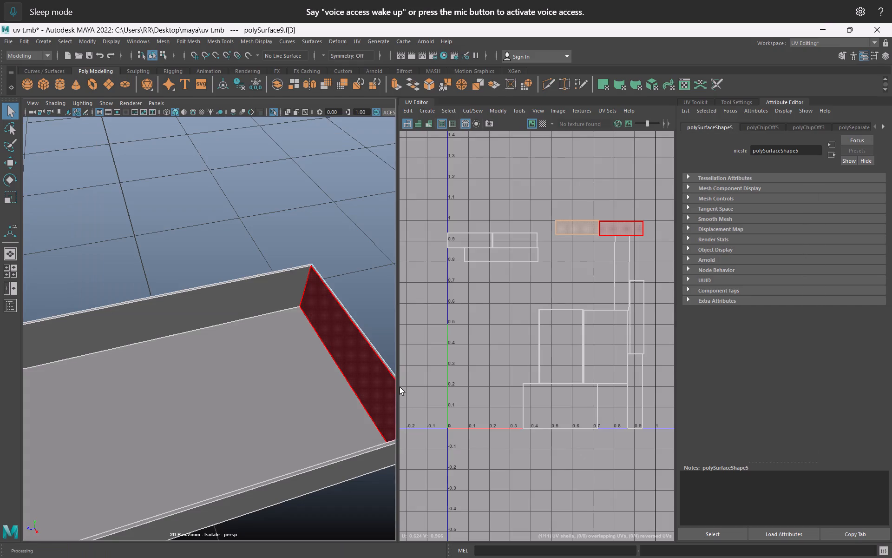
pyautogui.hotkey('alt', 'Tab')
pyautogui.keyDown('alt'); pyautogui.scroll(-3, 325, 388); pyautogui.keyUp('alt')
pyautogui.press('space')
pyautogui.press('space')
pyautogui.press('space')
pyautogui.press('space')
pyautogui.moveTo(227, 378); pyautogui.dragTo(440, 377)
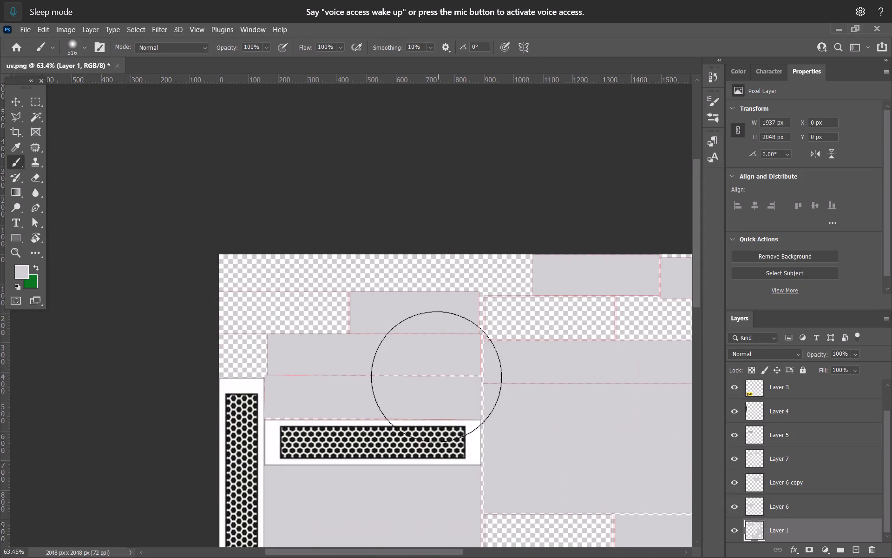
pyautogui.press('e')
pyautogui.press('w')
pyautogui.click(255, 313)
pyautogui.press('b')
pyautogui.moveTo(358, 323); pyautogui.dragTo(223, 318)
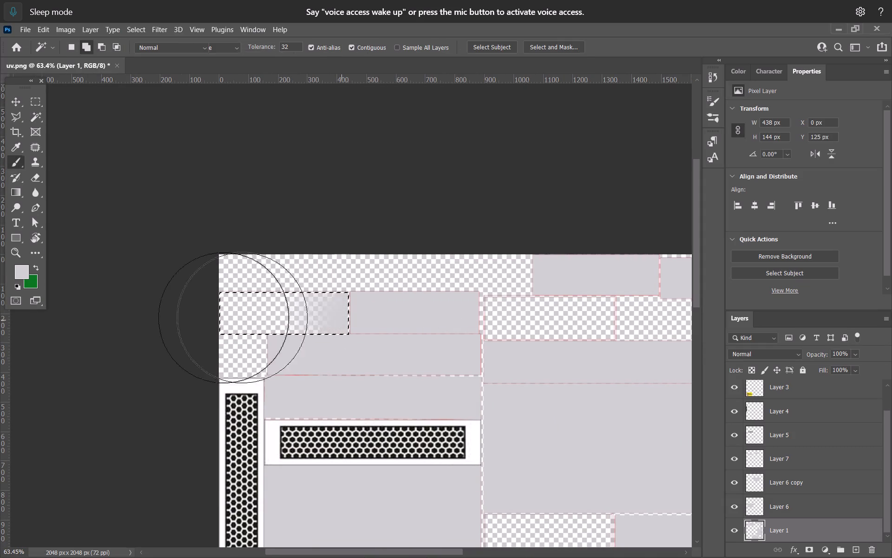
pyautogui.moveTo(223, 318); pyautogui.dragTo(125, 332)
pyautogui.hotkey('ctrl', 'd')
pyautogui.keyDown('alt'); pyautogui.scroll(-6, 130, 323); pyautogui.keyUp('alt')
# In Maya's perspective view, select the tray's thin long-side rim face to locate its strip in the UV Editor.
pyautogui.hotkey('alt', 'Tab')
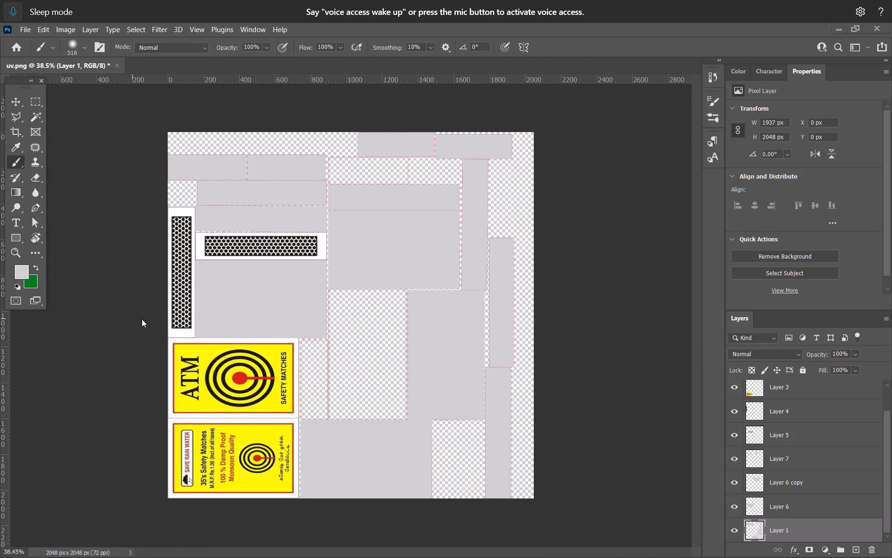
pyautogui.keyDown('alt'); pyautogui.scroll(-2, 247, 365); pyautogui.keyUp('alt')
pyautogui.press('space')
pyautogui.press('space')
pyautogui.press('space')
pyautogui.press('space')
pyautogui.press('space')
pyautogui.press('space')
pyautogui.press('space')
pyautogui.press('space')
pyautogui.press('space')
pyautogui.press('space')
pyautogui.press('space')
pyautogui.moveTo(181, 382); pyautogui.dragTo(208, 375)
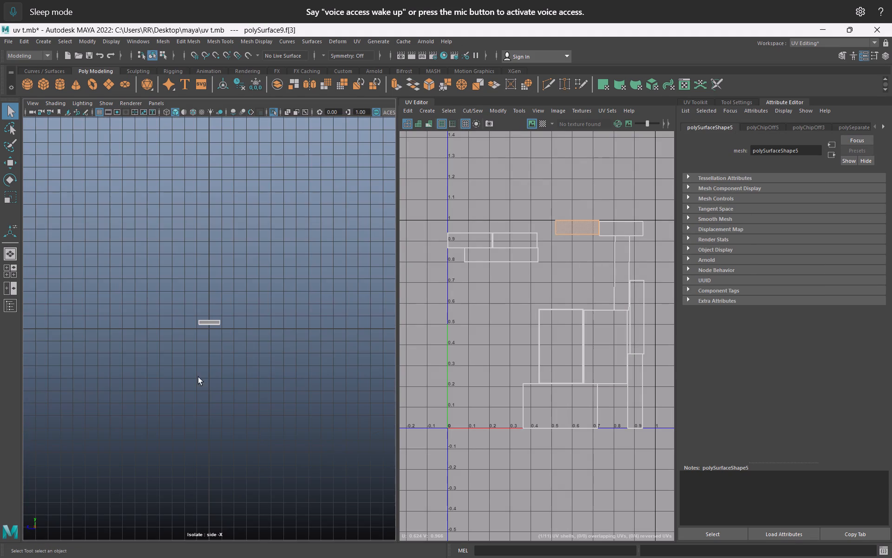
pyautogui.hotkey('ctrl', 'z')
pyautogui.press('space')
pyautogui.press('space')
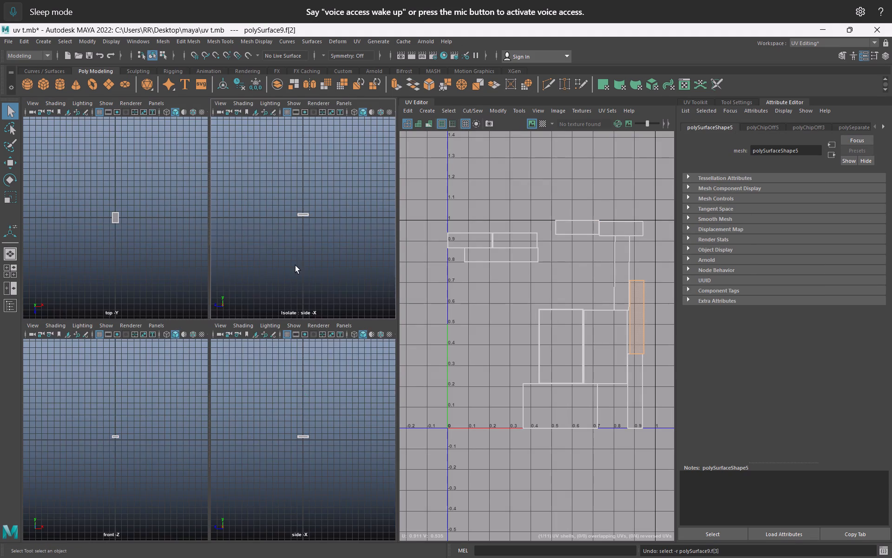
pyautogui.press('space')
pyautogui.press('space')
pyautogui.press('space')
pyautogui.press('space')
pyautogui.press('space')
pyautogui.press('space')
pyautogui.press('space')
pyautogui.press('space')
pyautogui.press('space')
pyautogui.press('space')
pyautogui.press('space')
pyautogui.press('space')
pyautogui.press('space')
pyautogui.press('space')
pyautogui.press('space')
pyautogui.press('space')
pyautogui.press('space')
pyautogui.press('space')
pyautogui.press('space')
pyautogui.press('space')
pyautogui.moveTo(222, 372); pyautogui.dragTo(222, 370)
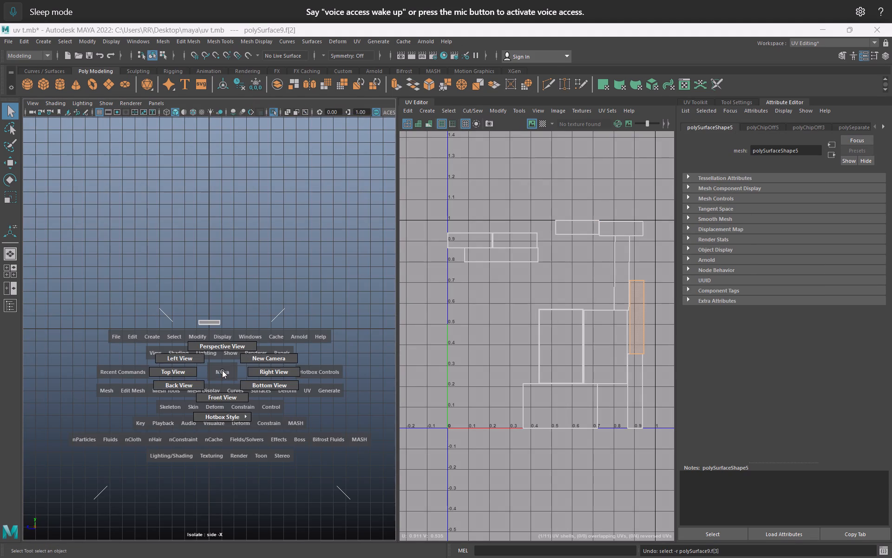
pyautogui.moveTo(222, 370); pyautogui.dragTo(218, 352)
pyautogui.keyDown('alt'); pyautogui.moveTo(182, 375); pyautogui.dragTo(214, 361); pyautogui.keyUp('alt')
pyautogui.keyDown('alt'); pyautogui.scroll(1, 180, 388); pyautogui.keyUp('alt')
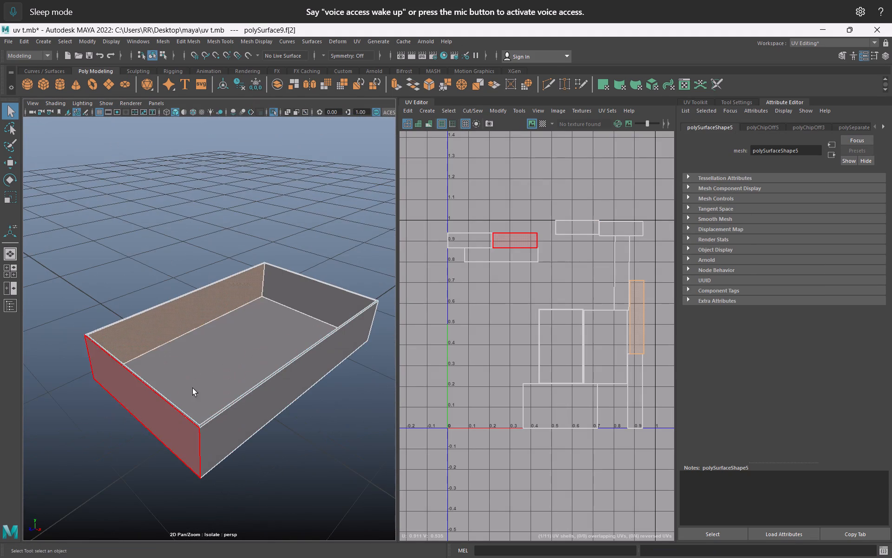
pyautogui.click(200, 424)
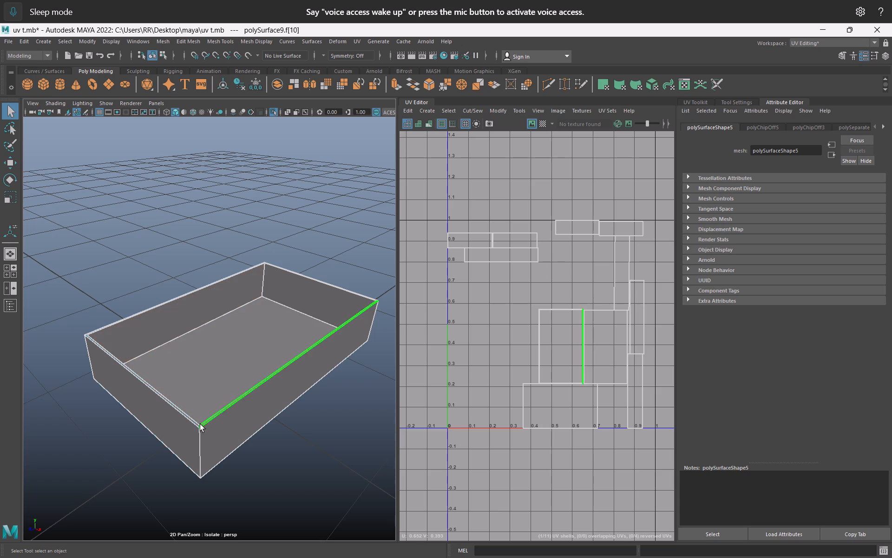
pyautogui.hotkey('alt', 'Tab')
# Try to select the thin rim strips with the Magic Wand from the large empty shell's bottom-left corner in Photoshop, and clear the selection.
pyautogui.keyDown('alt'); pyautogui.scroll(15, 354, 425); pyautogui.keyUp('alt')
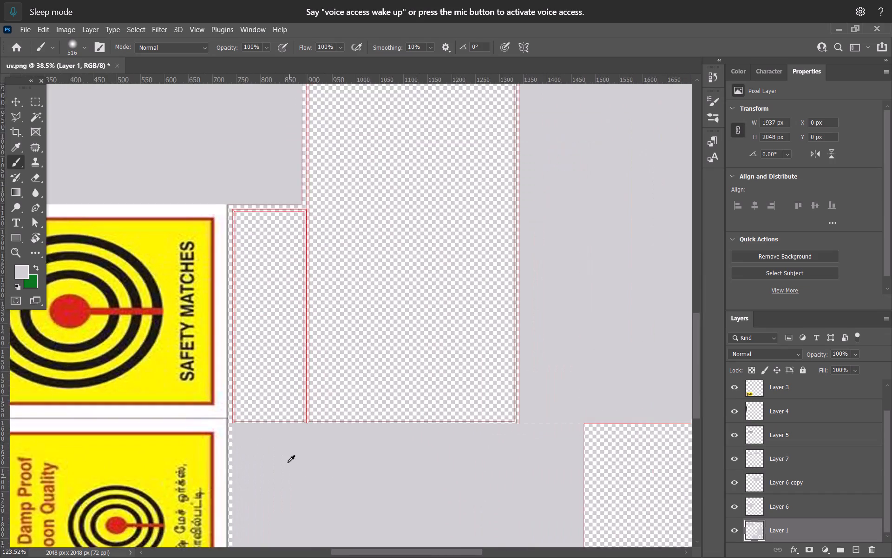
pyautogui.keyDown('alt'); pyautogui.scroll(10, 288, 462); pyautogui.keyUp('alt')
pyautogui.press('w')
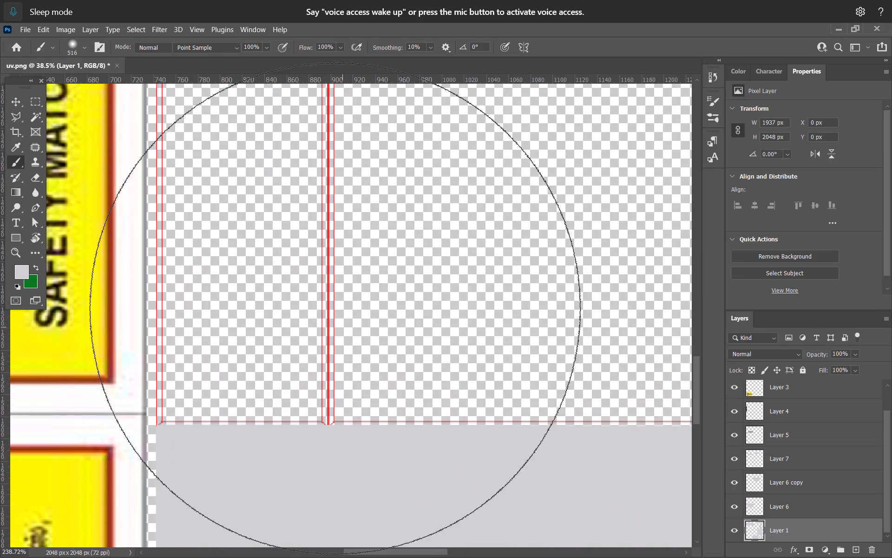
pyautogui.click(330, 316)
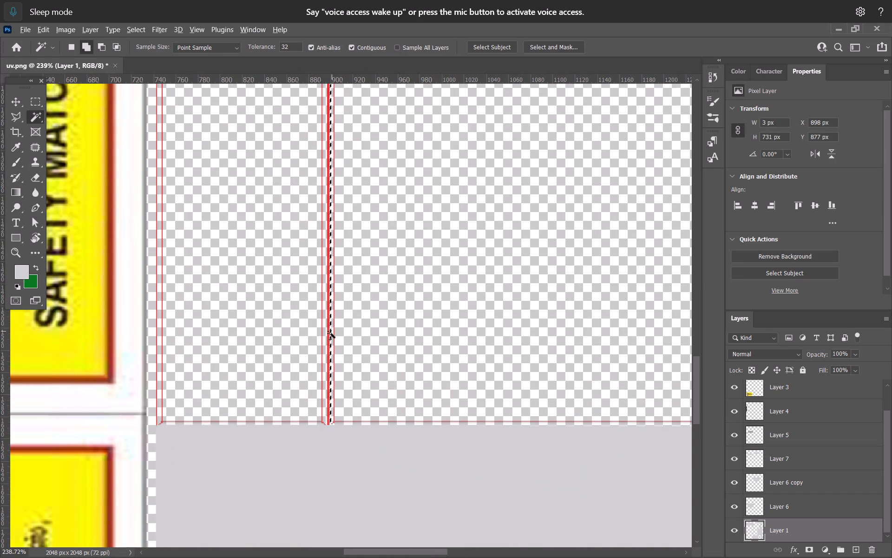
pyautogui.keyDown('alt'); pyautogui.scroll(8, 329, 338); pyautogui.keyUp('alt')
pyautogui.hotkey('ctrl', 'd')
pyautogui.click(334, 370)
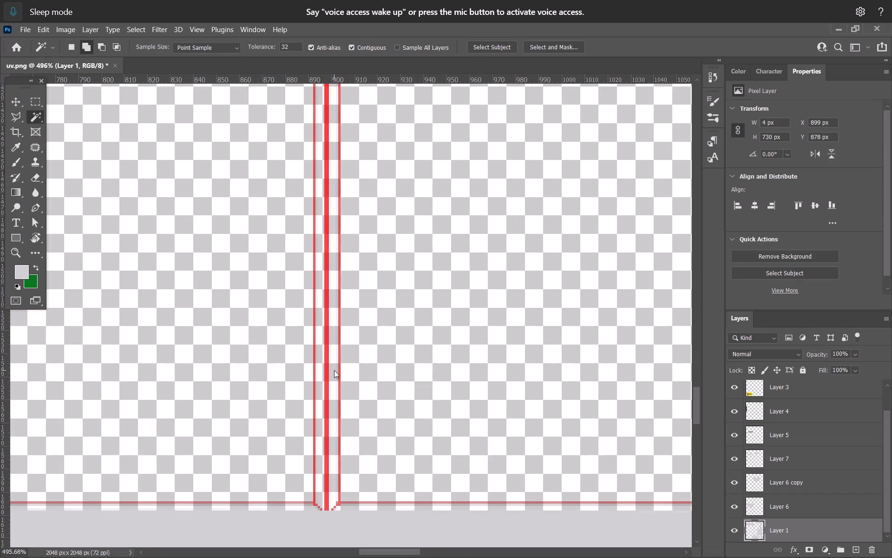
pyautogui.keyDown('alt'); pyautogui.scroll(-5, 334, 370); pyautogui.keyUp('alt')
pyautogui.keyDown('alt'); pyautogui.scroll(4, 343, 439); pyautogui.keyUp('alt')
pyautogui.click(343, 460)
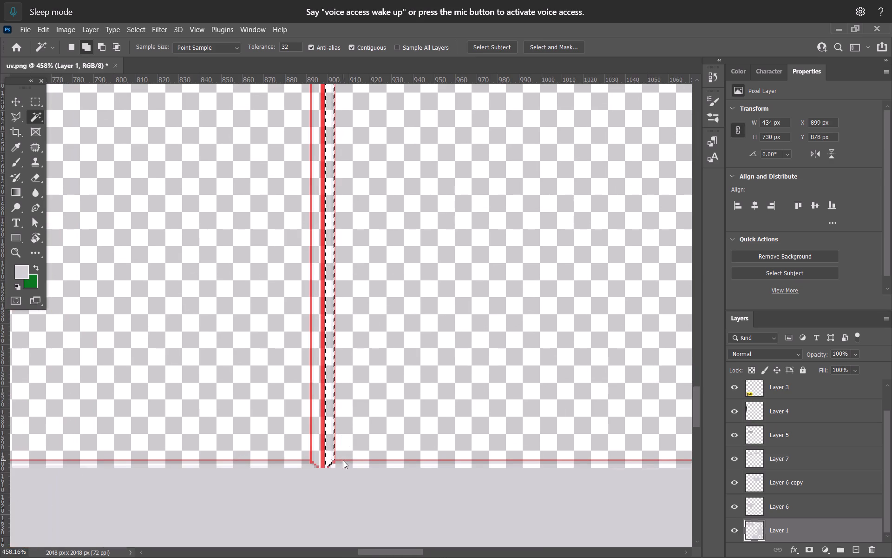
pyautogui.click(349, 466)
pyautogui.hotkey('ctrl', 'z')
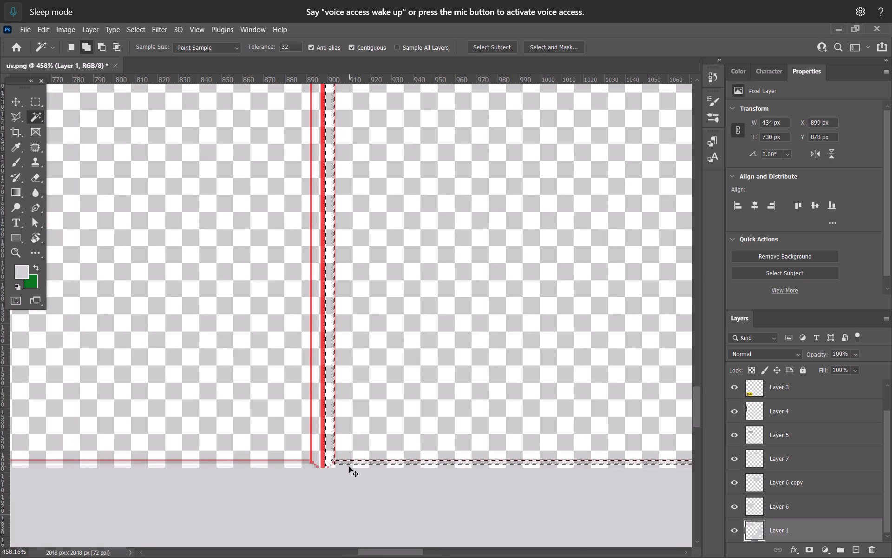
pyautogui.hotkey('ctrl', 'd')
# Select the thin rim strips along the large empty shell's left and top edges, including their corner, with the Magic Wand.
pyautogui.keyDown('alt'); pyautogui.scroll(-11, 335, 430); pyautogui.keyUp('alt')
pyautogui.press('space')
pyautogui.press('space')
pyautogui.press('space')
pyautogui.press('space')
pyautogui.press('space')
pyautogui.press('space')
pyautogui.press('space')
pyautogui.press('space')
pyautogui.press('space')
pyautogui.press('space')
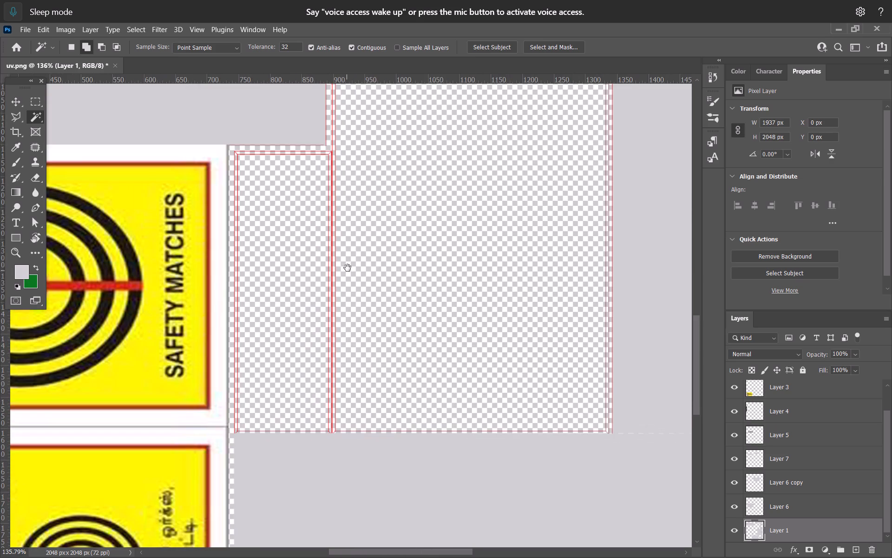
pyautogui.moveTo(348, 268); pyautogui.dragTo(355, 456)
pyautogui.keyDown('alt'); pyautogui.scroll(7, 369, 181); pyautogui.keyUp('alt')
pyautogui.keyDown('alt'); pyautogui.scroll(5, 325, 166); pyautogui.keyUp('alt')
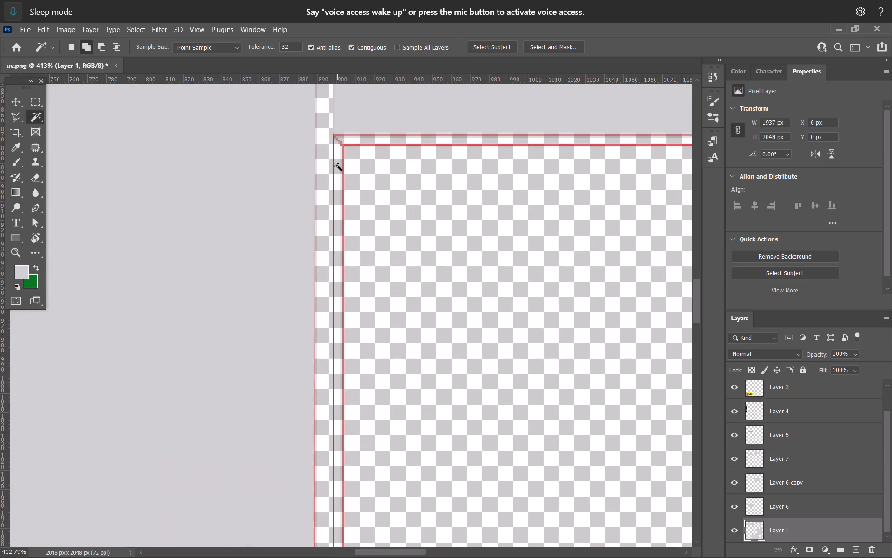
pyautogui.click(337, 166)
pyautogui.click(337, 166)
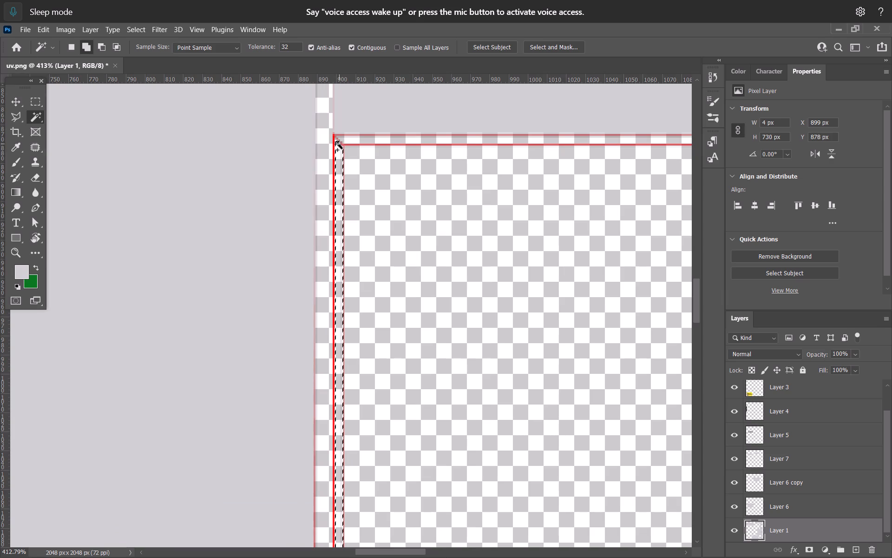
pyautogui.doubleClick(337, 144)
pyautogui.doubleClick(348, 140)
pyautogui.click(342, 136)
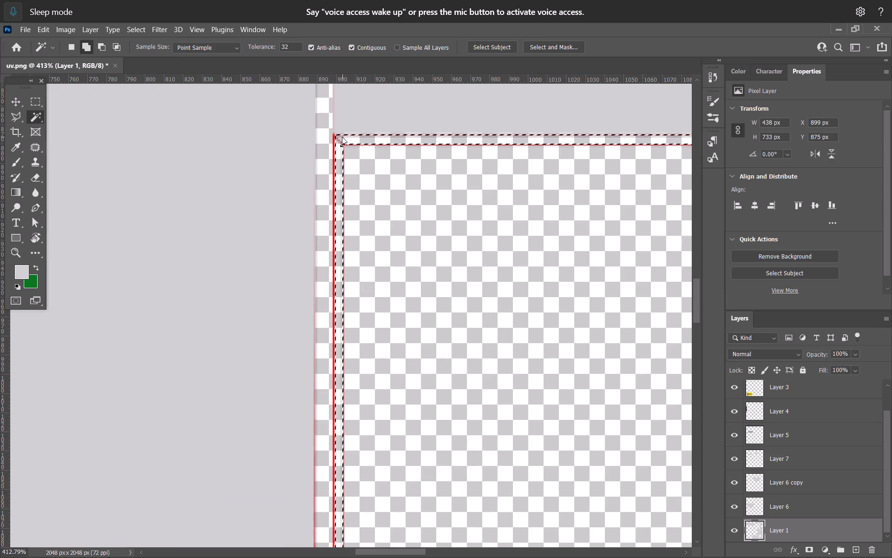
pyautogui.click(339, 139)
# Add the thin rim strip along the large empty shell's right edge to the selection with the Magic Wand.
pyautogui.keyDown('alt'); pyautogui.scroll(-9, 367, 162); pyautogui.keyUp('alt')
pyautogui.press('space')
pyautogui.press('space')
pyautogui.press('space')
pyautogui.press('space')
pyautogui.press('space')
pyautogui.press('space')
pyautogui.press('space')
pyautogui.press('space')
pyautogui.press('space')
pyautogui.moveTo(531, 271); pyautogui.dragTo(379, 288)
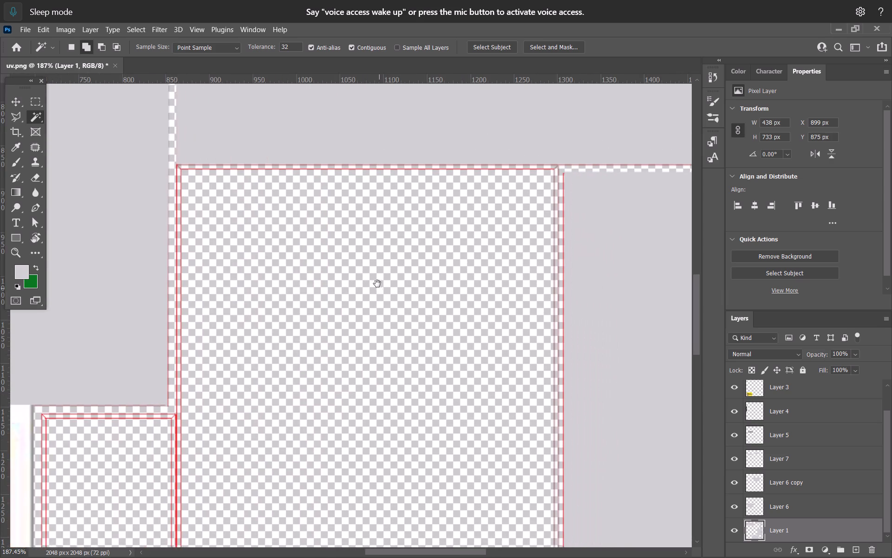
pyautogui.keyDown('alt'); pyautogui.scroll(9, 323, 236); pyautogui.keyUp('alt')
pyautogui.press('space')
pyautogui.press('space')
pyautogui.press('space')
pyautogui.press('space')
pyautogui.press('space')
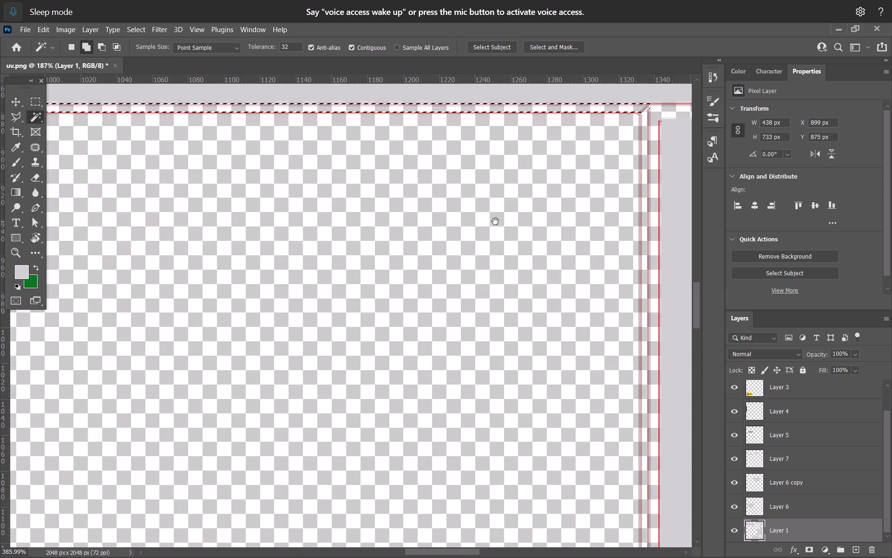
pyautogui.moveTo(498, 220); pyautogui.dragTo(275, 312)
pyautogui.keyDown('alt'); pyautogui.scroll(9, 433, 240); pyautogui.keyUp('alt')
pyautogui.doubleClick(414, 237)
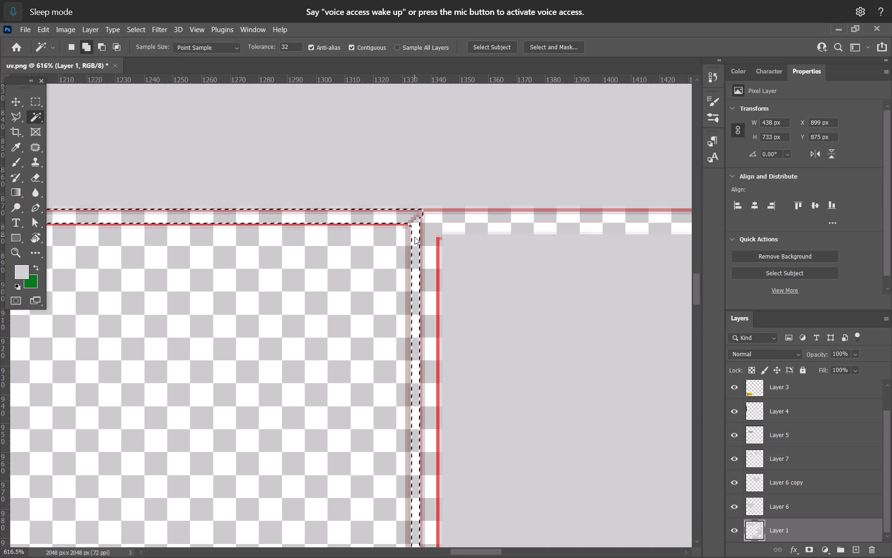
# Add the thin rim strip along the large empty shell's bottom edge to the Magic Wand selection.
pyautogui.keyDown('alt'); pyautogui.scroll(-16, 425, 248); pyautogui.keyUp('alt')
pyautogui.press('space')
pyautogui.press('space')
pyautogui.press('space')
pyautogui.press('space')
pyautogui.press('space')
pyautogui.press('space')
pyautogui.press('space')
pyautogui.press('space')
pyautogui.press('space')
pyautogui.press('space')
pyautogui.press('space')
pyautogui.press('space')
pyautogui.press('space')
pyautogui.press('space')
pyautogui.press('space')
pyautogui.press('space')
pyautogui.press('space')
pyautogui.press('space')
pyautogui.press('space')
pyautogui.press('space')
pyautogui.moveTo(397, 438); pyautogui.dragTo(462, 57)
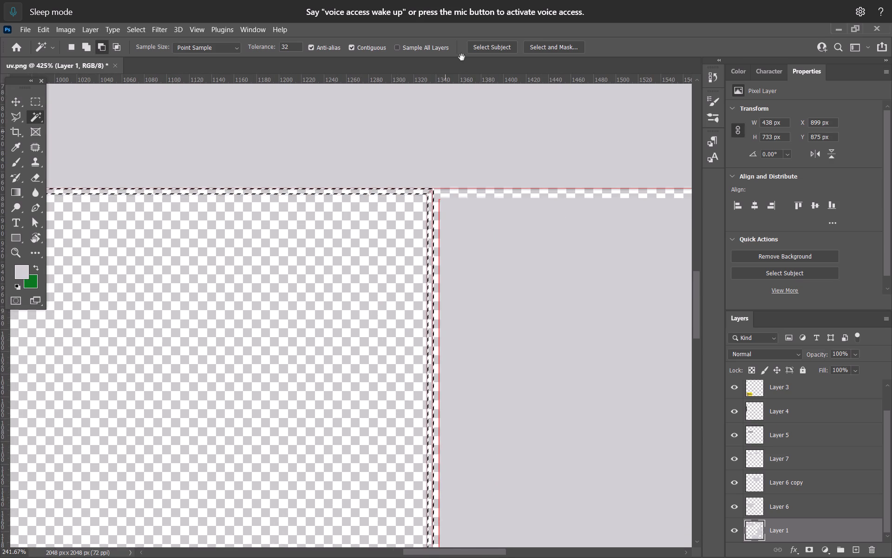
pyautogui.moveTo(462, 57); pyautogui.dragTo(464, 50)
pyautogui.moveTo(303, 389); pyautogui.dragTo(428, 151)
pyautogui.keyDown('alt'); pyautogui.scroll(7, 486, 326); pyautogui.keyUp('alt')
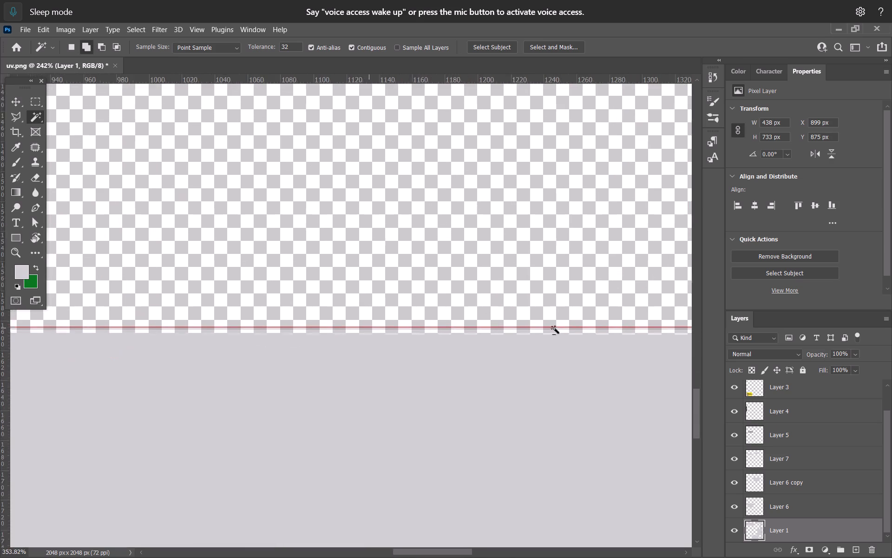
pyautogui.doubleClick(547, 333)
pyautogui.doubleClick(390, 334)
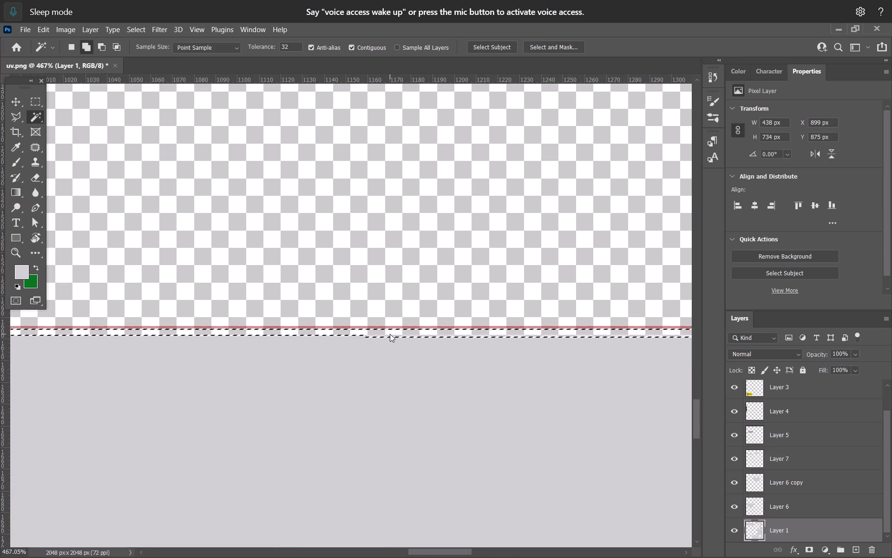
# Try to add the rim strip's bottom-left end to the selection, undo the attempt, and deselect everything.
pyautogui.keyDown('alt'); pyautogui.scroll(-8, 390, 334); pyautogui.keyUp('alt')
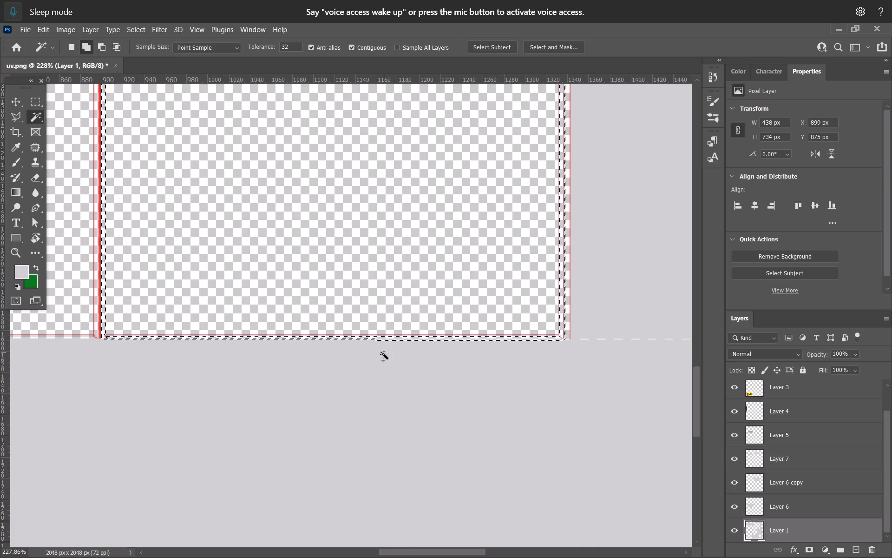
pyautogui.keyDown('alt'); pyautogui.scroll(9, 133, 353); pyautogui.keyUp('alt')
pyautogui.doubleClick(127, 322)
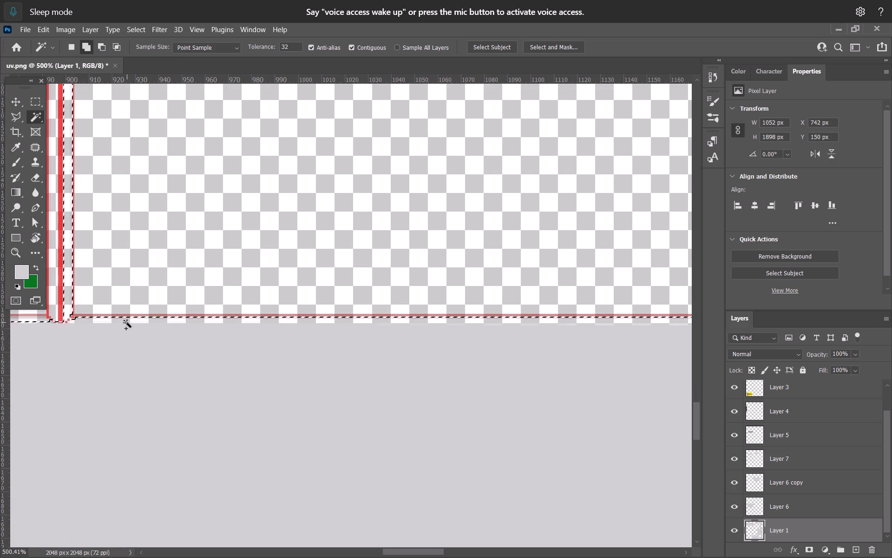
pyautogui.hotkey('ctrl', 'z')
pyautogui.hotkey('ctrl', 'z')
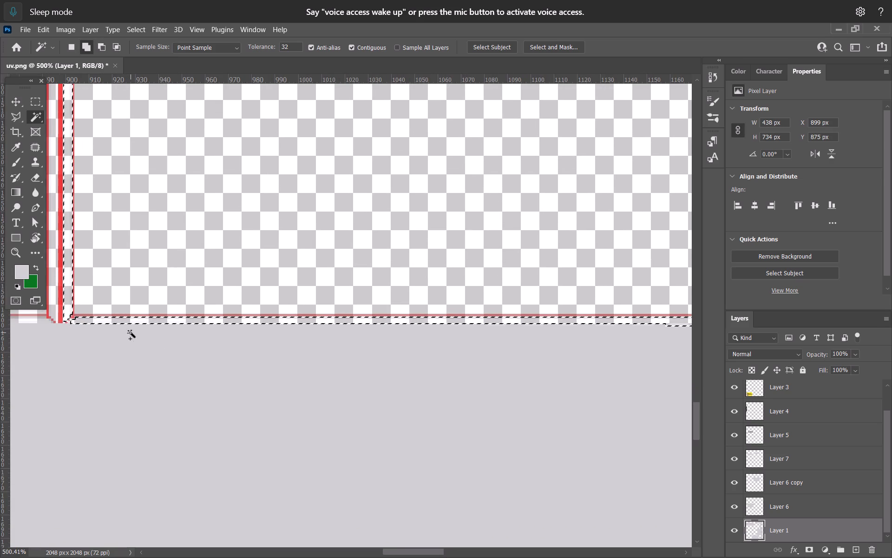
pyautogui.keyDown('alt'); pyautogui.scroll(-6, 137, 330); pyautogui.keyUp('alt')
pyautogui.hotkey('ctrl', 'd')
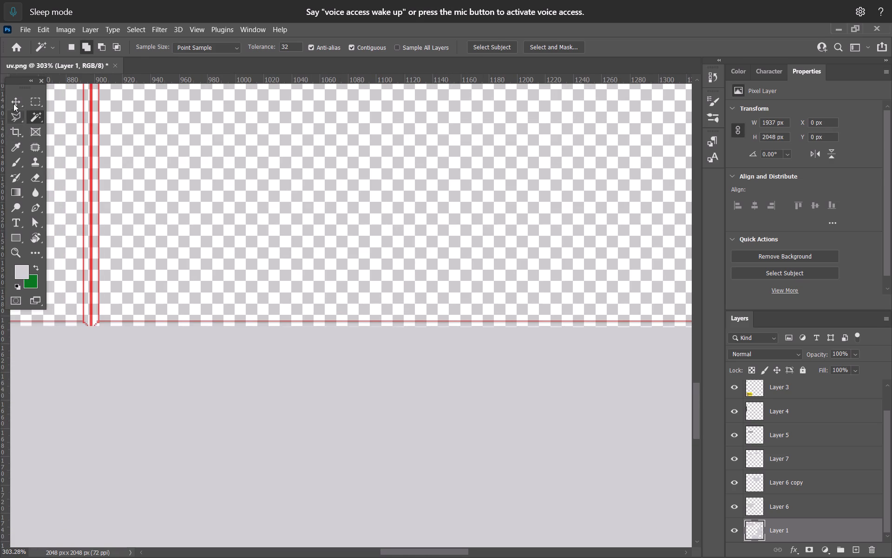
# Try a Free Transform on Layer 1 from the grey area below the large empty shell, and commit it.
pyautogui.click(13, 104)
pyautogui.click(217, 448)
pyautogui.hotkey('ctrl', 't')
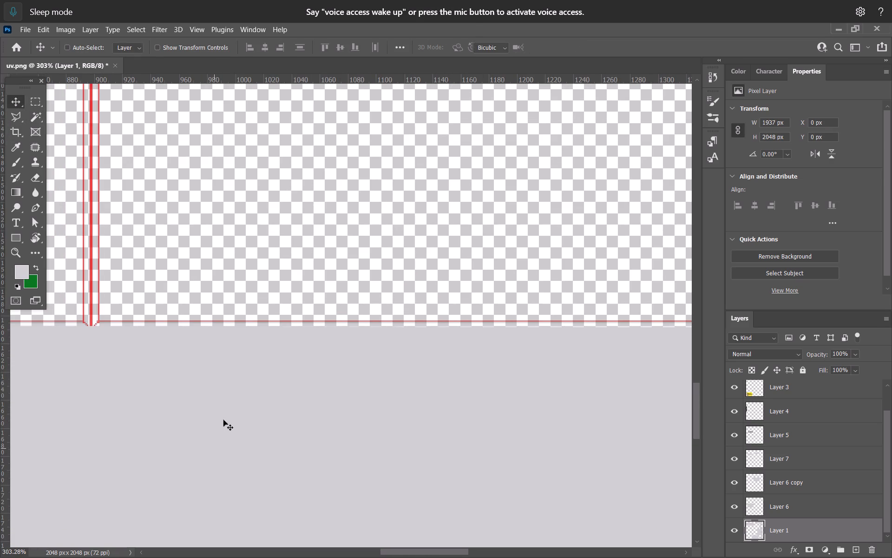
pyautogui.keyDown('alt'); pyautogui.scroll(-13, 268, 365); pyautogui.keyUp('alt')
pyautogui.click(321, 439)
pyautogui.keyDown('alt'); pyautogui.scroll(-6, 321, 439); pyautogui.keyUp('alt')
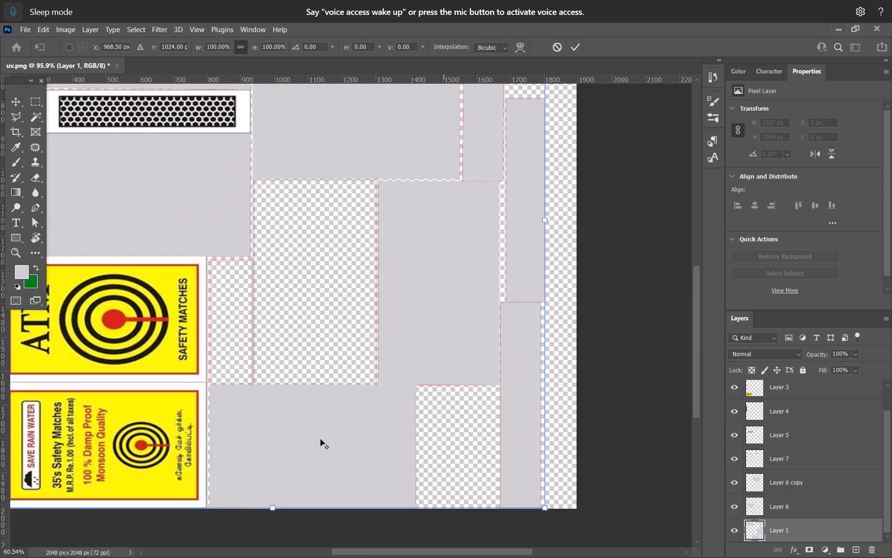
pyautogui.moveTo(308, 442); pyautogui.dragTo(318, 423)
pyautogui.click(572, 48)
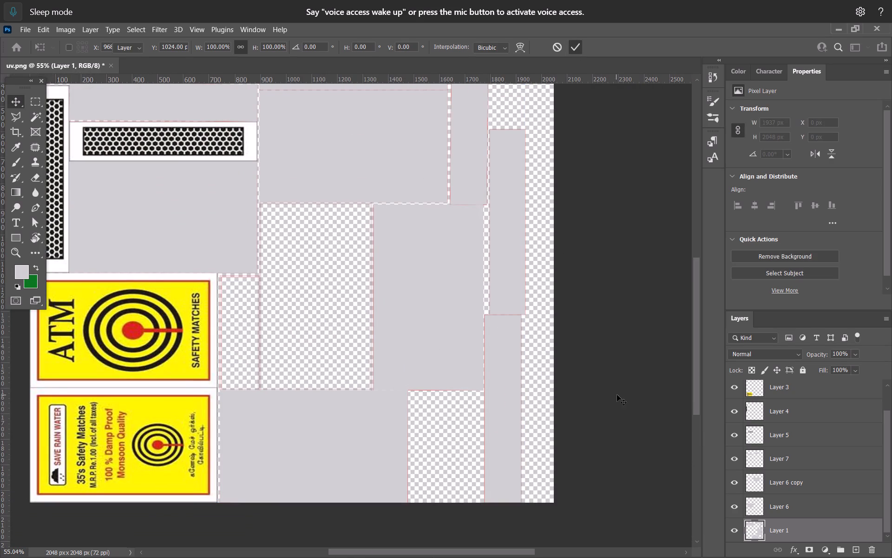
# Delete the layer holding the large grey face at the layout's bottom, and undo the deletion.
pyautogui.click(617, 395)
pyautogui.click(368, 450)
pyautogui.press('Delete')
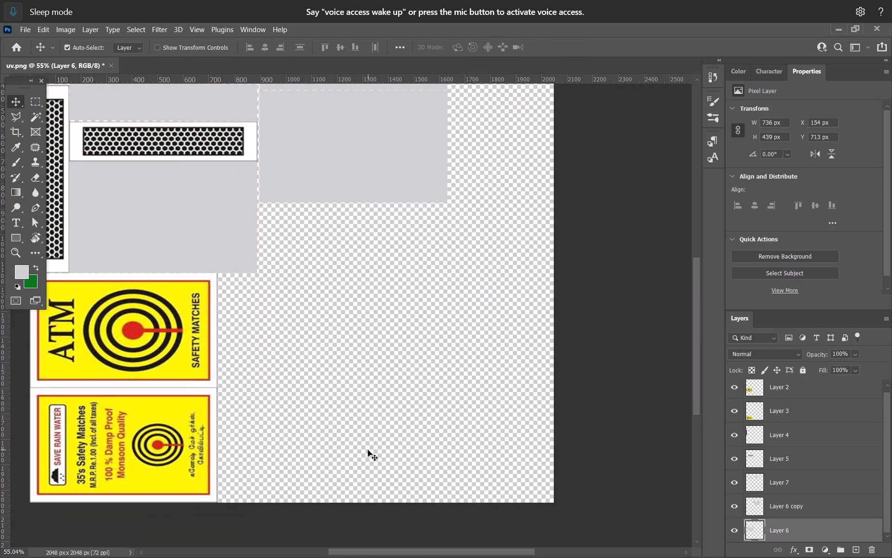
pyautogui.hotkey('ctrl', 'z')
# Toggle the visibility of Layer 6 copy and Layer 6 to check which grey faces each one holds.
pyautogui.keyDown('alt'); pyautogui.scroll(5, 354, 464); pyautogui.keyUp('alt')
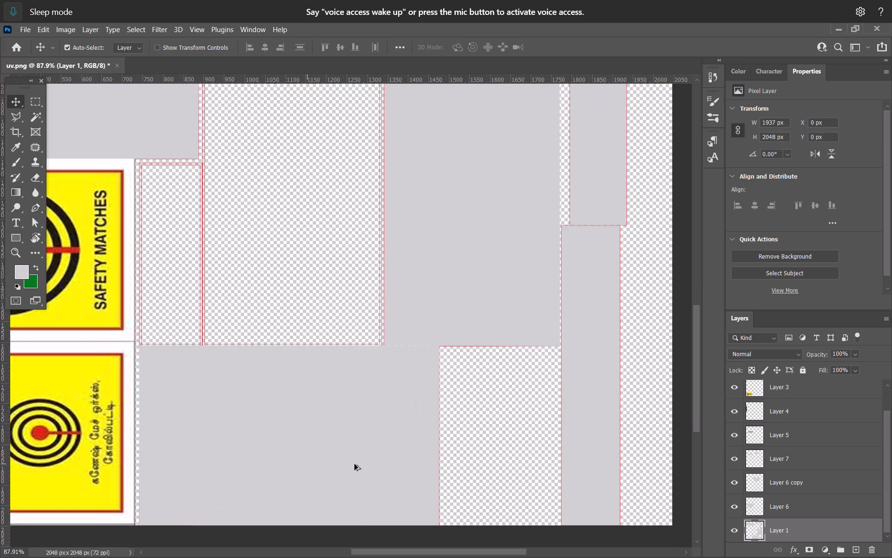
pyautogui.keyDown('alt'); pyautogui.scroll(-4, 354, 464); pyautogui.keyUp('alt')
pyautogui.scroll(-3, 772, 468)
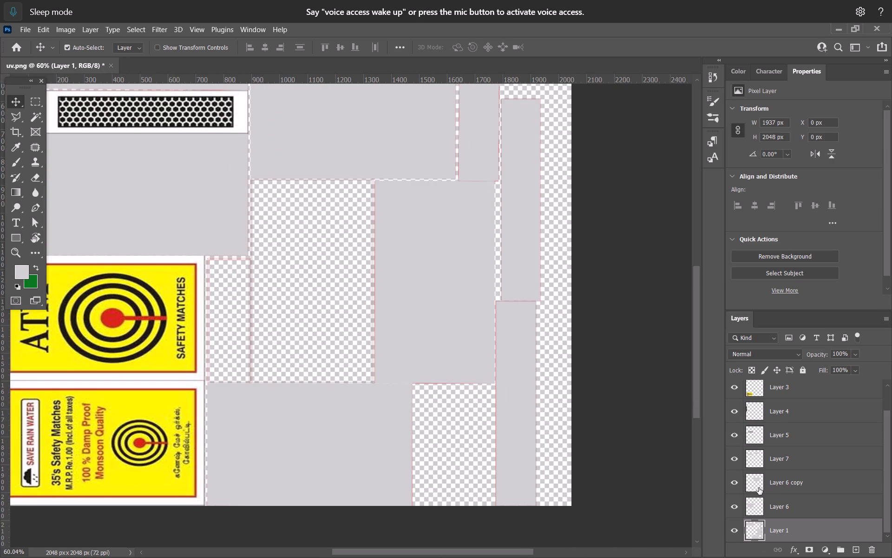
pyautogui.click(737, 481)
pyautogui.click(737, 481)
pyautogui.press('space')
pyautogui.press('space')
pyautogui.press('space')
pyautogui.press('space')
pyautogui.press('space')
pyautogui.press('space')
pyautogui.press('space')
pyautogui.press('space')
pyautogui.press('space')
pyautogui.press('space')
pyautogui.press('space')
pyautogui.press('space')
pyautogui.press('space')
pyautogui.press('space')
pyautogui.press('space')
pyautogui.press('space')
pyautogui.press('space')
pyautogui.press('space')
pyautogui.press('space')
pyautogui.moveTo(480, 398); pyautogui.dragTo(537, 493)
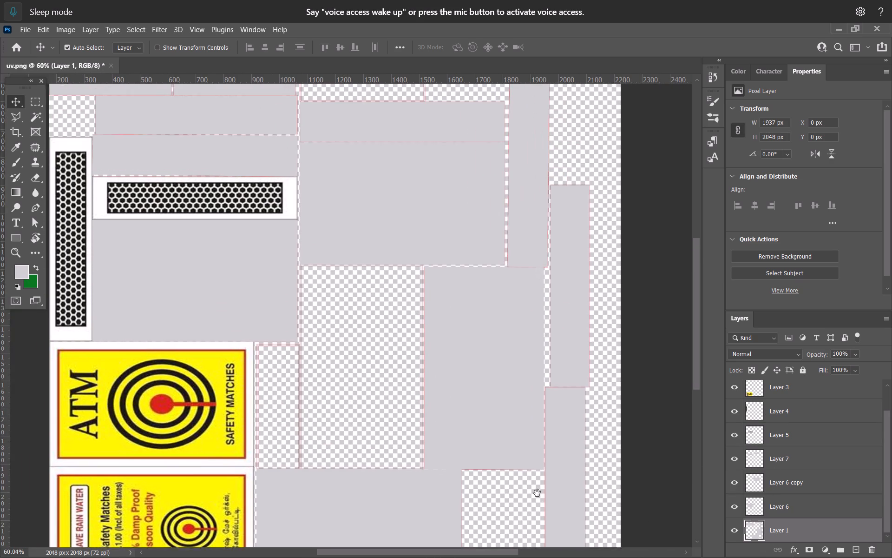
pyautogui.moveTo(537, 493); pyautogui.dragTo(546, 510)
pyautogui.click(730, 481)
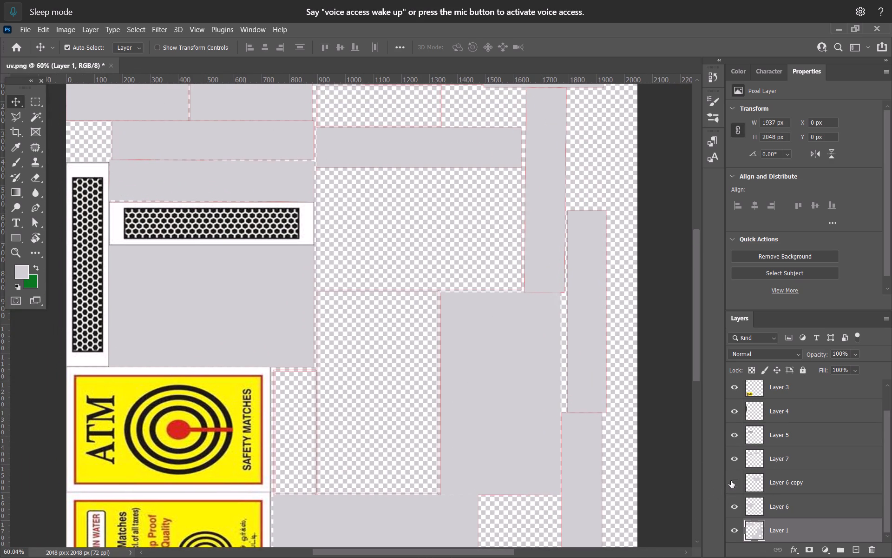
pyautogui.click(731, 481)
pyautogui.keyDown('alt'); pyautogui.scroll(-5, 507, 477); pyautogui.keyUp('alt')
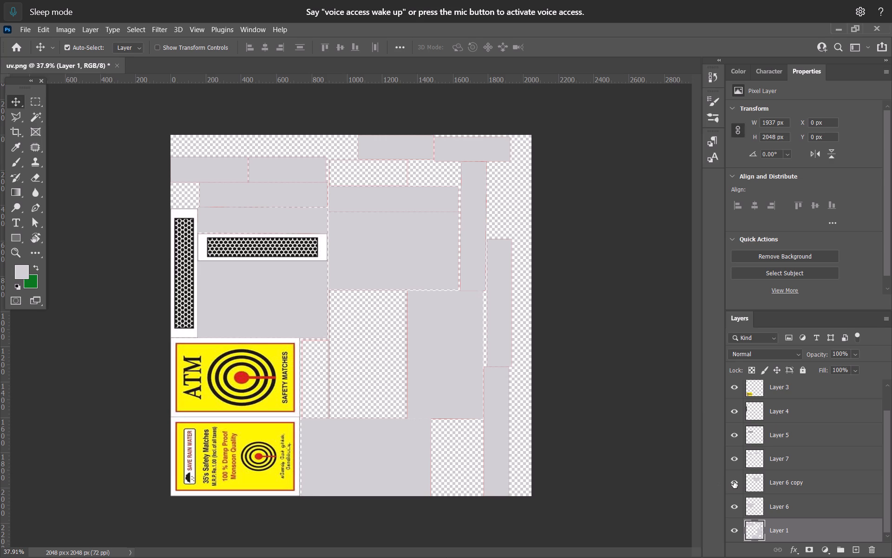
pyautogui.click(734, 481)
pyautogui.click(734, 481)
pyautogui.click(734, 507)
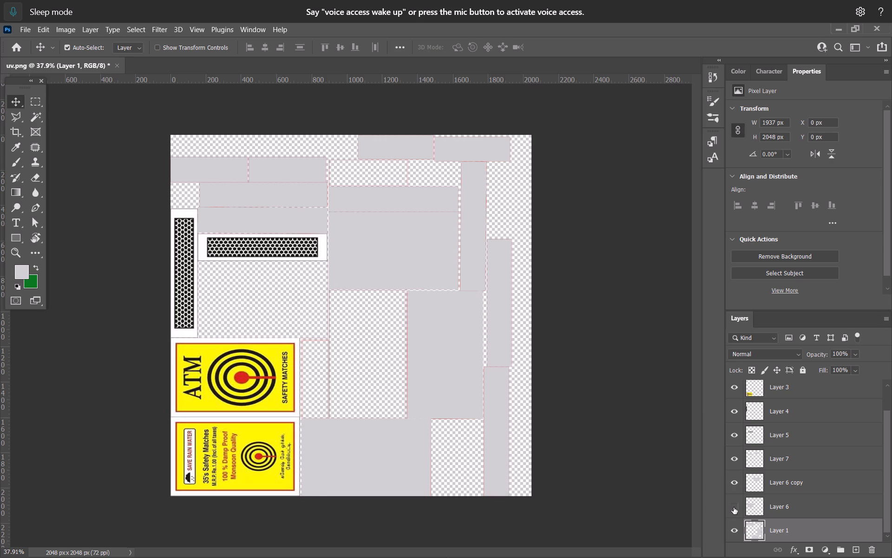
pyautogui.click(734, 507)
pyautogui.click(734, 507)
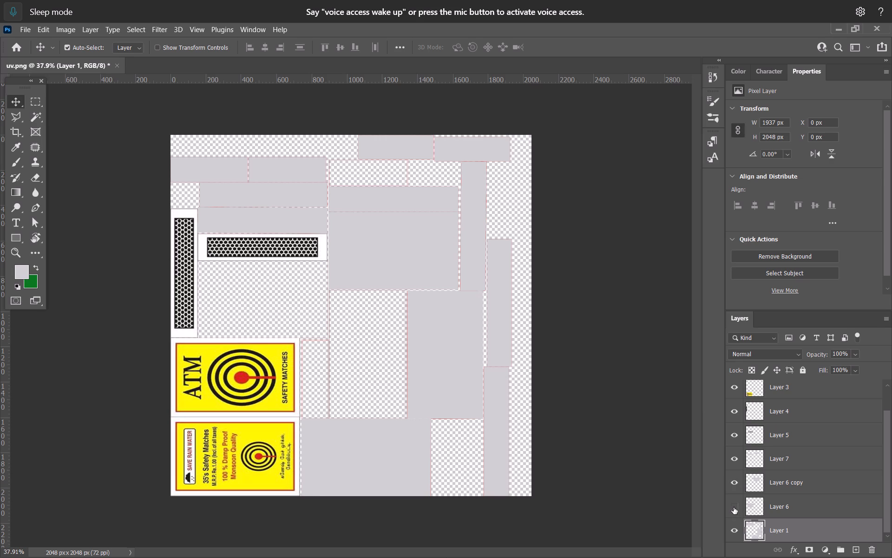
pyautogui.click(734, 507)
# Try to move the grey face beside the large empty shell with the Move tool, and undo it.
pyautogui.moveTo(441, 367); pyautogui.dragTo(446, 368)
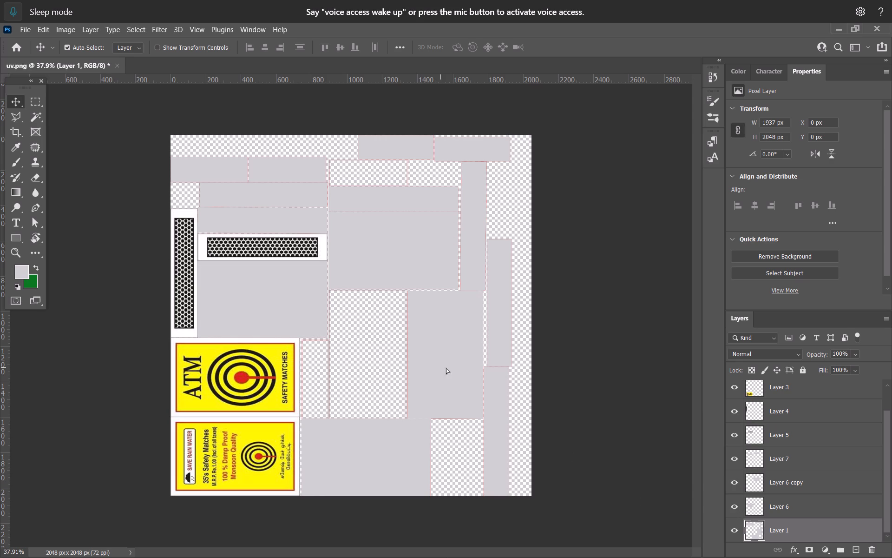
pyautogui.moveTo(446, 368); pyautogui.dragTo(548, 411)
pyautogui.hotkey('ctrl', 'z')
# Undo back through the layer visibility changes and the Magic Wand selections of the large empty shell's thin rim strips.
pyautogui.hotkey('ctrl', 'z')
pyautogui.hotkey('ctrl', 'z')
pyautogui.hotkey('ctrl', 'z')
pyautogui.hotkey('ctrl', 'z')
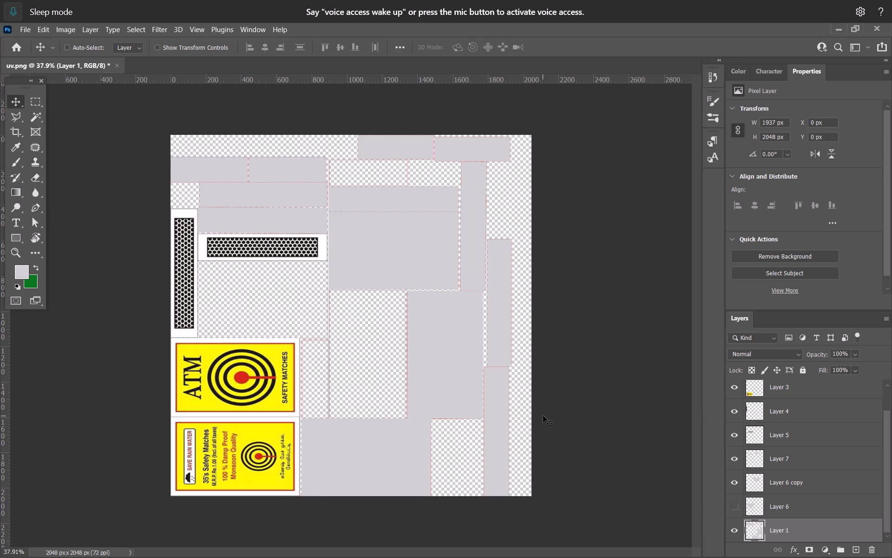
pyautogui.hotkey('ctrl', 'z')
pyautogui.hotkey('ctrl', 'z')
pyautogui.hotkey('ctrl', 'z')
pyautogui.hotkey('ctrl', 'z')
pyautogui.hotkey('ctrl', 'z')
pyautogui.hotkey('ctrl', 'z')
pyautogui.hotkey('ctrl', 'z')
pyautogui.hotkey('ctrl', 'z')
pyautogui.hotkey('ctrl', 'z')
pyautogui.hotkey('ctrl', 'z')
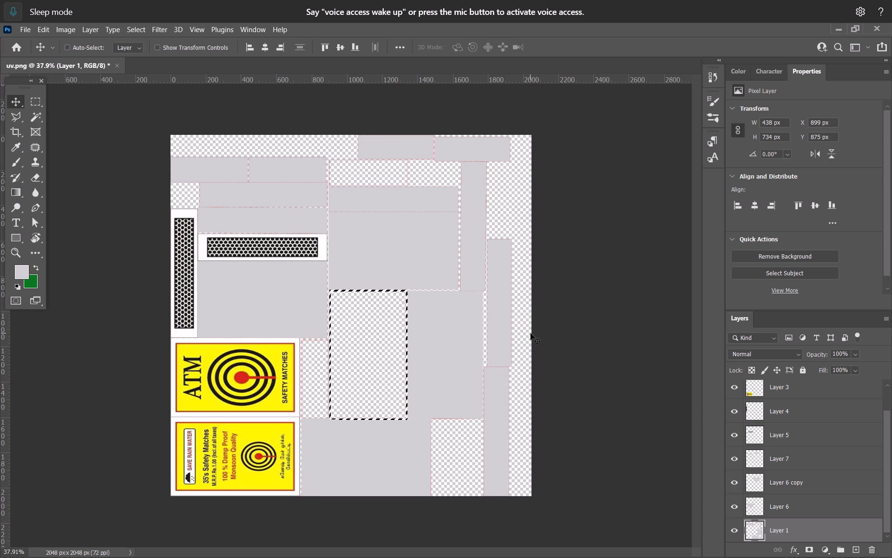
pyautogui.hotkey('ctrl', 'z')
pyautogui.hotkey('ctrl', 'z')
pyautogui.hotkey('ctrl', 'z')
pyautogui.hotkey('ctrl', 'z')
pyautogui.hotkey('ctrl', 'z')
pyautogui.hotkey('ctrl', 'z')
pyautogui.hotkey('ctrl', 'z')
pyautogui.hotkey('ctrl', 'z')
pyautogui.hotkey('ctrl', 'z')
pyautogui.hotkey('ctrl', 'z')
pyautogui.hotkey('ctrl', 'z')
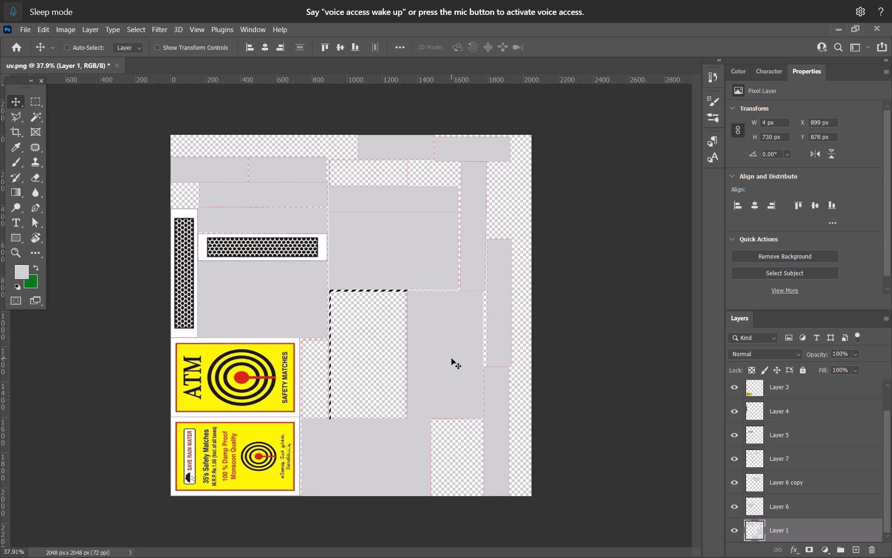
pyautogui.hotkey('ctrl', 'z')
pyautogui.hotkey('ctrl', 'z')
pyautogui.hotkey('ctrl', 'z')
pyautogui.hotkey('ctrl', 'z')
pyautogui.hotkey('ctrl', 'z')
pyautogui.hotkey('ctrl', 'z')
pyautogui.hotkey('ctrl', 'z')
pyautogui.hotkey('ctrl', 'z')
pyautogui.hotkey('ctrl', 'z')
pyautogui.hotkey('ctrl', 'z')
pyautogui.hotkey('ctrl', 'z')
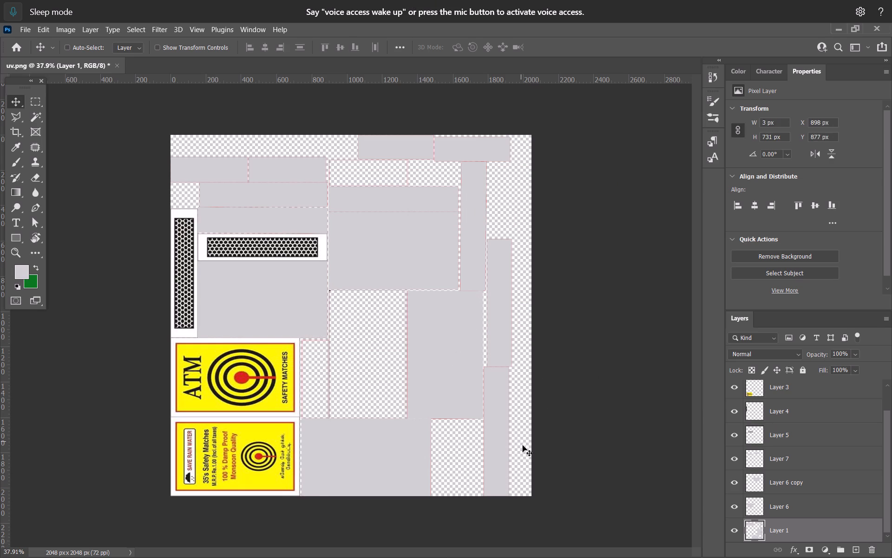
# Undo back through the latest selections and the grey fills of the outer upper-left face and the top-middle face of the layout.
pyautogui.hotkey('ctrl', 'z')
pyautogui.hotkey('ctrl', 'z')
pyautogui.hotkey('ctrl', 'z')
pyautogui.hotkey('ctrl', 'z')
pyautogui.hotkey('ctrl', 'z')
pyautogui.hotkey('ctrl', 'z')
pyautogui.hotkey('ctrl', 'z')
pyautogui.hotkey('ctrl', 'z')
pyautogui.hotkey('ctrl', 'z')
pyautogui.hotkey('ctrl', 'z')
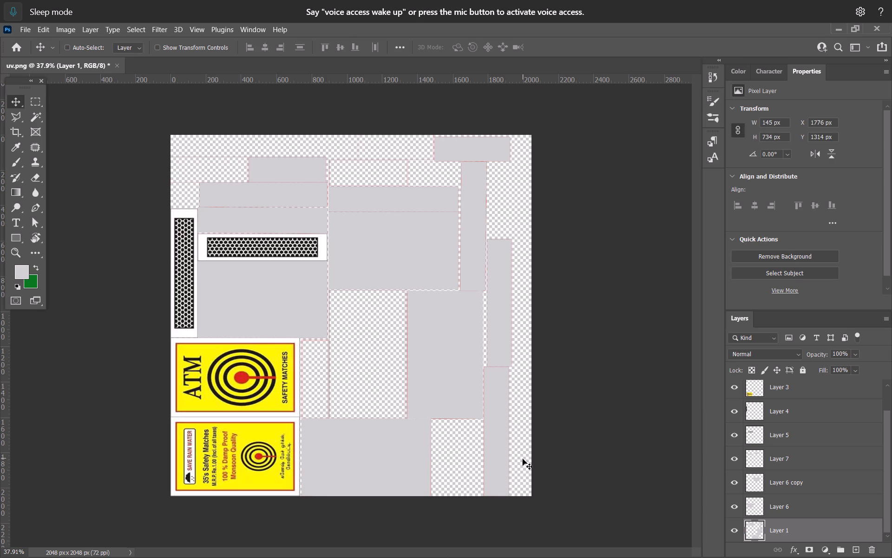
# Undo back through the grey fills of the layout's right-edge faces, the removal of Layer 8's monkey photo, and the small upper face's fill.
pyautogui.hotkey('ctrl', 'z')
pyautogui.hotkey('ctrl', 'z')
pyautogui.hotkey('ctrl', 'z')
pyautogui.hotkey('ctrl', 'z')
pyautogui.hotkey('ctrl', 'z')
pyautogui.hotkey('ctrl', 'z')
pyautogui.hotkey('ctrl', 'z')
pyautogui.hotkey('ctrl', 'z')
pyautogui.hotkey('ctrl', 'z')
pyautogui.hotkey('ctrl', 'z')
pyautogui.hotkey('ctrl', 'z')
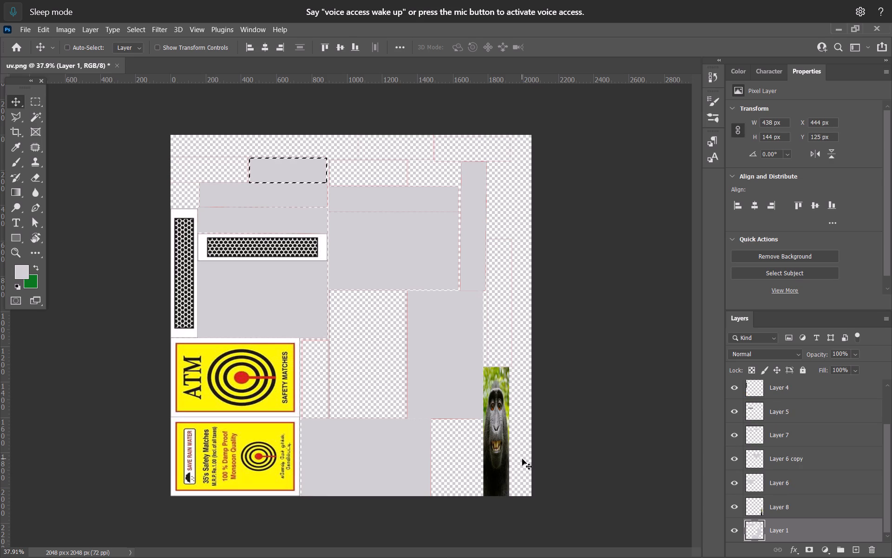
pyautogui.hotkey('ctrl', 'z')
pyautogui.hotkey('ctrl', 'z')
pyautogui.hotkey('ctrl', 'z')
pyautogui.hotkey('ctrl', 'z')
pyautogui.hotkey('ctrl', 'z')
pyautogui.hotkey('ctrl', 'z')
pyautogui.hotkey('ctrl', 'z')
pyautogui.hotkey('ctrl', 'z')
pyautogui.hotkey('ctrl', 'z')
pyautogui.hotkey('ctrl', 'z')
pyautogui.hotkey('ctrl', 'z')
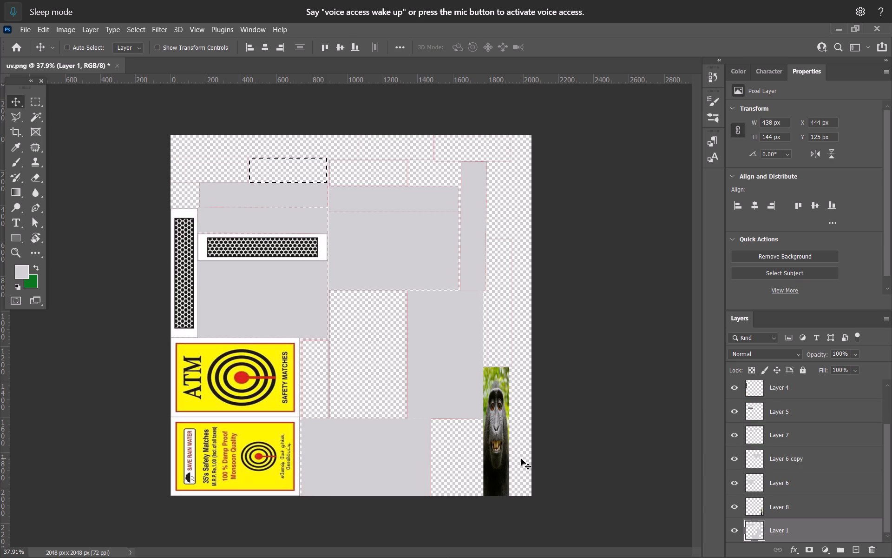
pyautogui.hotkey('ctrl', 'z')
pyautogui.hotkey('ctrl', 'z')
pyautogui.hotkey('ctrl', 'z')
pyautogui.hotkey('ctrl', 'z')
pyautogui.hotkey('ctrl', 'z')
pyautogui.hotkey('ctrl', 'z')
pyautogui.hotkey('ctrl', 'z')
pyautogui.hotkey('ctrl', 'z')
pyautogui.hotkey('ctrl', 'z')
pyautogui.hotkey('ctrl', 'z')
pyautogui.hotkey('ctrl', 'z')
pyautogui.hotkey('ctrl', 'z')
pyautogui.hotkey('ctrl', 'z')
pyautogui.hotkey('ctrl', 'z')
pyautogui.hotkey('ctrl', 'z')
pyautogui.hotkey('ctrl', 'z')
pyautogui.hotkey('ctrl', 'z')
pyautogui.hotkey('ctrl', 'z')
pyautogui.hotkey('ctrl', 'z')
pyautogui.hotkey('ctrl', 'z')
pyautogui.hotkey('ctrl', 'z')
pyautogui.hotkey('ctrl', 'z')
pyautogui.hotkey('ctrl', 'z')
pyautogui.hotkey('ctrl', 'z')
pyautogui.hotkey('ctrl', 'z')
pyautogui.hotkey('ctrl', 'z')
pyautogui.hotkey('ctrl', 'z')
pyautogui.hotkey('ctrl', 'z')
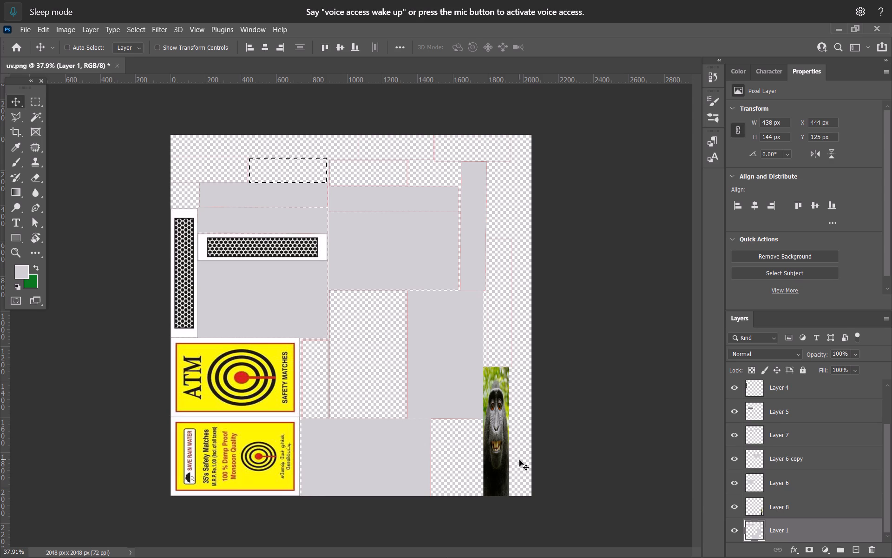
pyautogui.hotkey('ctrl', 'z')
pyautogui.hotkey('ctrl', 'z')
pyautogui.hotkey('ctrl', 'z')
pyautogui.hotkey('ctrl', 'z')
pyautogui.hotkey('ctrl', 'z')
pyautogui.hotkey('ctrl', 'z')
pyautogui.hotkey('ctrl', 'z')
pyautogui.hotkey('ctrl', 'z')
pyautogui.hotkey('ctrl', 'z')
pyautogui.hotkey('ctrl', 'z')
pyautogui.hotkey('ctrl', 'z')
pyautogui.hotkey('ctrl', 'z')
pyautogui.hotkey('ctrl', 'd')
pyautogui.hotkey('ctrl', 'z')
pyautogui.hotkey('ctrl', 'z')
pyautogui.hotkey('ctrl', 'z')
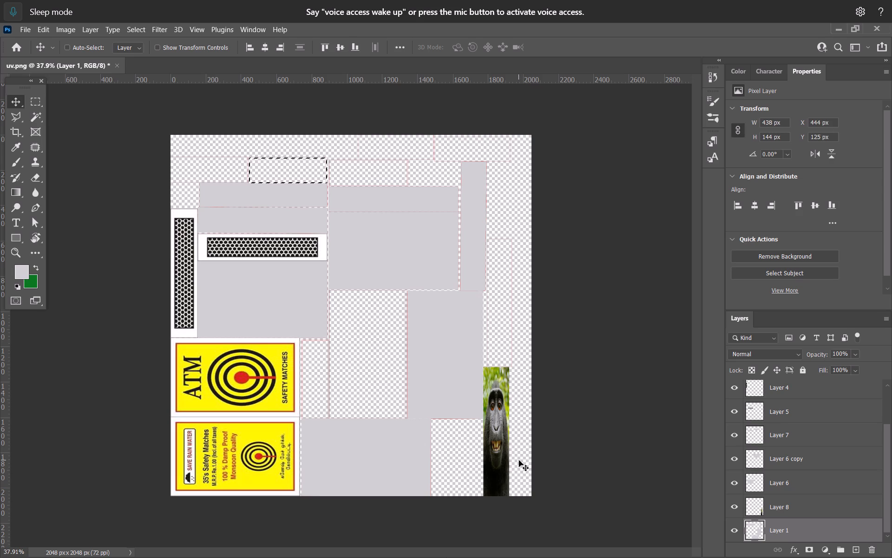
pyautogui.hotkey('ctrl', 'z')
# Select the grey faces on the layout with the Magic Wand and delete their fills from Layer 1.
pyautogui.hotkey('ctrl', 'd')
pyautogui.press('w')
pyautogui.click(448, 396)
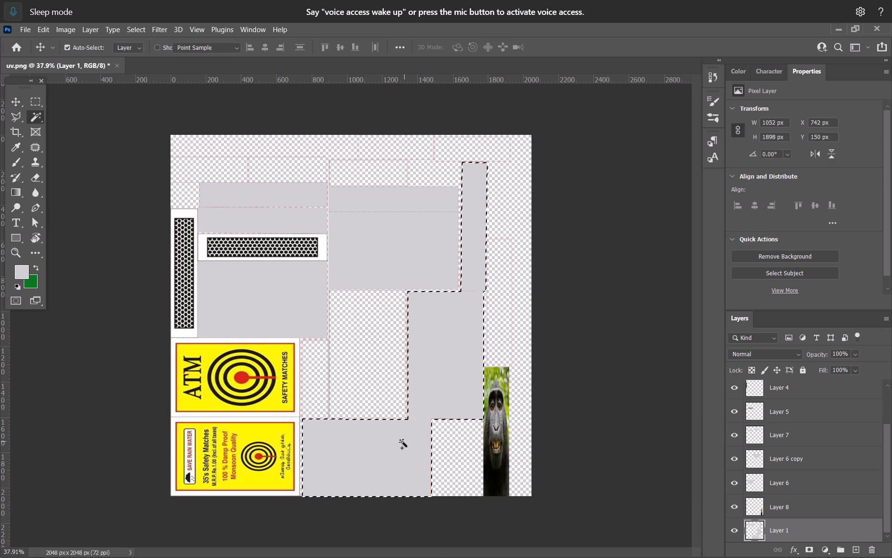
pyautogui.click(402, 442)
pyautogui.click(374, 288)
pyautogui.click(277, 274)
pyautogui.click(277, 226)
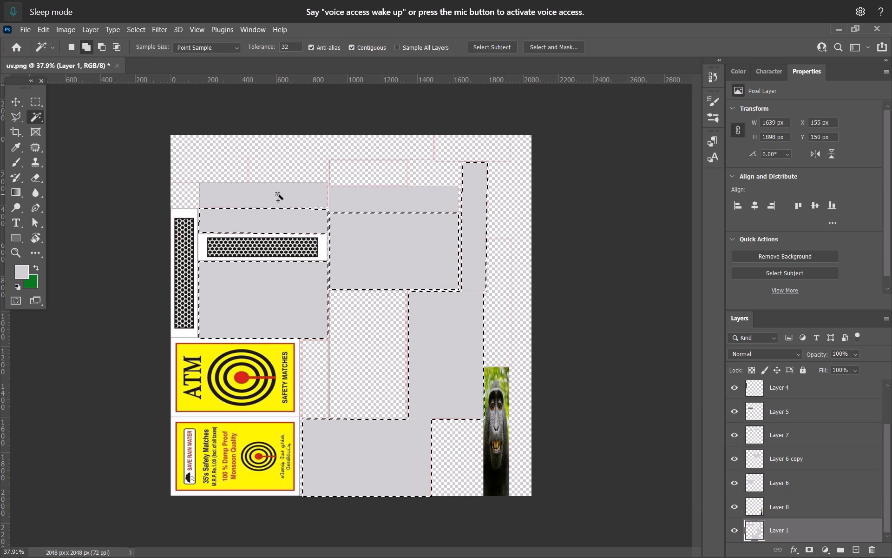
pyautogui.click(278, 194)
pyautogui.click(359, 195)
pyautogui.press('Delete')
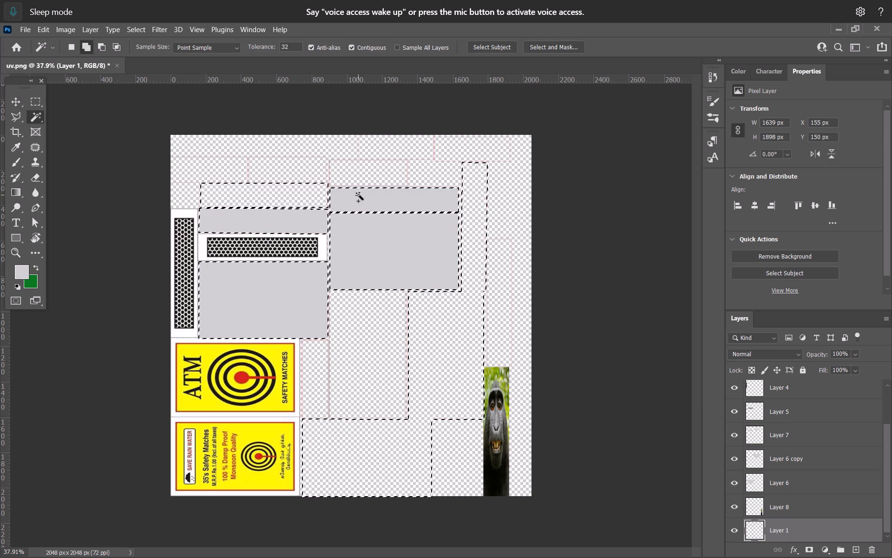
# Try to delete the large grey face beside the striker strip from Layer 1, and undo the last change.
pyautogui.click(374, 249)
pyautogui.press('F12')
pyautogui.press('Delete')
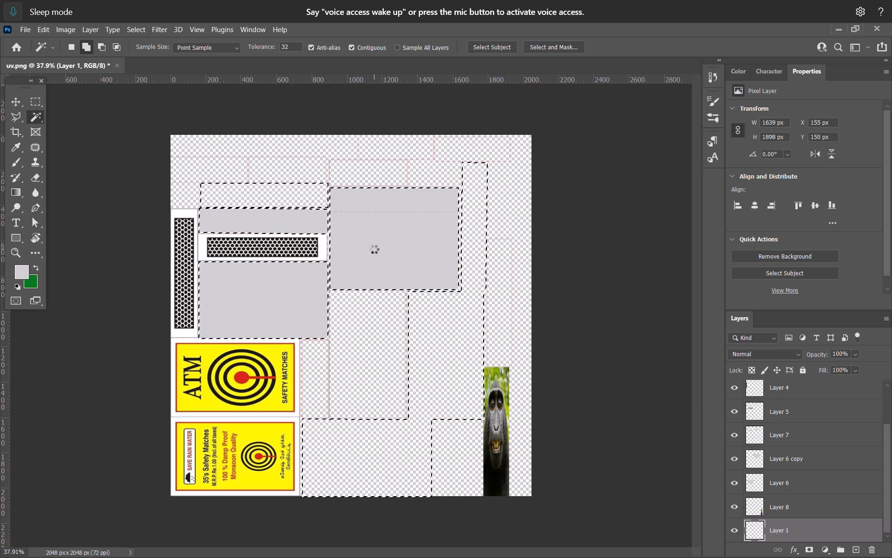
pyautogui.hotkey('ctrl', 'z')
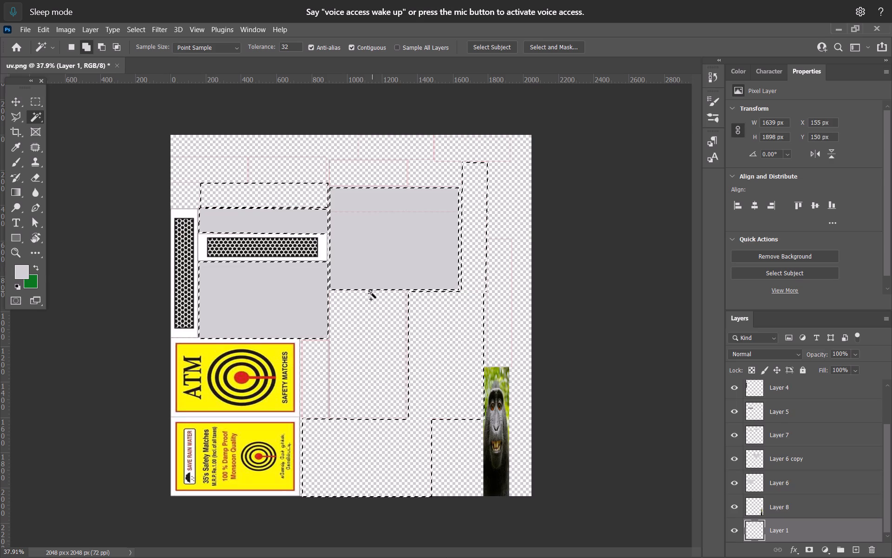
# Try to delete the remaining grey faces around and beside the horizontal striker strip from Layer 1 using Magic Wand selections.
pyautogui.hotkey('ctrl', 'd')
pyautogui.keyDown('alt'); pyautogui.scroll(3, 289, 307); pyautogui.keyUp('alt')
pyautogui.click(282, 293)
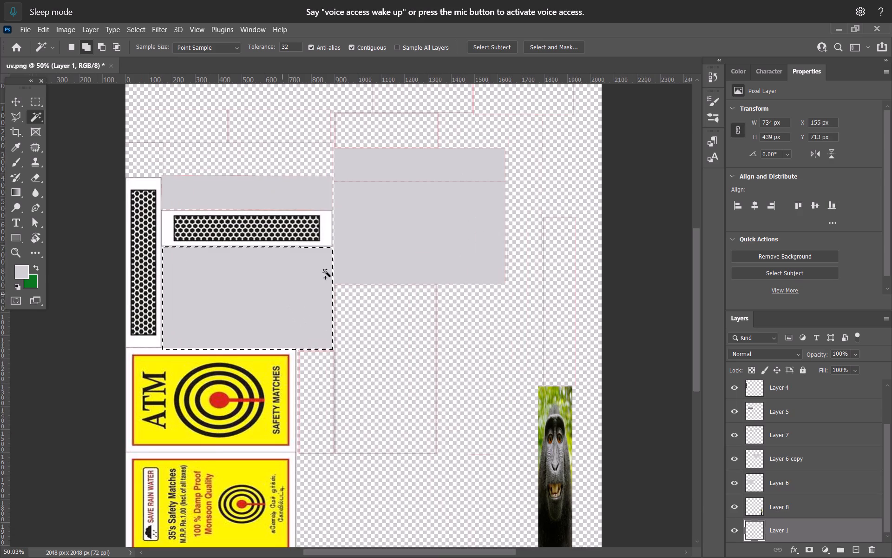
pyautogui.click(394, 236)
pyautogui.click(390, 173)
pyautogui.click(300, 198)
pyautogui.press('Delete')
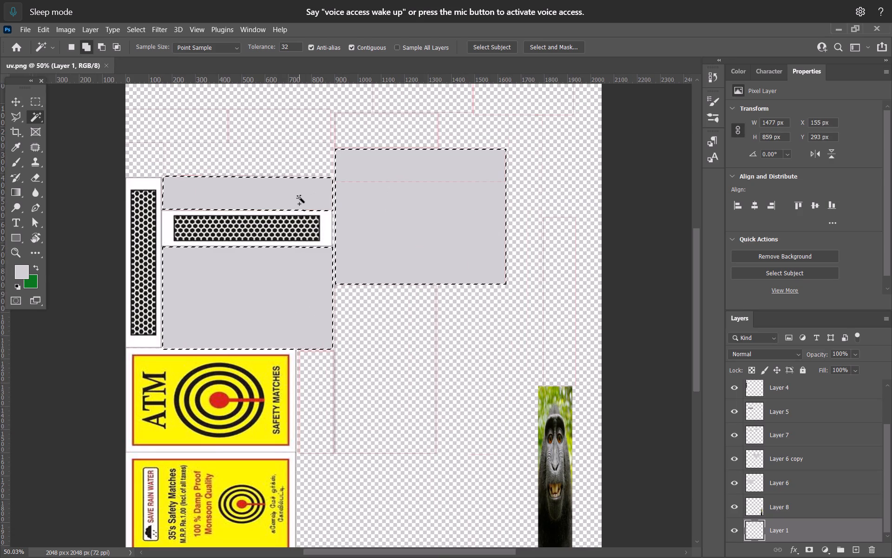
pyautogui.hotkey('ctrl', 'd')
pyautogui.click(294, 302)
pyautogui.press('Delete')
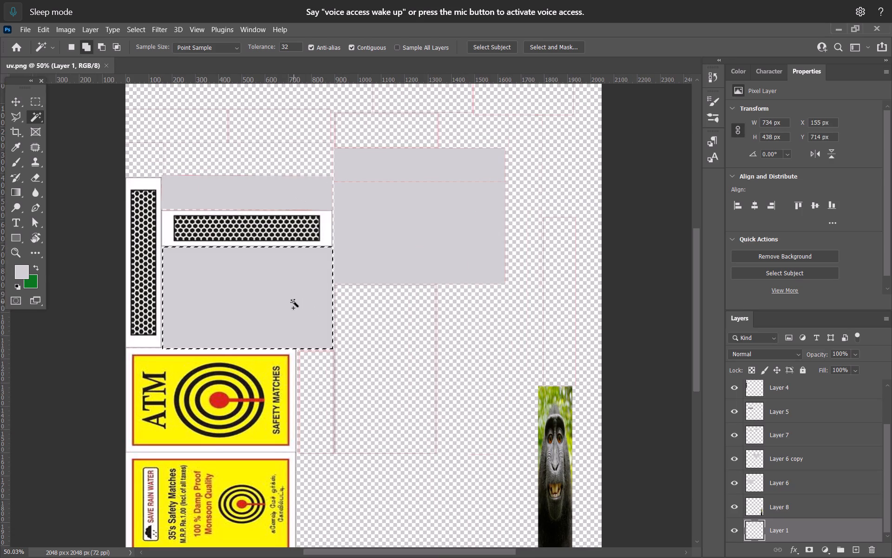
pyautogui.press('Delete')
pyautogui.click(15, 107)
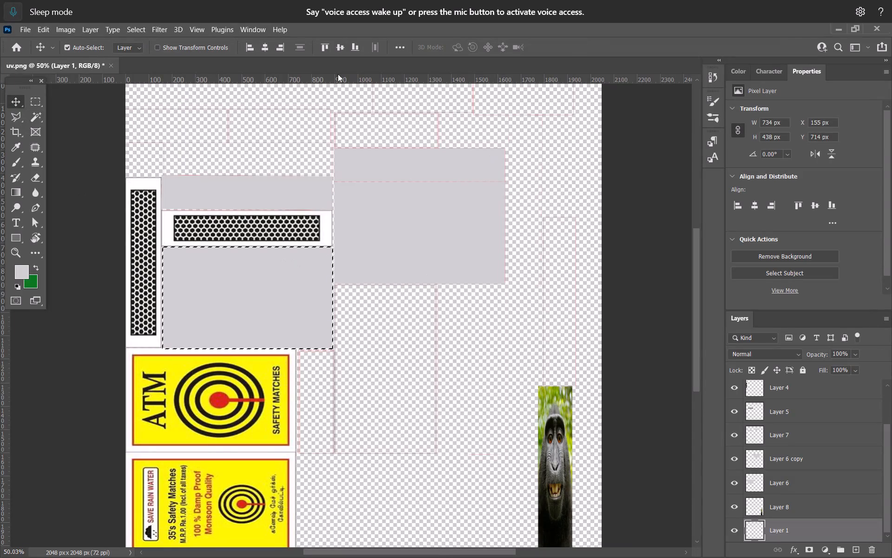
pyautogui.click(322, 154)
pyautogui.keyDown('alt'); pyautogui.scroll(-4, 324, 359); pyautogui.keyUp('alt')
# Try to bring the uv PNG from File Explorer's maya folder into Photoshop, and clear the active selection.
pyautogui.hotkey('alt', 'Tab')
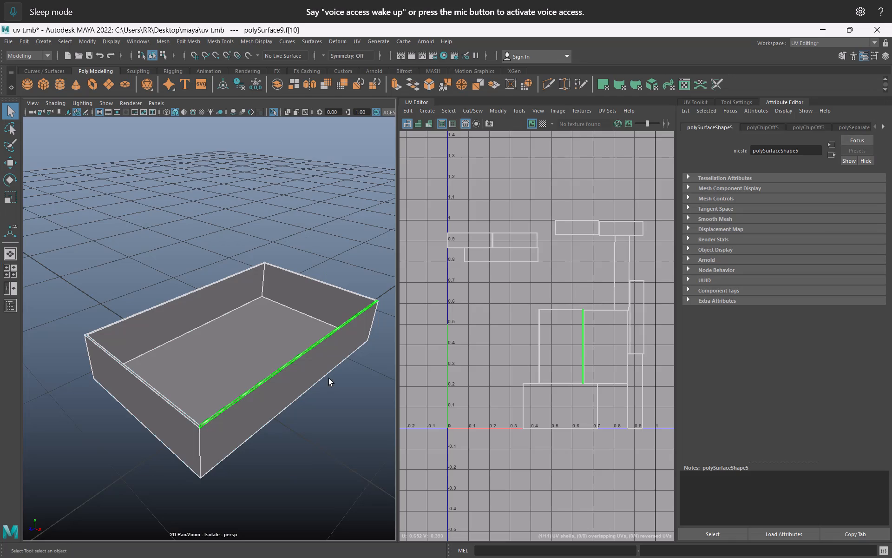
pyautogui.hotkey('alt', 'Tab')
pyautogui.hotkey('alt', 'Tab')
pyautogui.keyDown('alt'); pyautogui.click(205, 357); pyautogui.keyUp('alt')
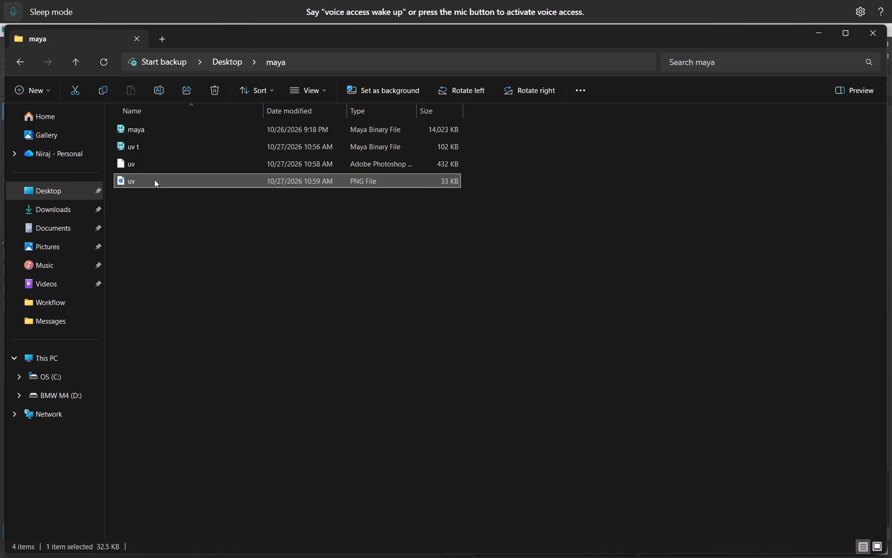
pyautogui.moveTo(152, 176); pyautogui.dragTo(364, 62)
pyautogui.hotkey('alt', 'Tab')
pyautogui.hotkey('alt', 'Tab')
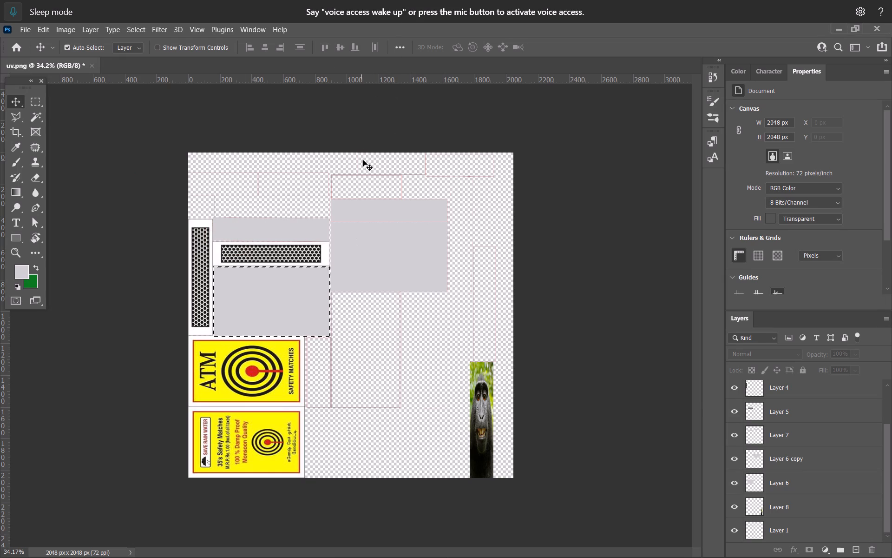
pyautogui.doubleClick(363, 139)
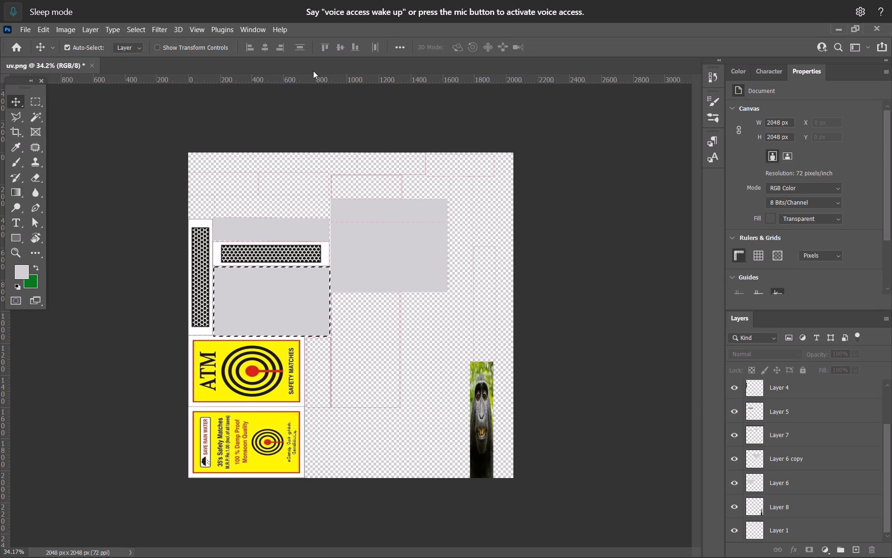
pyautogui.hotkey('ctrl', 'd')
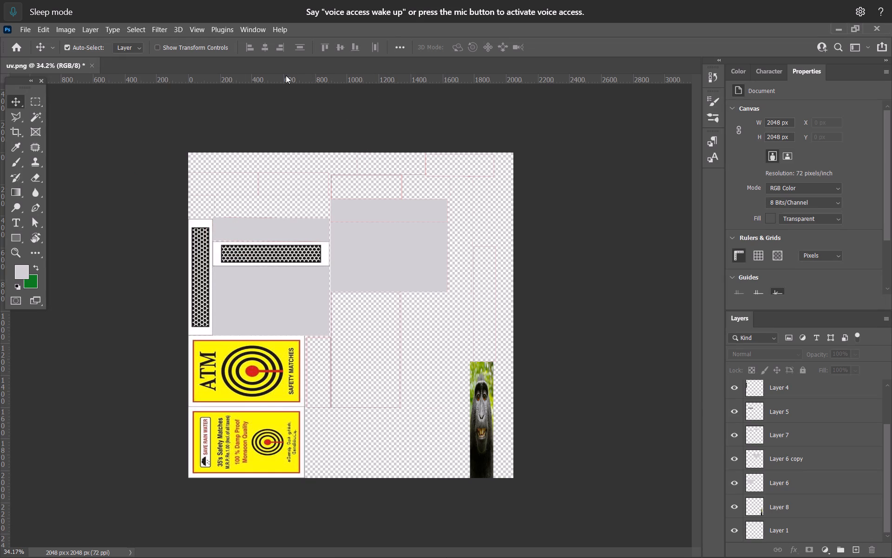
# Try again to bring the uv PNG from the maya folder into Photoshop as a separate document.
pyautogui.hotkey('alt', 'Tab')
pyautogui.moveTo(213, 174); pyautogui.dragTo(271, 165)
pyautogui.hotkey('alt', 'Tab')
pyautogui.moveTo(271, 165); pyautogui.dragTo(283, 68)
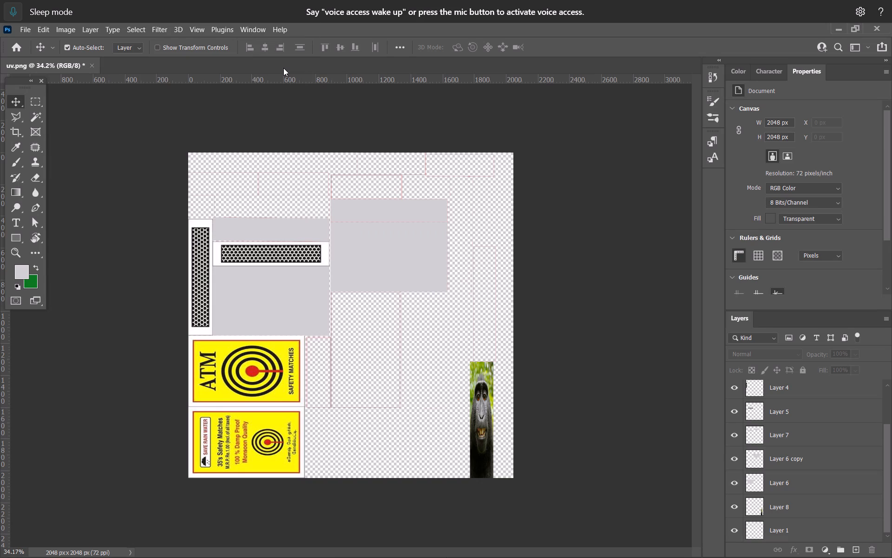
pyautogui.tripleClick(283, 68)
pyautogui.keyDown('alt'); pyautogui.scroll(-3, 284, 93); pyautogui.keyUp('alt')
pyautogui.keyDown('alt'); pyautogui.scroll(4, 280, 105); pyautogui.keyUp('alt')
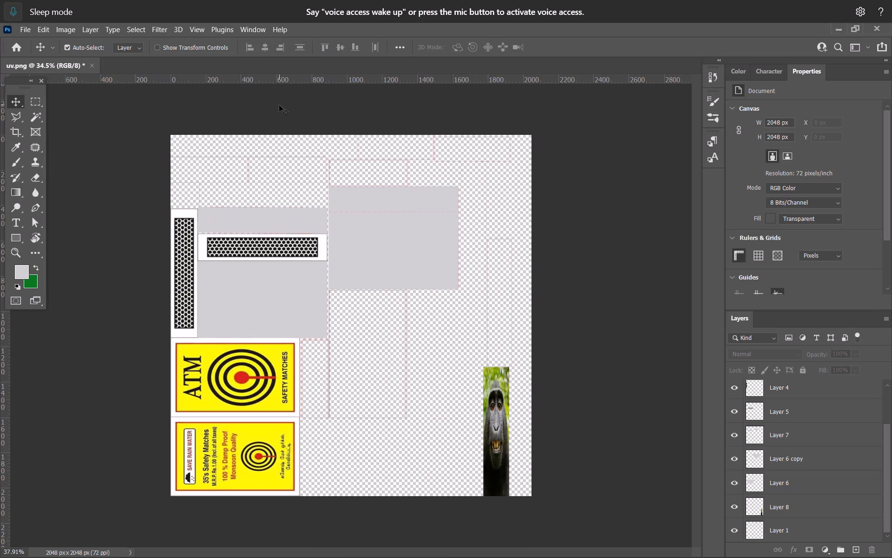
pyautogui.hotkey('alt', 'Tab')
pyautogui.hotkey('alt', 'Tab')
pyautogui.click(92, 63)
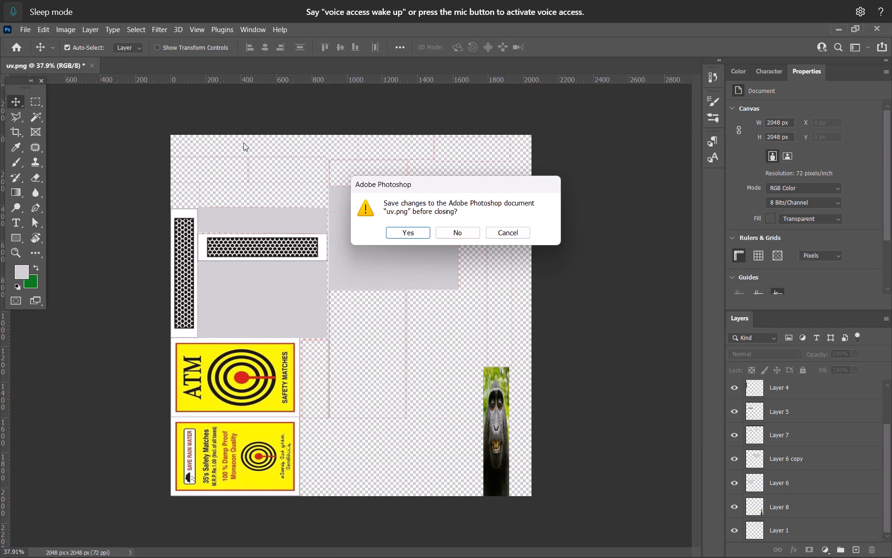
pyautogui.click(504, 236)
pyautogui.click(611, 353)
# Switch to the maya folder in File Explorer and view the uv PNG in Photos.
pyautogui.hotkey('alt', 'Tab')
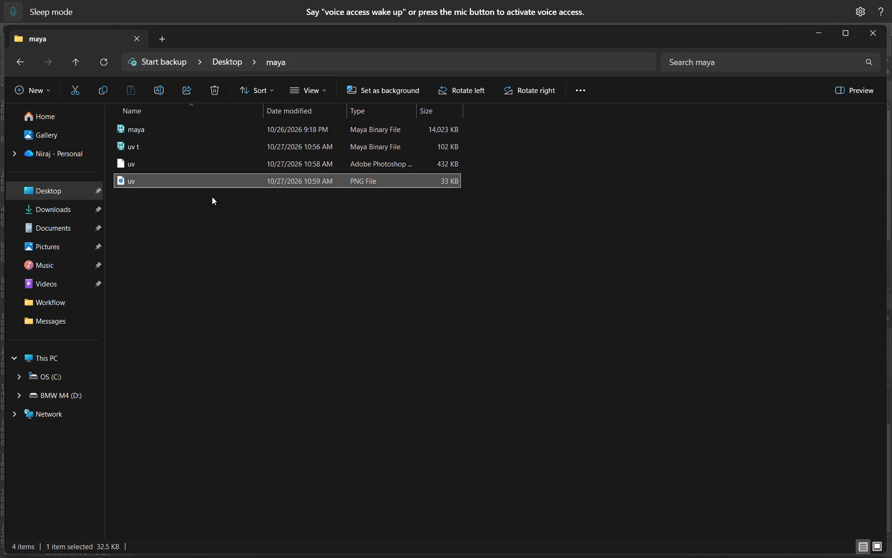
pyautogui.doubleClick(125, 179)
pyautogui.click(135, 175)
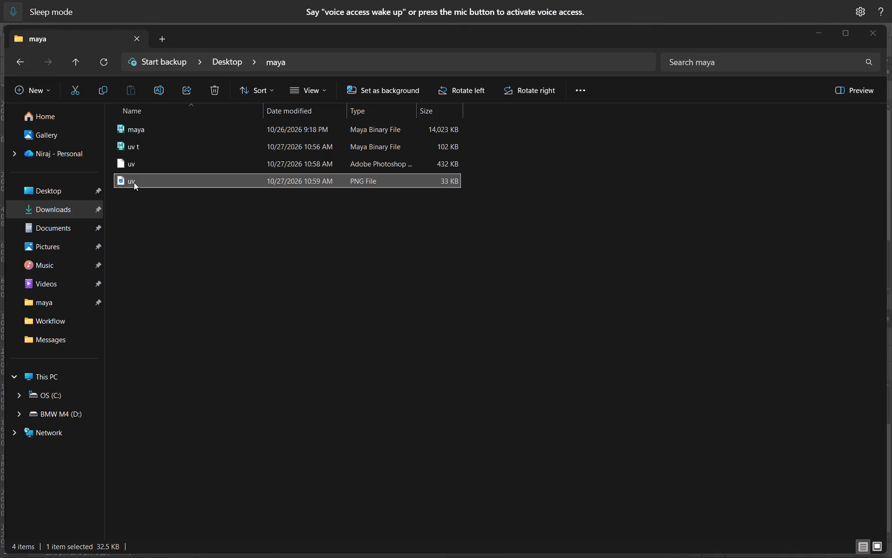
pyautogui.tripleClick(136, 178)
pyautogui.doubleClick(134, 181)
pyautogui.click(700, 80)
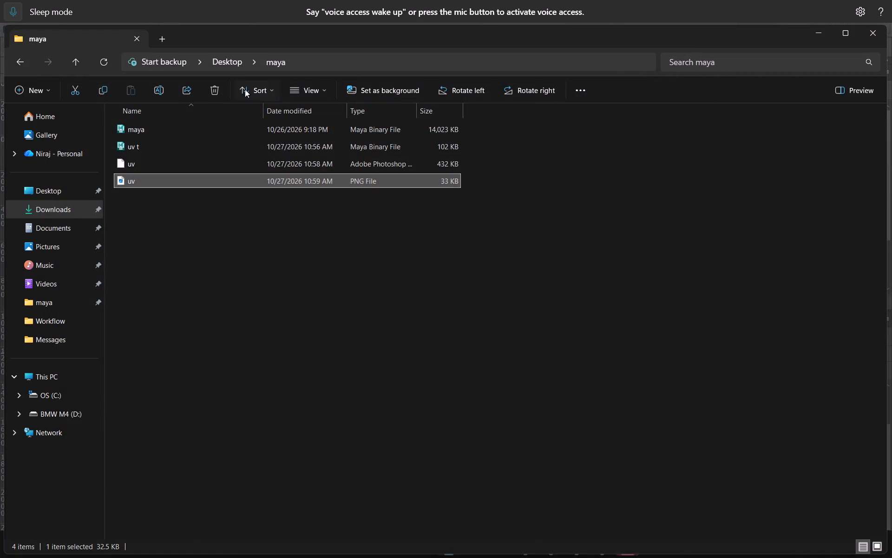
# Rename the uv PNG file in the maya folder as uvvv.
pyautogui.click(156, 91)
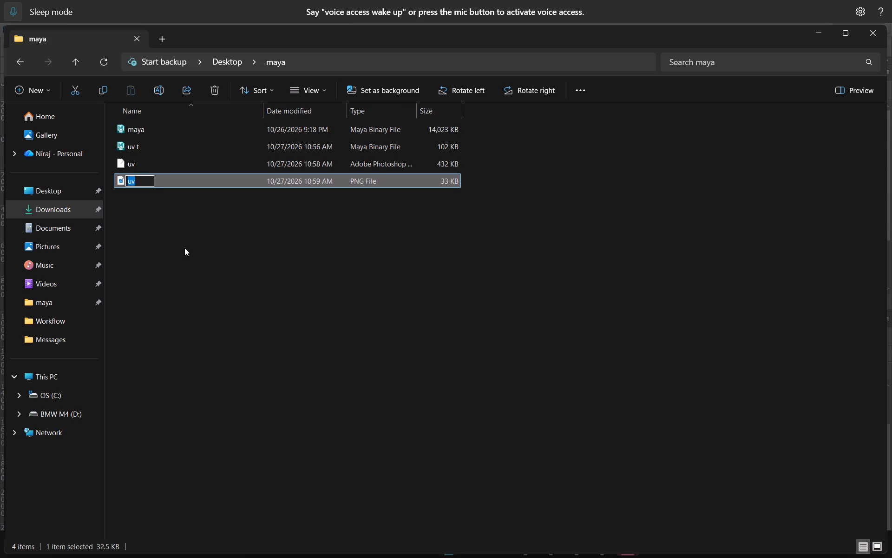
pyautogui.write('uvvv')
pyautogui.click(187, 248)
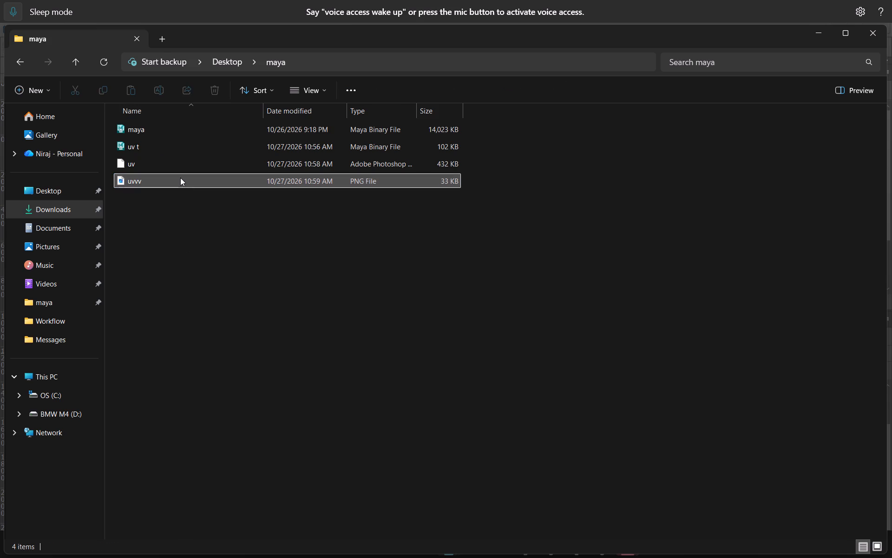
# View the uvvv PNG in Photos and close the viewer.
pyautogui.doubleClick(180, 178)
pyautogui.click(698, 95)
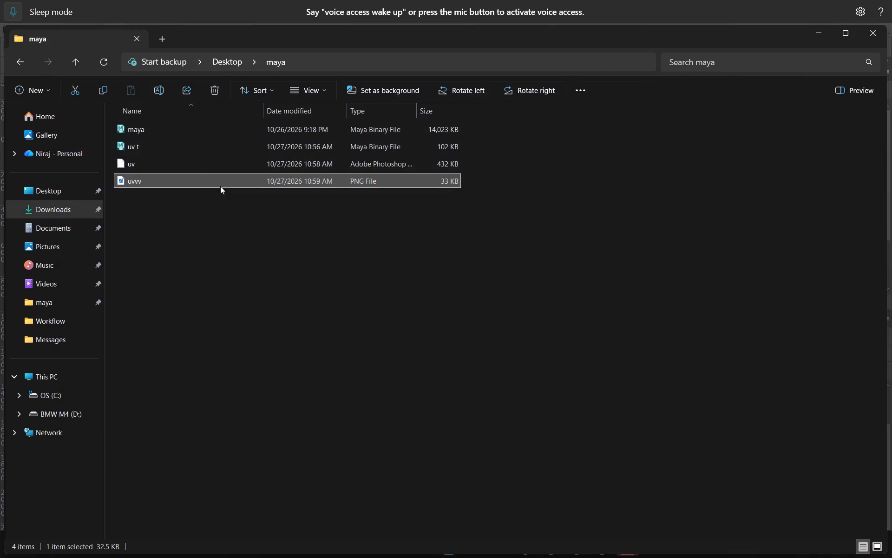
# Open the uvvv PNG from the maya folder in Photoshop as a separate document.
pyautogui.moveTo(197, 178); pyautogui.dragTo(339, 132)
pyautogui.hotkey('alt', 'Tab')
pyautogui.hotkey('alt', 'Tab')
pyautogui.hotkey('alt', 'Tab')
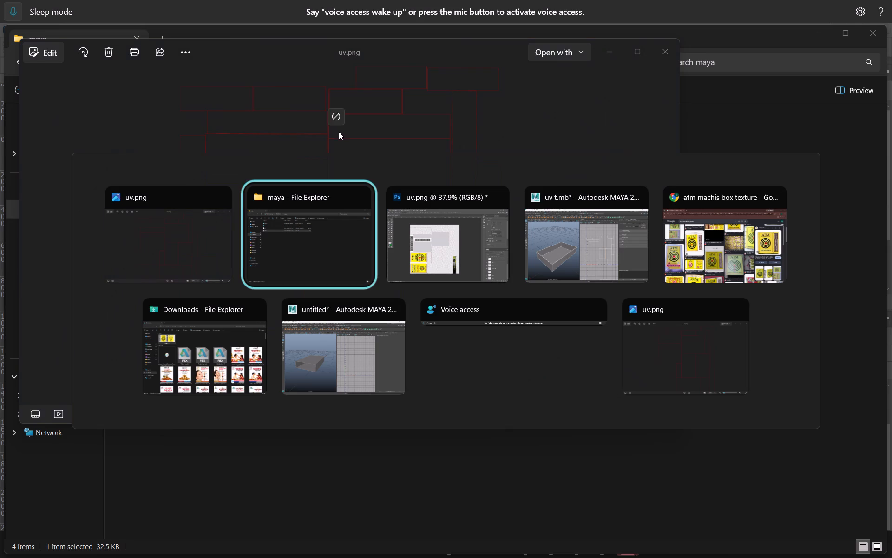
pyautogui.moveTo(339, 132); pyautogui.dragTo(348, 63)
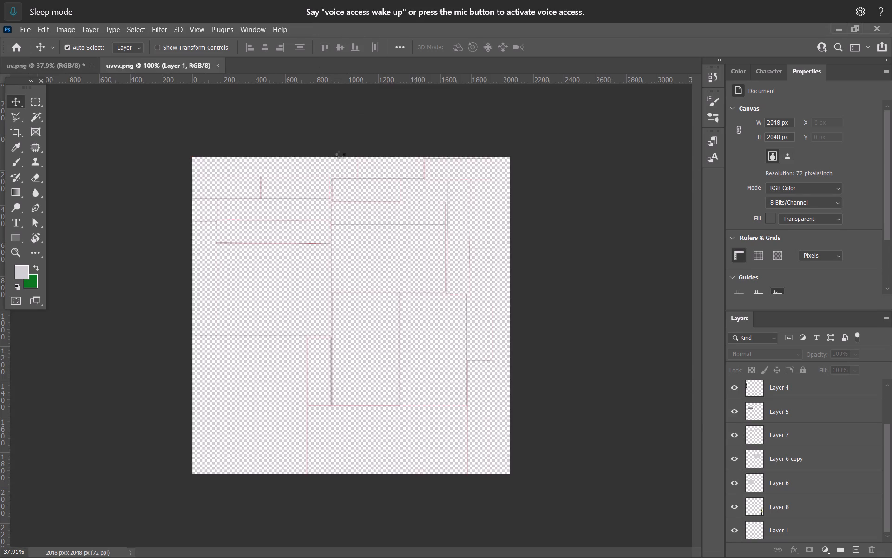
# In the uv.png document, select and copy the two ATM label layers and the two striker strip layers.
pyautogui.keyDown('alt'); pyautogui.scroll(-5, 328, 204); pyautogui.keyUp('alt')
pyautogui.keyDown('alt'); pyautogui.scroll(10, 290, 337); pyautogui.keyUp('alt')
pyautogui.press('space')
pyautogui.press('space')
pyautogui.press('space')
pyautogui.press('space')
pyautogui.press('space')
pyautogui.press('space')
pyautogui.press('space')
pyautogui.press('space')
pyautogui.press('space')
pyautogui.moveTo(271, 357); pyautogui.dragTo(361, 249)
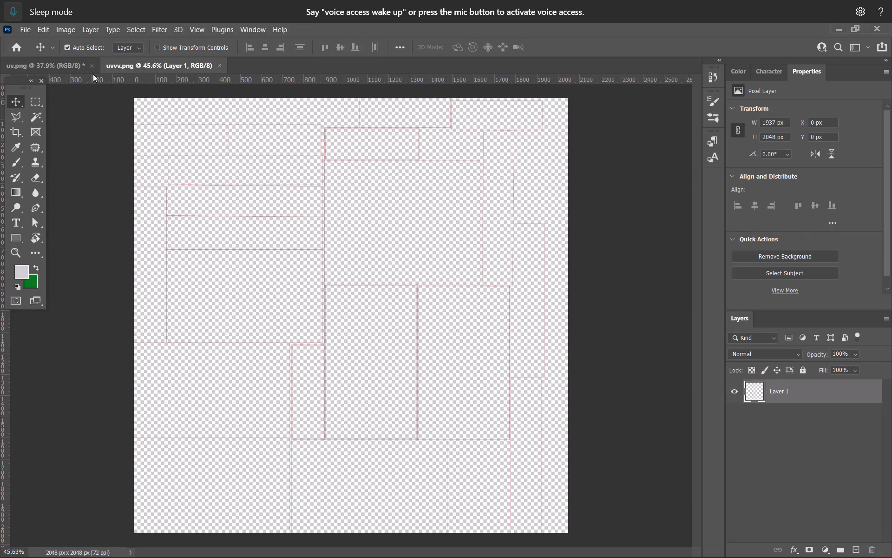
pyautogui.click(69, 63)
pyautogui.keyDown('alt'); pyautogui.scroll(2, 220, 392); pyautogui.keyUp('alt')
pyautogui.click(211, 386)
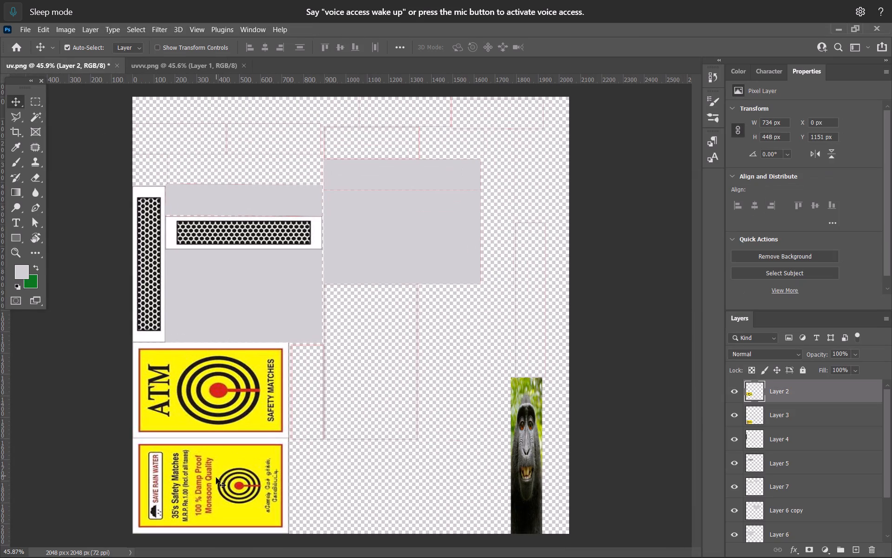
pyautogui.keyDown('shift'); pyautogui.click(215, 479); pyautogui.keyUp('shift')
pyautogui.keyDown('shift'); pyautogui.click(157, 286); pyautogui.keyUp('shift')
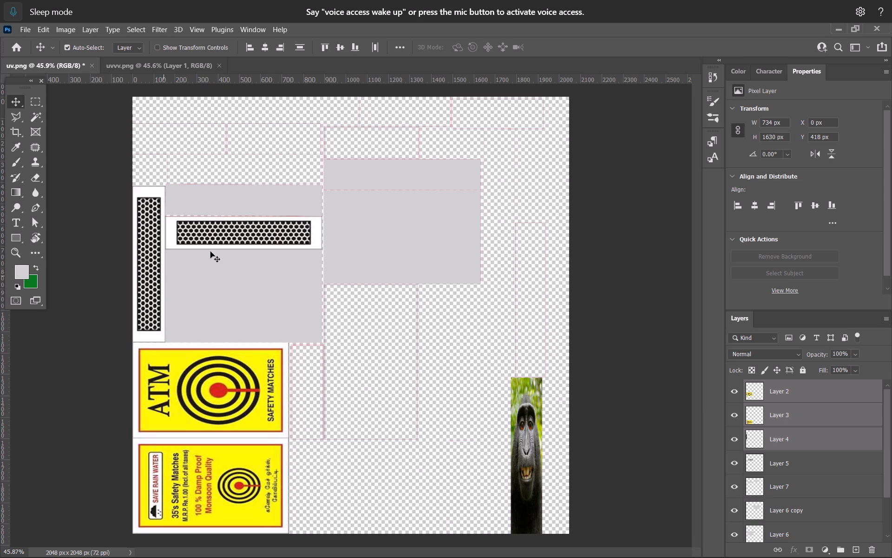
pyautogui.keyDown('shift'); pyautogui.click(235, 225); pyautogui.keyUp('shift')
pyautogui.hotkey('ctrl', 'c')
pyautogui.hotkey('ctrl', 'c')
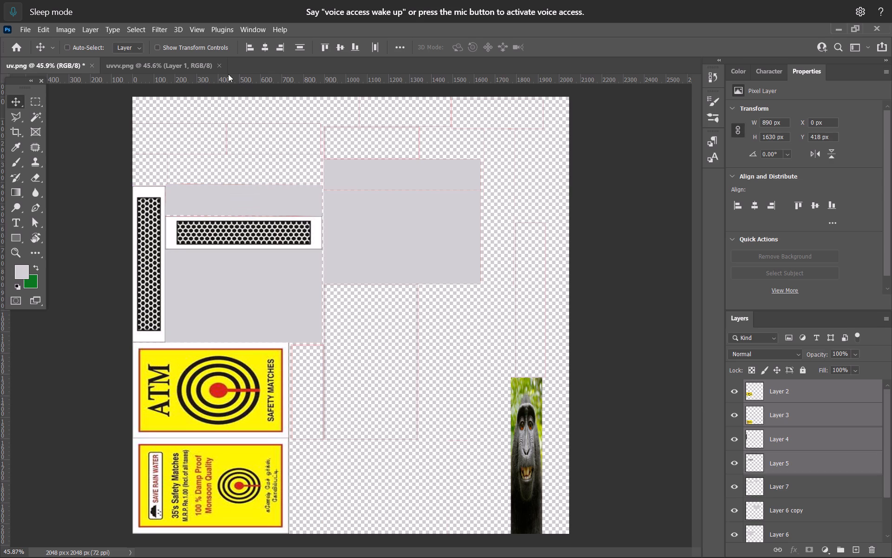
# Paste the labels and striker strips into the uvvv document and align them with the canvas's bottom-left corner.
pyautogui.click(193, 72)
pyautogui.hotkey('ctrl', 'v')
pyautogui.keyDown('alt'); pyautogui.scroll(3, 210, 382); pyautogui.keyUp('alt')
pyautogui.press('space')
pyautogui.press('space')
pyautogui.press('space')
pyautogui.press('space')
pyautogui.press('space')
pyautogui.press('space')
pyautogui.press('space')
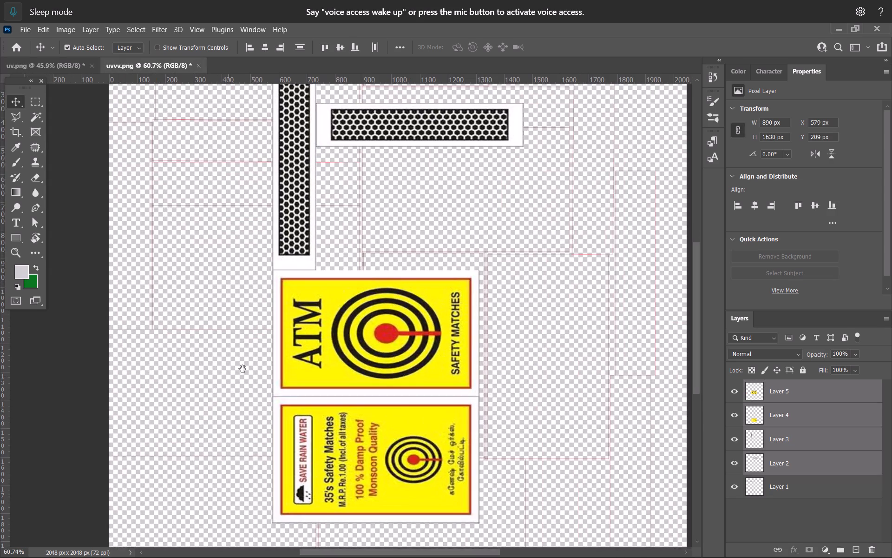
pyautogui.moveTo(245, 366); pyautogui.dragTo(379, 266)
pyautogui.moveTo(459, 280); pyautogui.dragTo(300, 341)
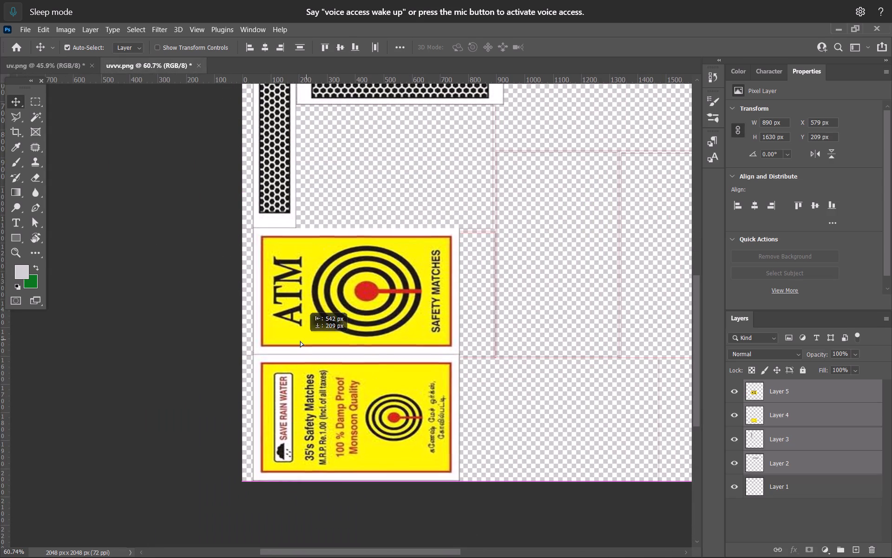
pyautogui.moveTo(300, 341); pyautogui.dragTo(295, 341)
# Examine how the pasted labels and striker strips fit the UV outlines.
pyautogui.keyDown('alt'); pyautogui.scroll(4, 381, 277); pyautogui.keyUp('alt')
pyautogui.keyDown('alt'); pyautogui.scroll(6, 439, 246); pyautogui.keyUp('alt')
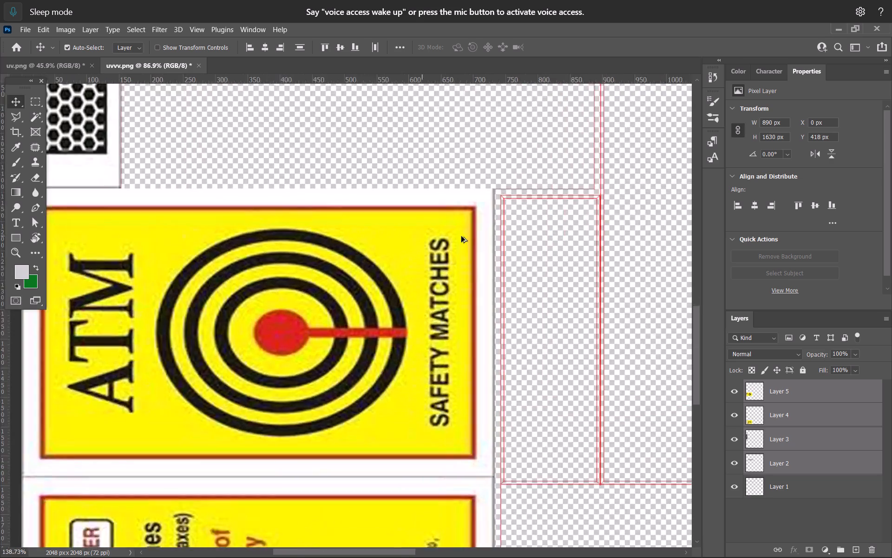
pyautogui.keyDown('alt'); pyautogui.scroll(3, 461, 236); pyautogui.keyUp('alt')
pyautogui.press('space')
pyautogui.keyDown('alt'); pyautogui.scroll(-12, 370, 205); pyautogui.keyUp('alt')
pyautogui.press('space')
pyautogui.press('space')
pyautogui.press('space')
pyautogui.press('space')
pyautogui.press('space')
pyautogui.press('space')
pyautogui.press('space')
pyautogui.moveTo(309, 184); pyautogui.dragTo(321, 438)
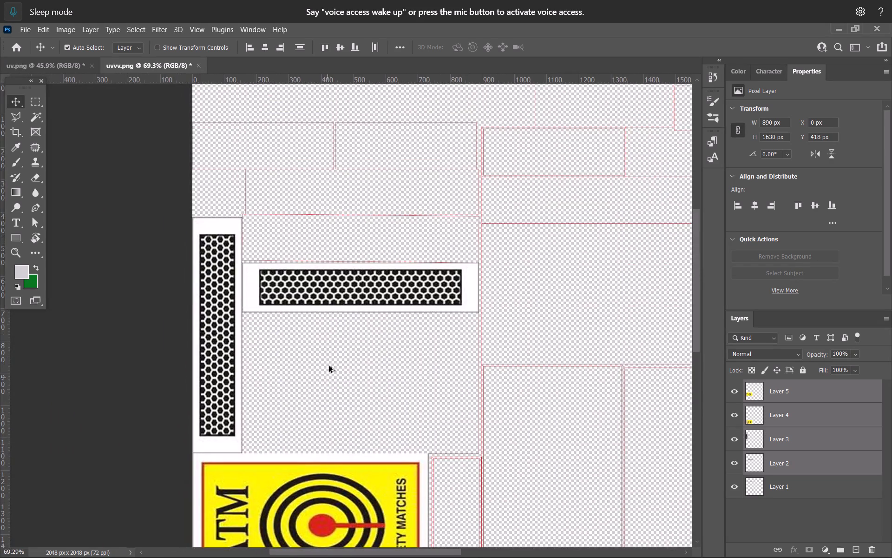
pyautogui.keyDown('alt'); pyautogui.scroll(-5, 329, 366); pyautogui.keyUp('alt')
pyautogui.press('space')
pyautogui.keyDown('alt'); pyautogui.scroll(2, 387, 349); pyautogui.keyUp('alt')
# Deselect the artwork layers and add a new empty layer at the top of the layer stack.
pyautogui.click(633, 348)
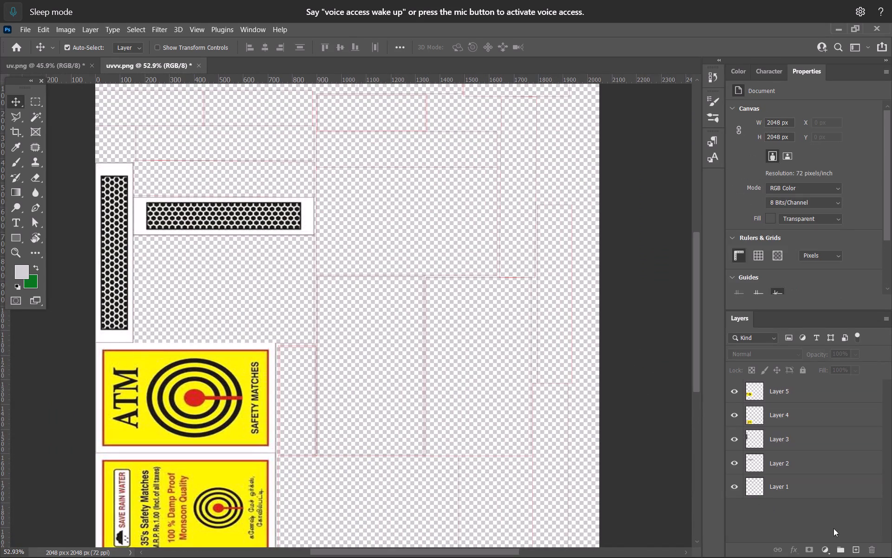
pyautogui.click(853, 553)
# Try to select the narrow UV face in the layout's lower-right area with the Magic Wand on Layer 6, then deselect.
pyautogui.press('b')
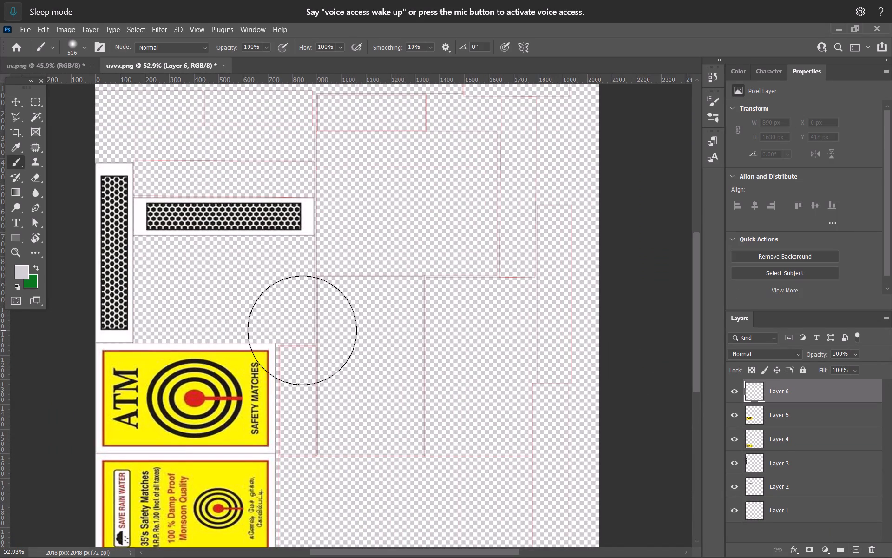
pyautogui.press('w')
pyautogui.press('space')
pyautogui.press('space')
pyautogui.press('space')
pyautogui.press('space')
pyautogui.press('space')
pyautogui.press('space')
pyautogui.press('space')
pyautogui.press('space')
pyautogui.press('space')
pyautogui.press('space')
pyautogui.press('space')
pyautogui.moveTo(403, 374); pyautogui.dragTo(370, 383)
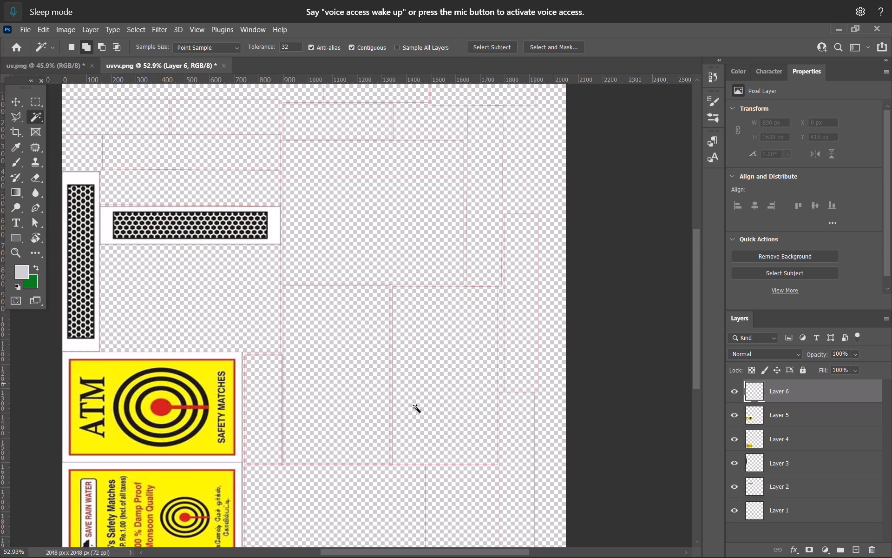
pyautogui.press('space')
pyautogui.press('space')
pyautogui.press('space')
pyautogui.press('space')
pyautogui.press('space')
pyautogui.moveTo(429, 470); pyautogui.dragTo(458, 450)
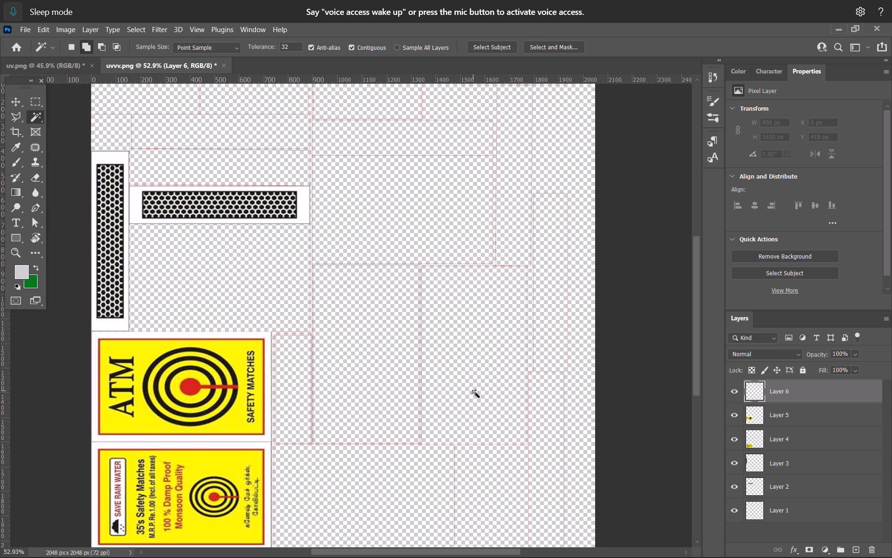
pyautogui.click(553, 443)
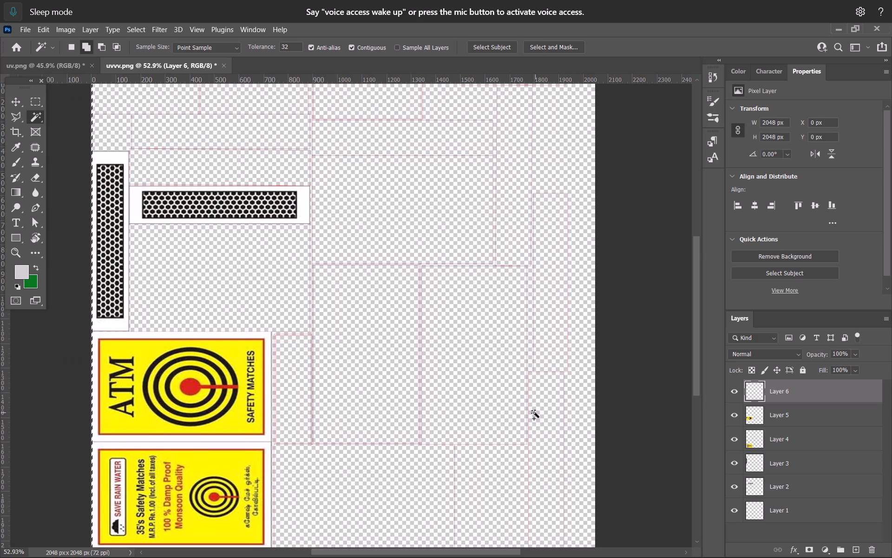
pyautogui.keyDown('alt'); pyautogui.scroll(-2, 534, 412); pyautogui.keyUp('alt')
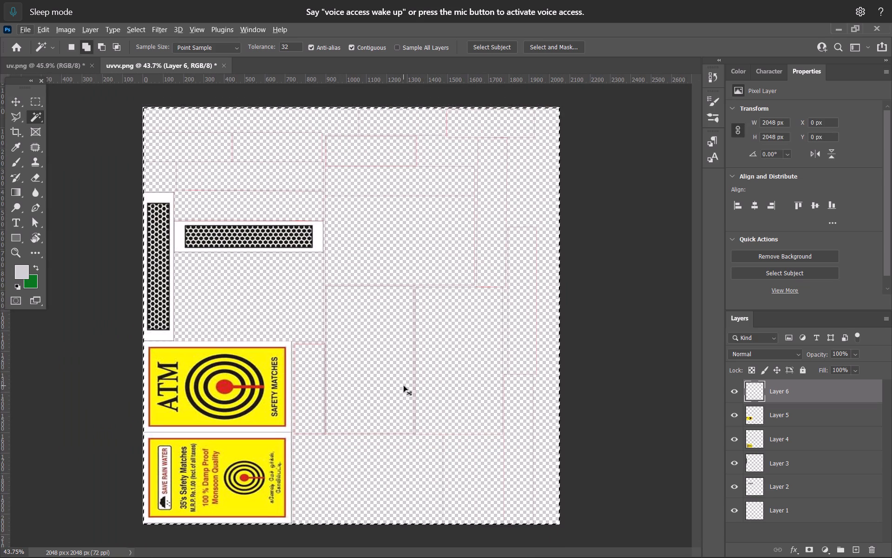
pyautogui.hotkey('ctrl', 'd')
# View the uvvv PNG in Photos and close the viewer.
pyautogui.hotkey('alt', 'Tab')
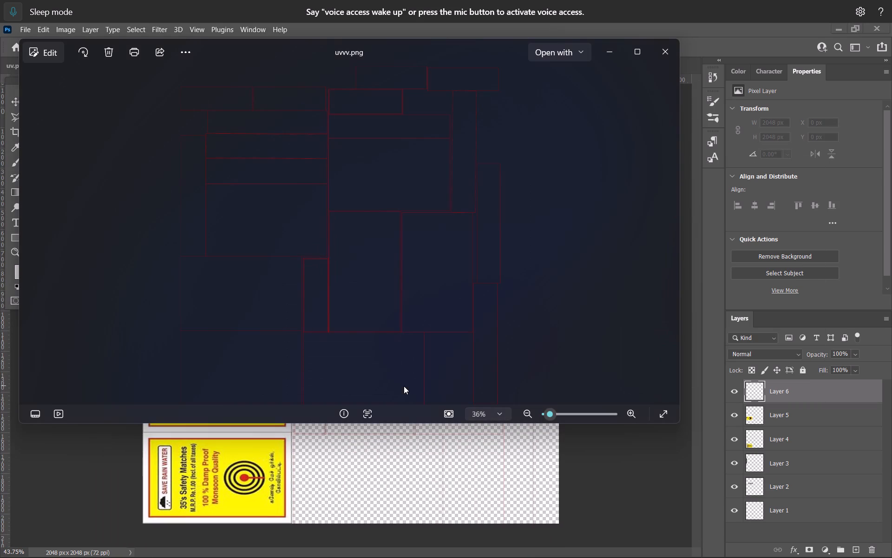
pyautogui.hotkey('alt', 'Tab')
pyautogui.hotkey('alt', 'Tab')
pyautogui.click(657, 58)
# Switch to Maya, isolate the matchbox's outer sleeve, and select its side and inner faces to check their UV locations.
pyautogui.hotkey('alt', 'Tab')
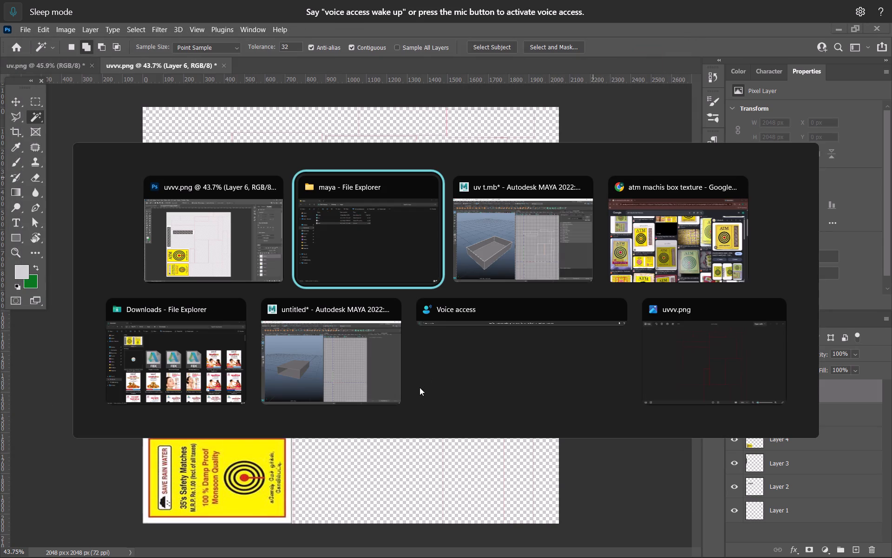
pyautogui.hotkey('alt', 'Tab')
pyautogui.moveTo(243, 348); pyautogui.dragTo(300, 282, button='right')
pyautogui.hotkey('ctrl', '1')
pyautogui.click(269, 329)
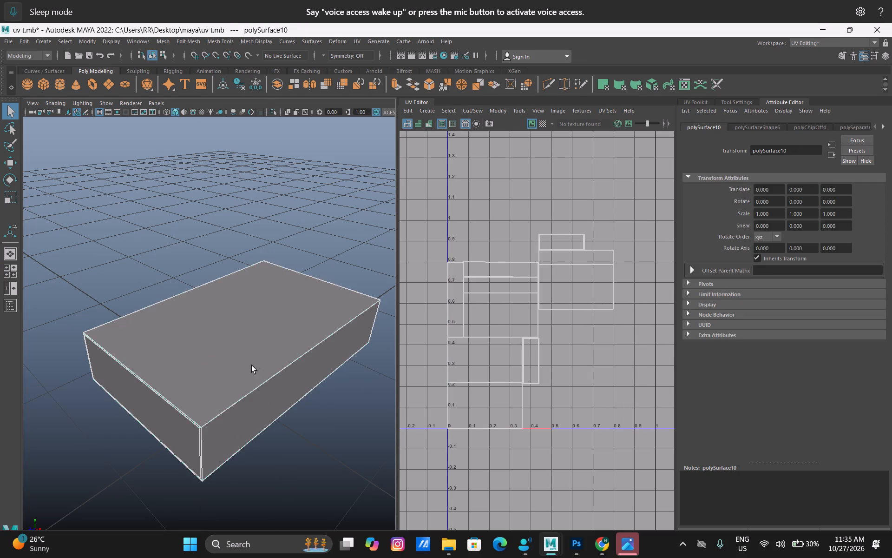
pyautogui.keyDown('alt'); pyautogui.moveTo(233, 382); pyautogui.dragTo(253, 381); pyautogui.keyUp('alt')
pyautogui.hotkey('ctrl', '1')
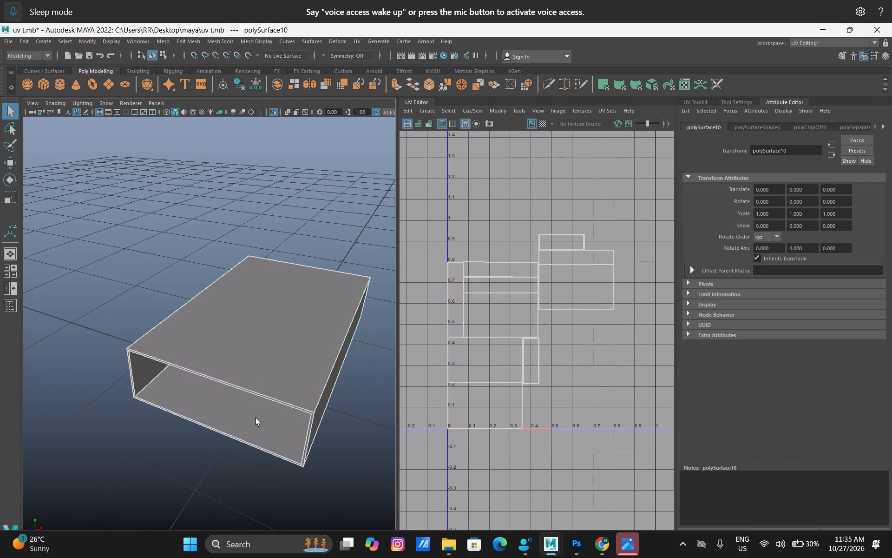
pyautogui.keyDown('alt'); pyautogui.moveTo(255, 414); pyautogui.dragTo(243, 404); pyautogui.keyUp('alt')
pyautogui.moveTo(255, 325); pyautogui.dragTo(254, 316, button='right')
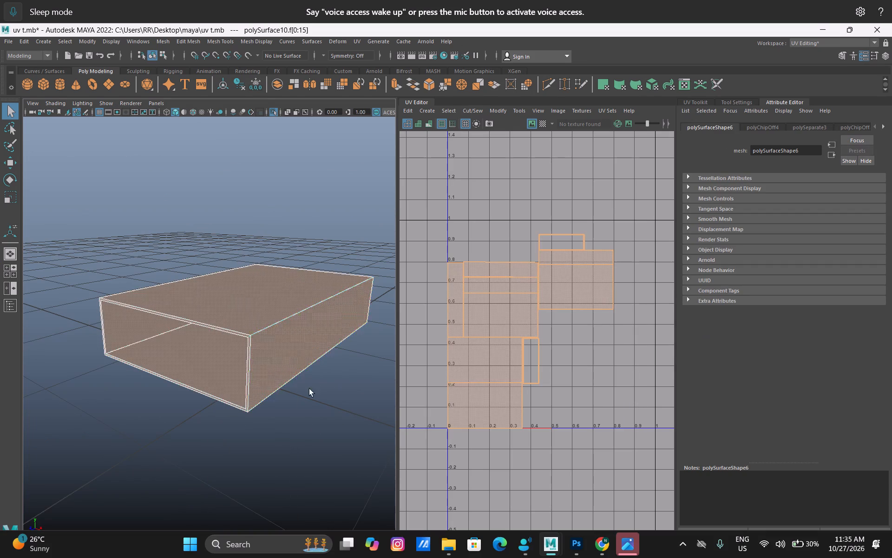
pyautogui.keyDown('alt'); pyautogui.moveTo(306, 389); pyautogui.dragTo(296, 389); pyautogui.keyUp('alt')
pyautogui.click(289, 434)
pyautogui.keyDown('alt'); pyautogui.moveTo(273, 395); pyautogui.dragTo(262, 396); pyautogui.keyUp('alt')
pyautogui.click(243, 362)
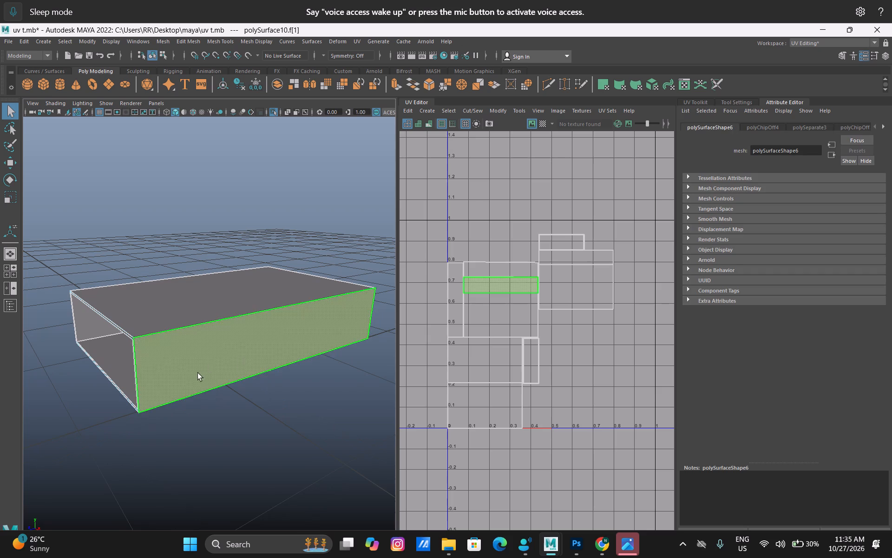
pyautogui.keyDown('alt'); pyautogui.moveTo(203, 377); pyautogui.dragTo(253, 380); pyautogui.keyUp('alt')
pyautogui.click(254, 331)
pyautogui.click(253, 353)
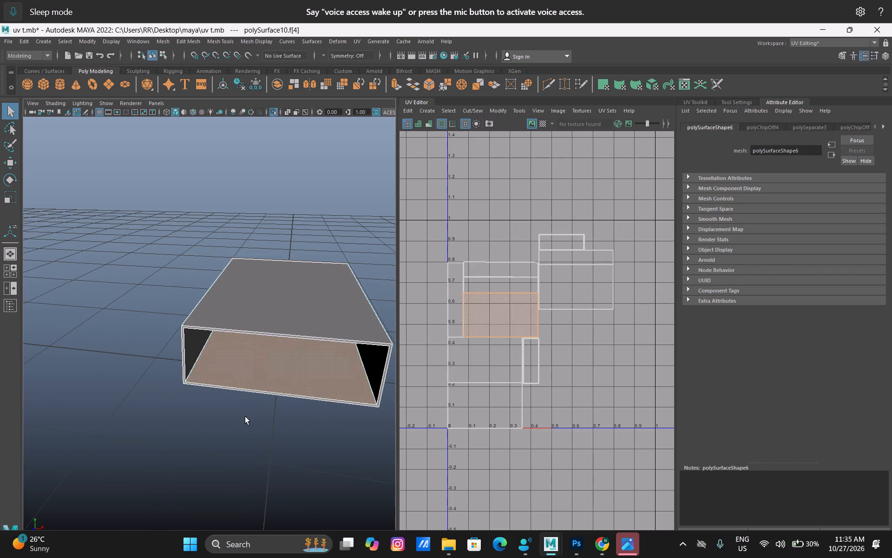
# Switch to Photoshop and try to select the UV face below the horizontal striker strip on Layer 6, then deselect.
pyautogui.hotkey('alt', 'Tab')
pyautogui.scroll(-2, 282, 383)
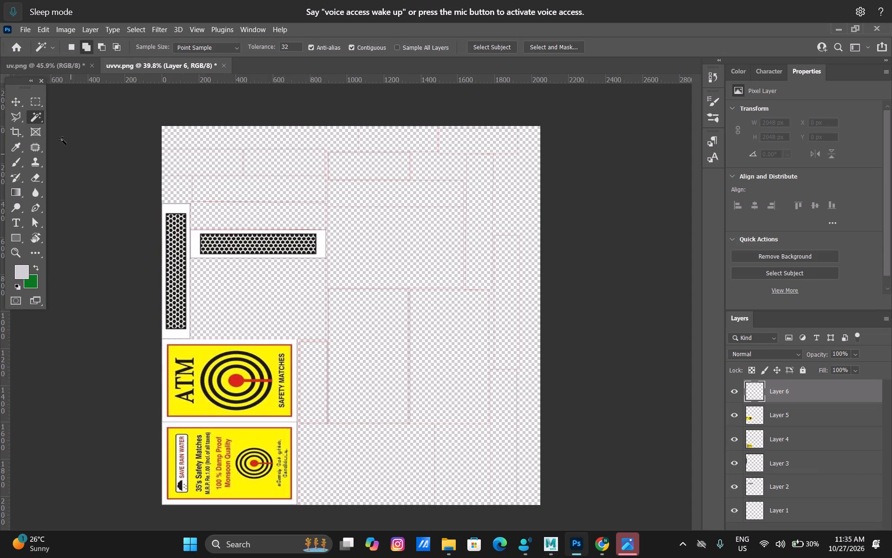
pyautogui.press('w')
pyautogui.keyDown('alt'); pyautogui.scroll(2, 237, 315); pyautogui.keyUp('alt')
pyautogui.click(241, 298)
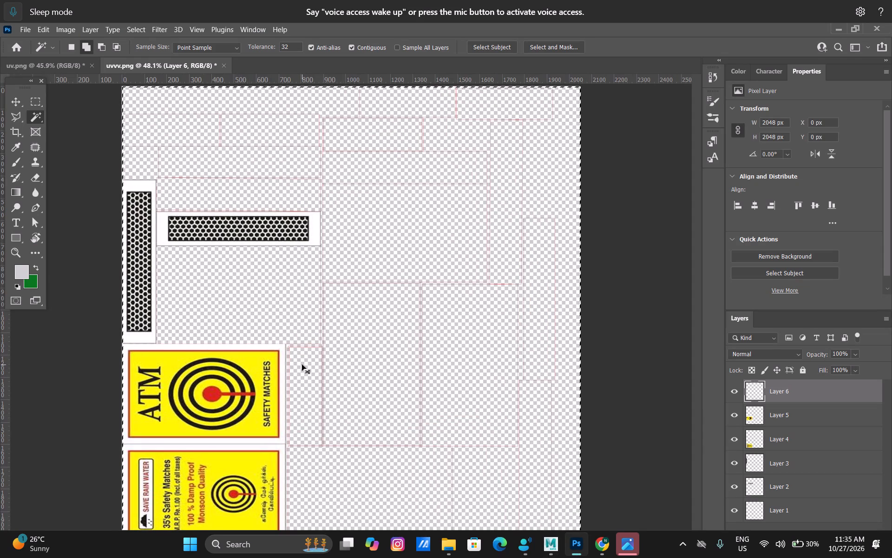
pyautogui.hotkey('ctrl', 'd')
# Select the UV face below the horizontal striker strip from Layer 1, paint it light grey on Layer 6, and deselect.
pyautogui.click(799, 509)
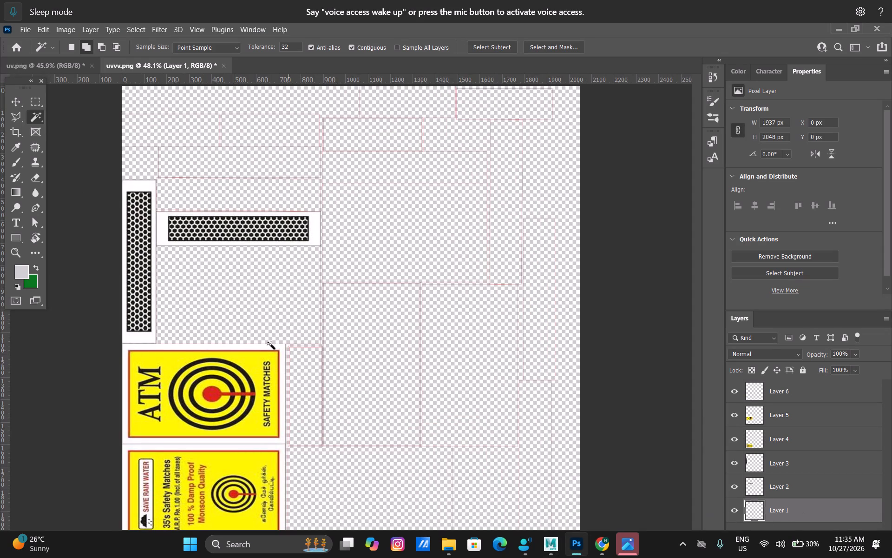
pyautogui.click(243, 314)
pyautogui.press('b')
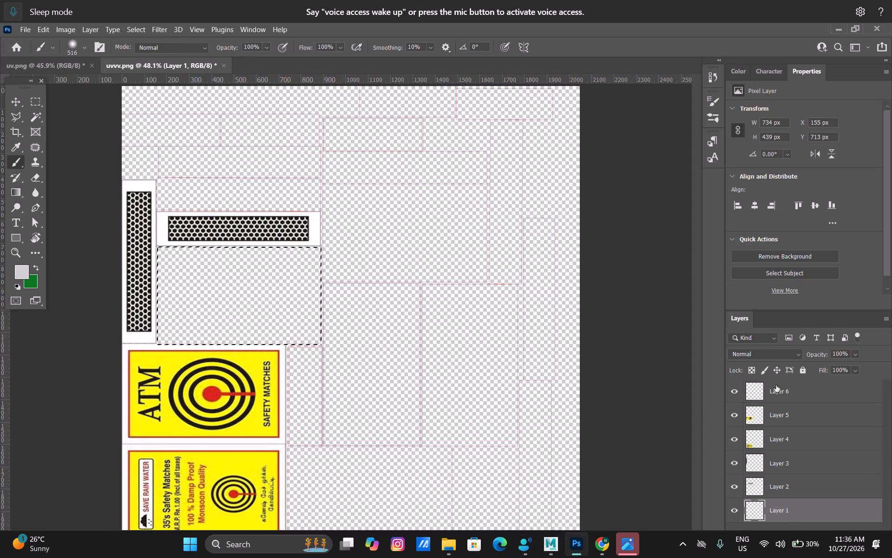
pyautogui.click(776, 385)
pyautogui.moveTo(318, 298); pyautogui.dragTo(157, 391)
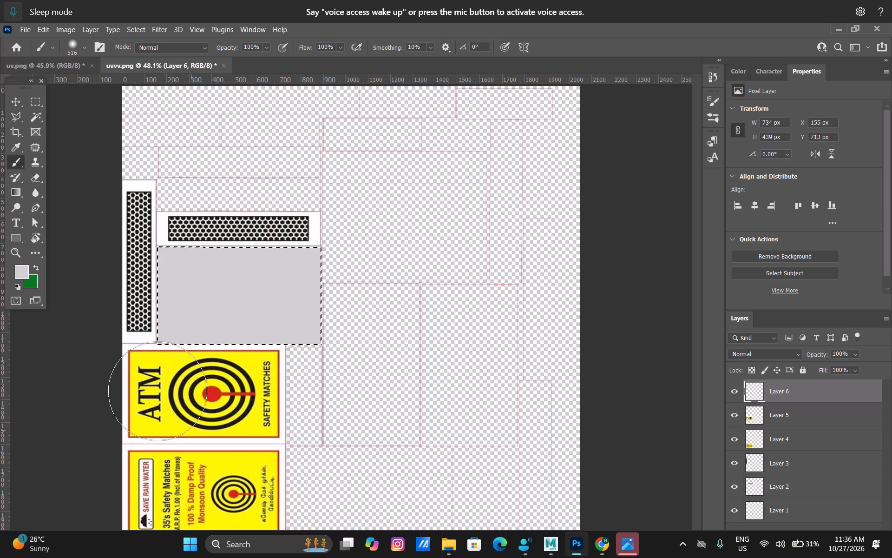
pyautogui.moveTo(157, 391); pyautogui.dragTo(177, 382)
pyautogui.hotkey('ctrl', 'd')
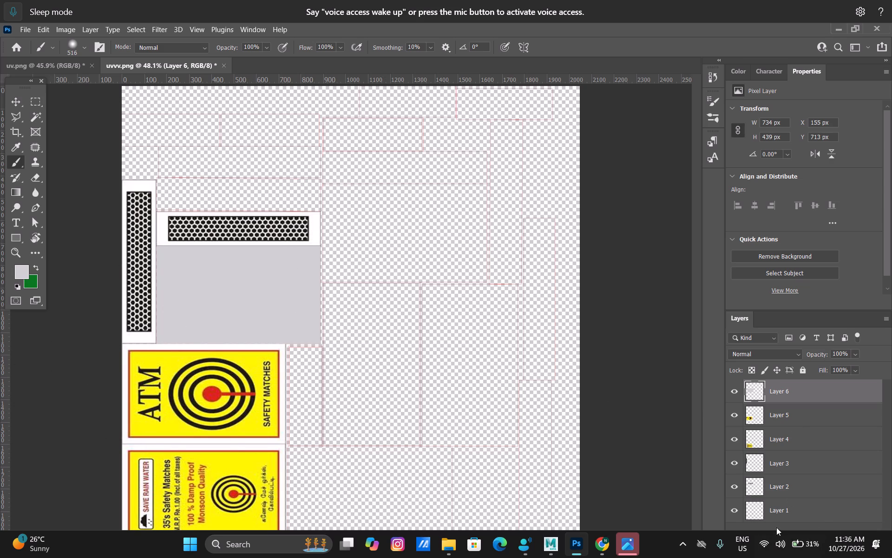
pyautogui.scroll(-4, 762, 497)
pyautogui.click(639, 405)
# Turn off Voice Access and return to the uvvv document in Photoshop.
pyautogui.click(842, 26)
pyautogui.click(567, 550)
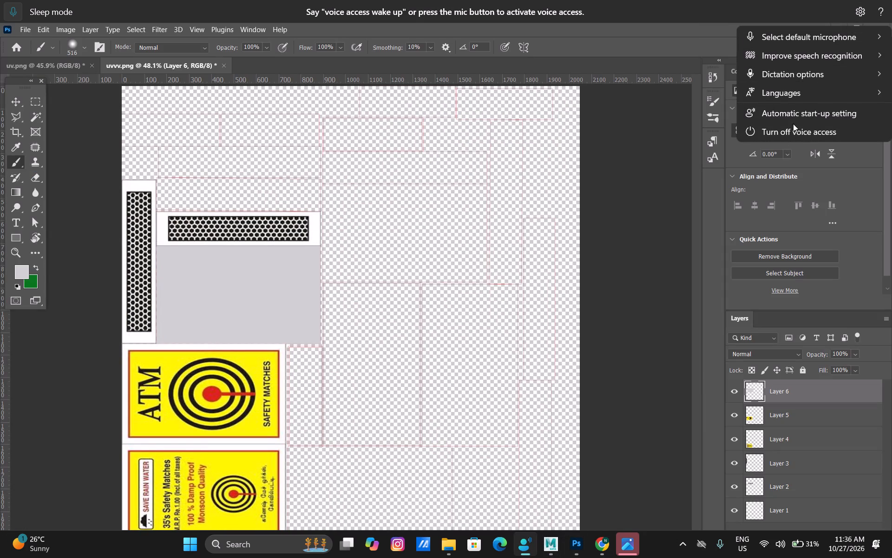
pyautogui.click(836, 31)
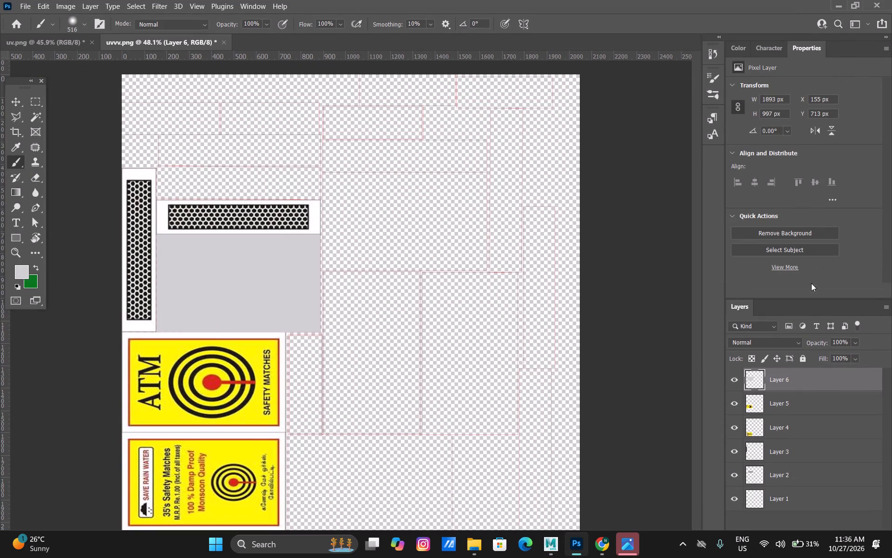
# Minimize Photoshop and Maya to reach the maya folder in File Explorer.
pyautogui.click(465, 83)
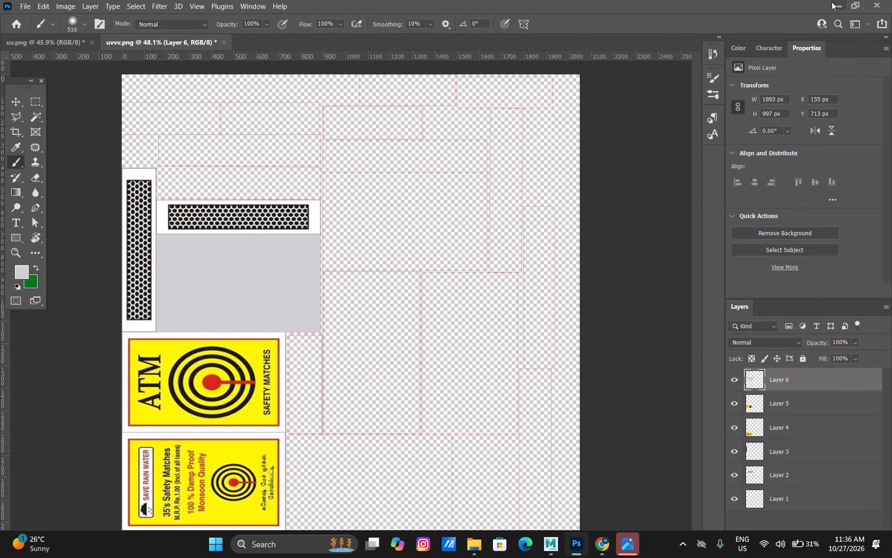
pyautogui.click(835, 3)
pyautogui.click(820, 7)
pyautogui.click(831, 7)
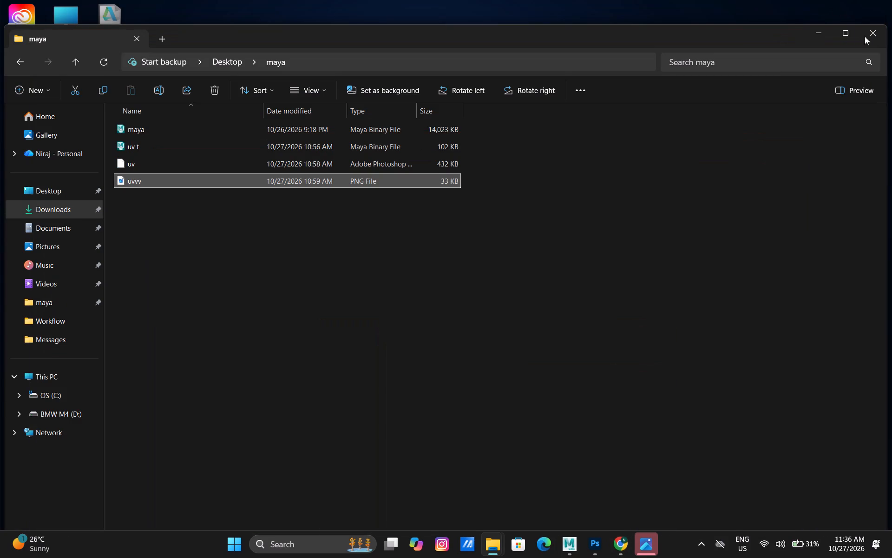
# Close the maya folder window and switch back to the uvvv document in Photoshop.
pyautogui.click(874, 30)
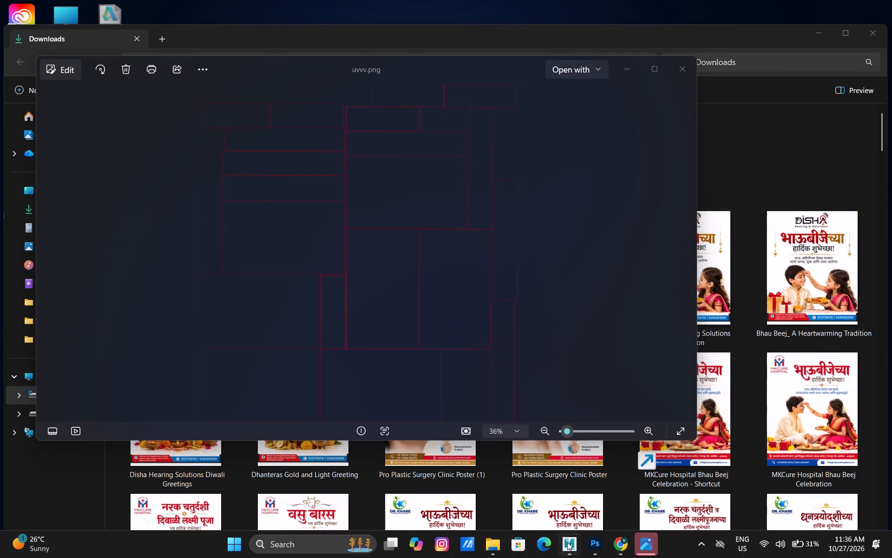
pyautogui.click(586, 541)
pyautogui.keyDown('alt'); pyautogui.scroll(2, 383, 374); pyautogui.keyUp('alt')
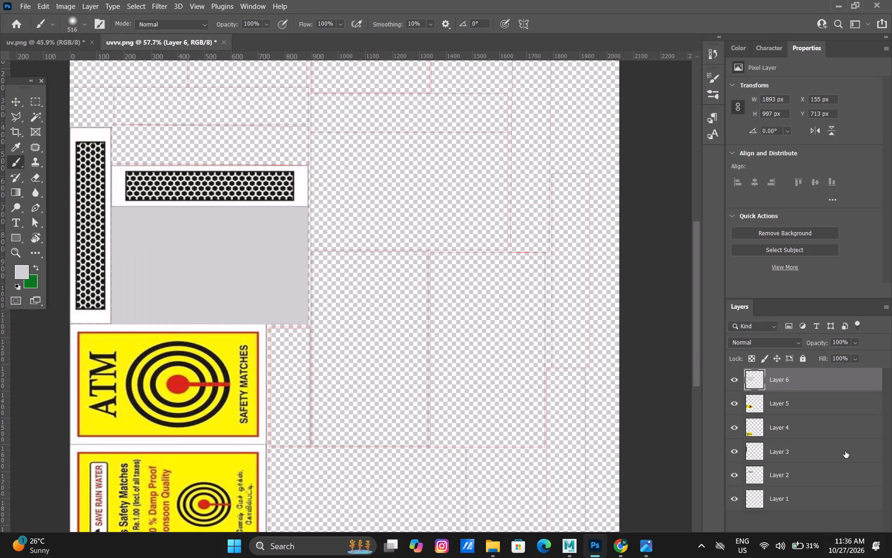
# Add a new empty layer above Layer 6.
pyautogui.click(855, 547)
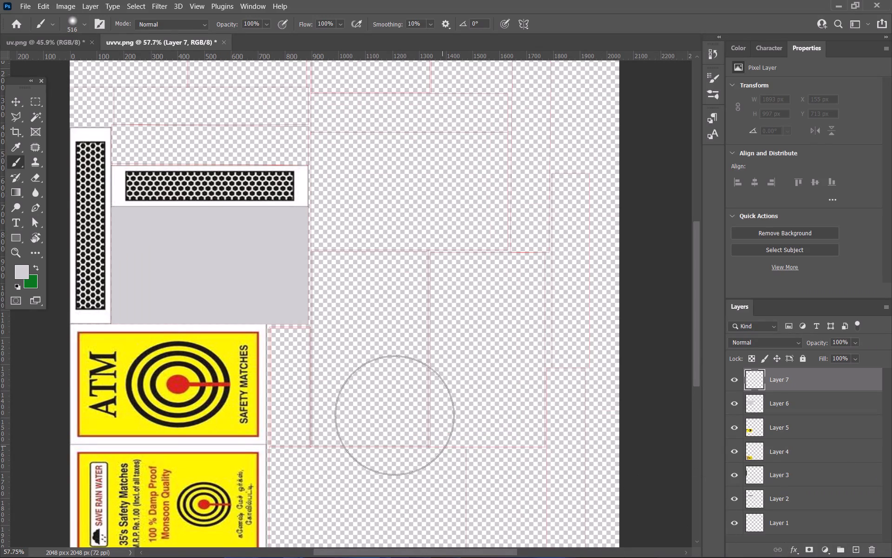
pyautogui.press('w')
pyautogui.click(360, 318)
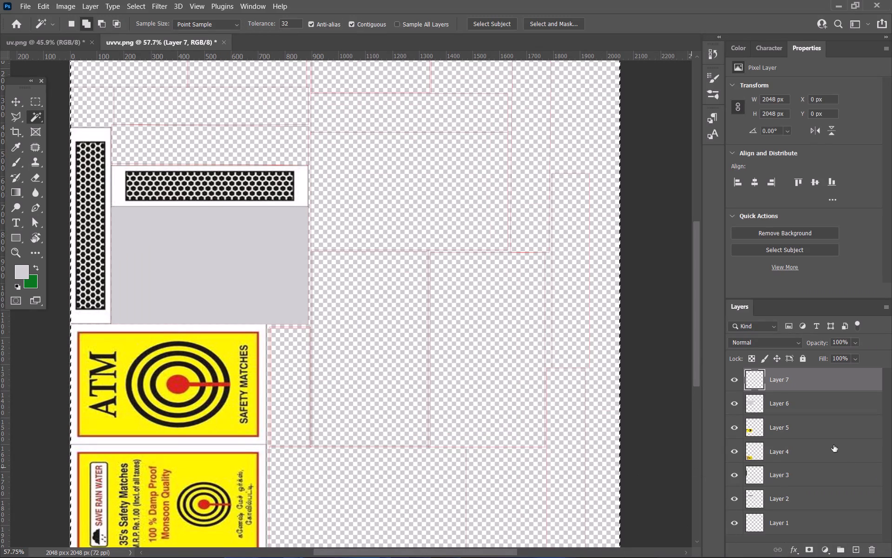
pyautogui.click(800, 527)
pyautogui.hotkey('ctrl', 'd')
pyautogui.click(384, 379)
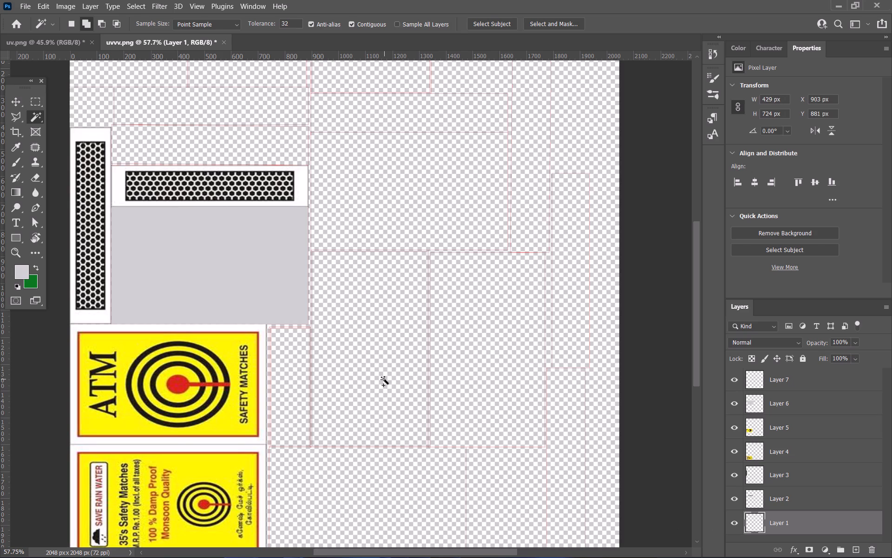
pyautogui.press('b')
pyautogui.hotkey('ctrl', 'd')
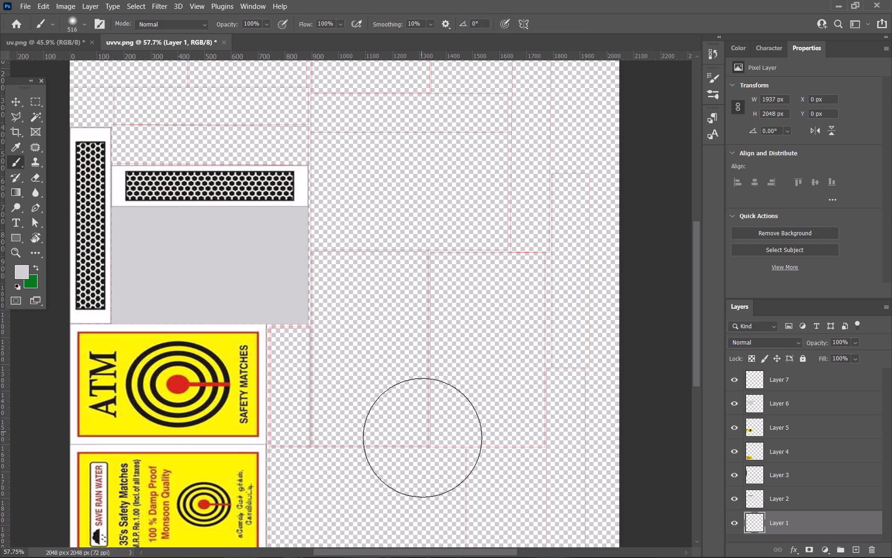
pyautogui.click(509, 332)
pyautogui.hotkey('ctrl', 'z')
# Using Layer 1, select the right-hand one of the two tall blank UV faces beside the ATM label.
pyautogui.press('w')
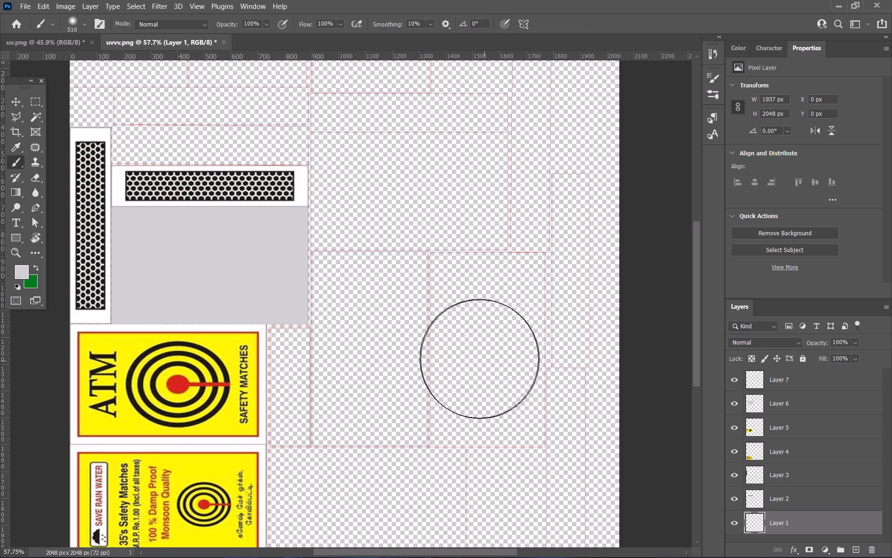
pyautogui.click(466, 341)
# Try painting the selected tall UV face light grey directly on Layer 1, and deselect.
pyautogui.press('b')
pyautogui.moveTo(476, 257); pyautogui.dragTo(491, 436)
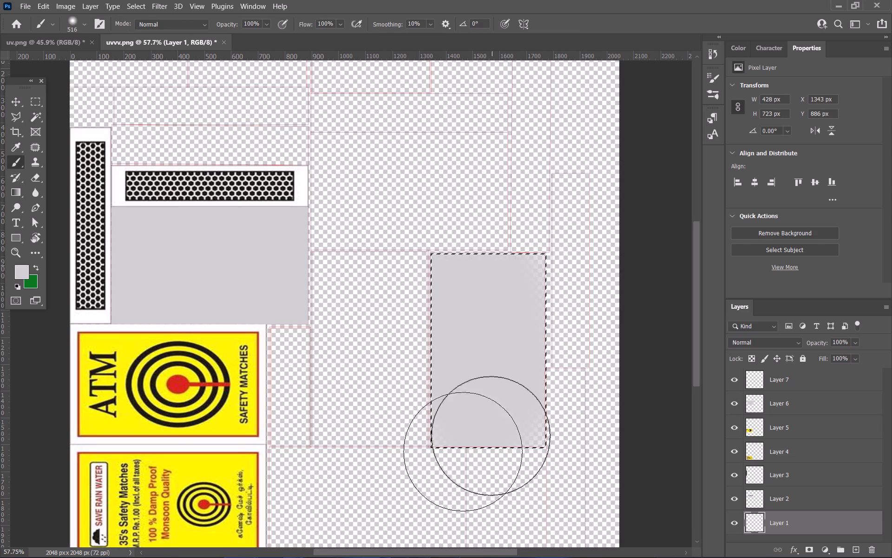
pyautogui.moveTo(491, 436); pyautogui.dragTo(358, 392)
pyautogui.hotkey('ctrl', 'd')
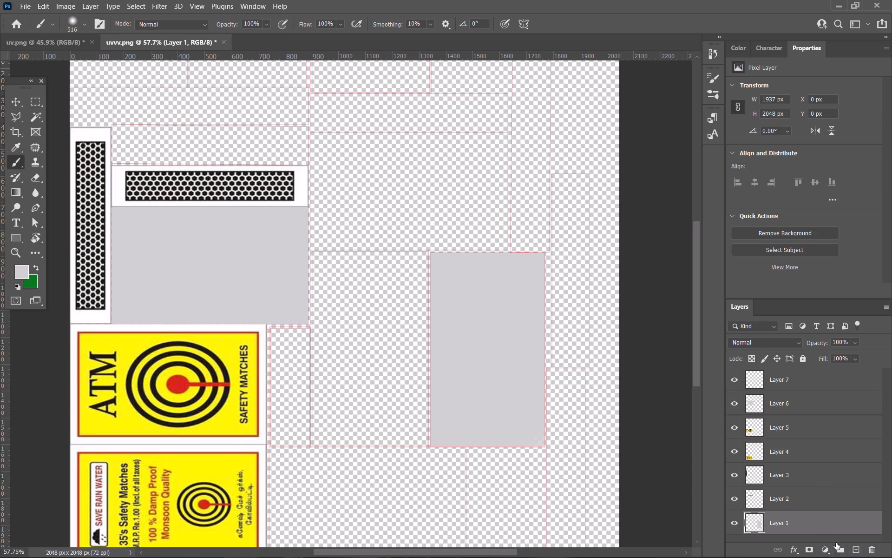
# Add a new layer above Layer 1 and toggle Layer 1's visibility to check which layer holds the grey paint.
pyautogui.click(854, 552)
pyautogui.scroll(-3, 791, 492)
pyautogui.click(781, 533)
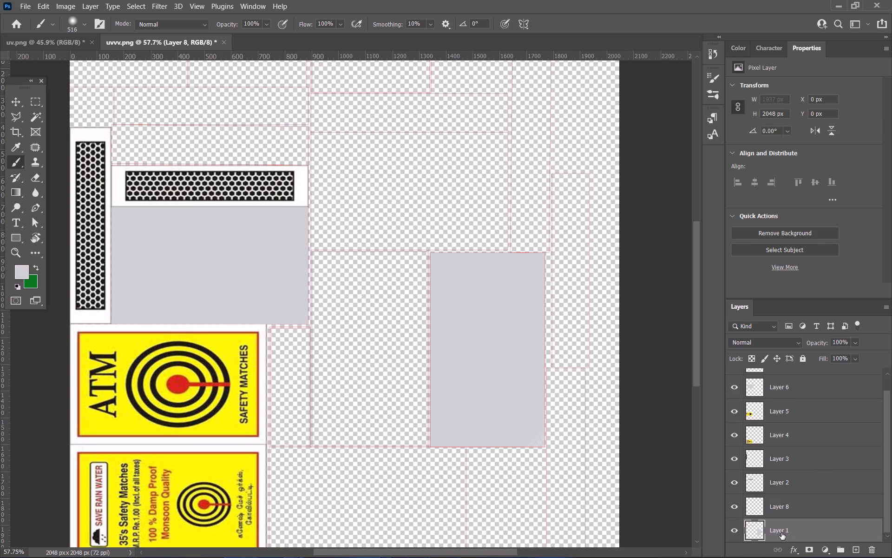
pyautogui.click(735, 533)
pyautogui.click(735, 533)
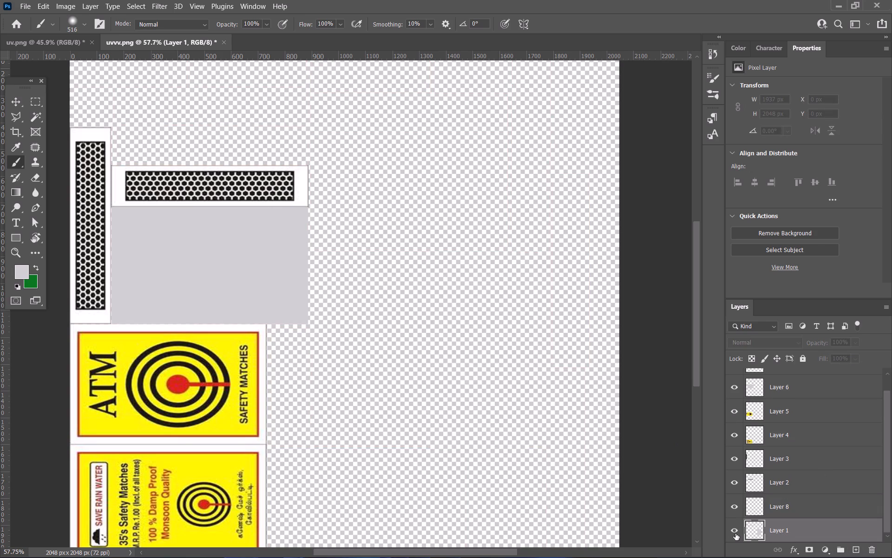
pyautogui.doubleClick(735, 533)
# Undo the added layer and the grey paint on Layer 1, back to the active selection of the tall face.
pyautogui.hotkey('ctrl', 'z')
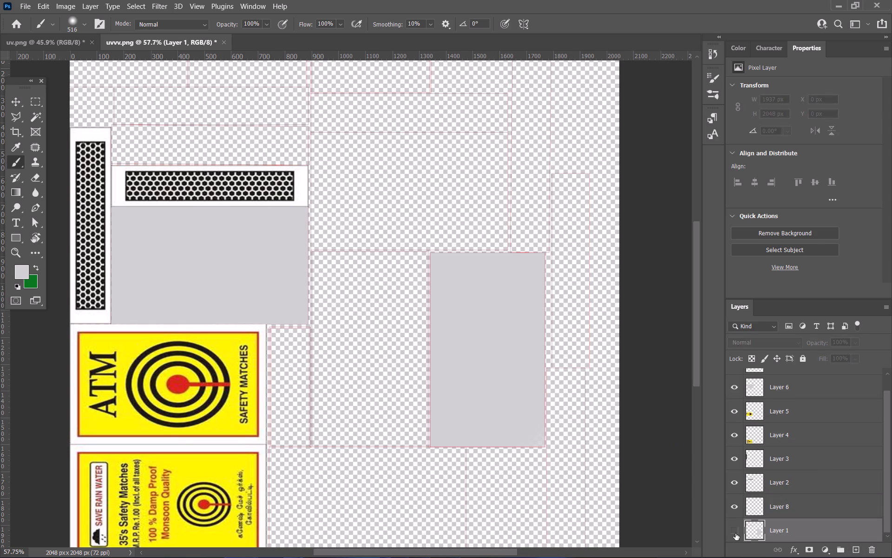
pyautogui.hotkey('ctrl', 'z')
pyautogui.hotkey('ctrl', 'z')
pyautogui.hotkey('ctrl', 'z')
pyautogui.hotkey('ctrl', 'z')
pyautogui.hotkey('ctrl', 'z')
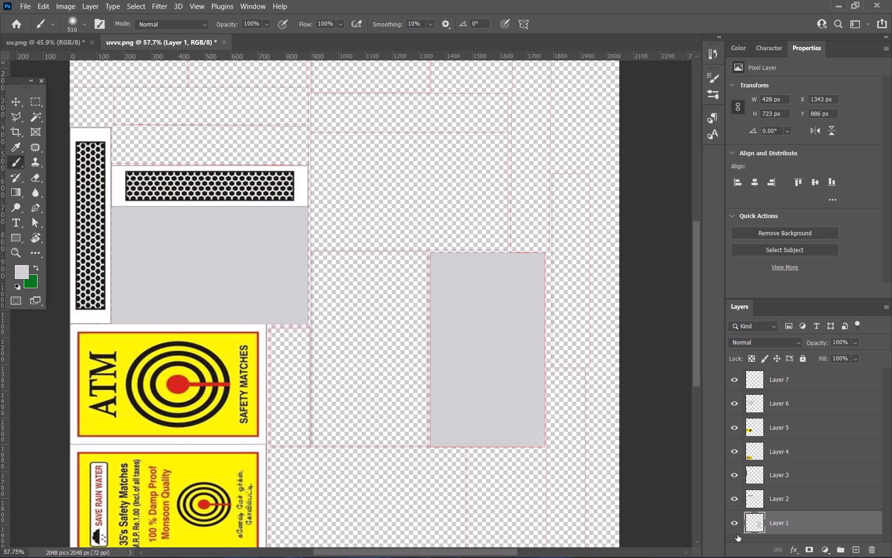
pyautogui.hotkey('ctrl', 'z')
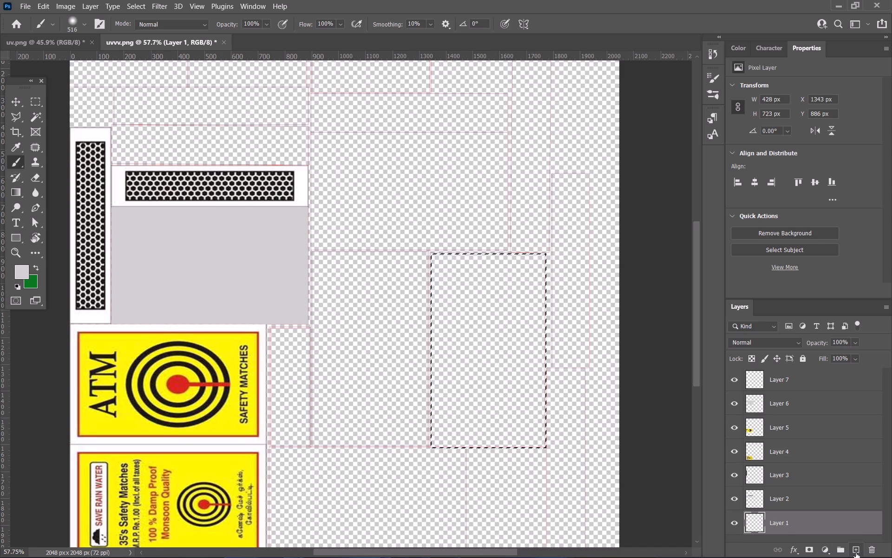
# Add a new layer above Layer 1, paint the selected tall UV face light grey on it, and deselect.
pyautogui.click(856, 553)
pyautogui.press('b')
pyautogui.moveTo(467, 330); pyautogui.dragTo(588, 213)
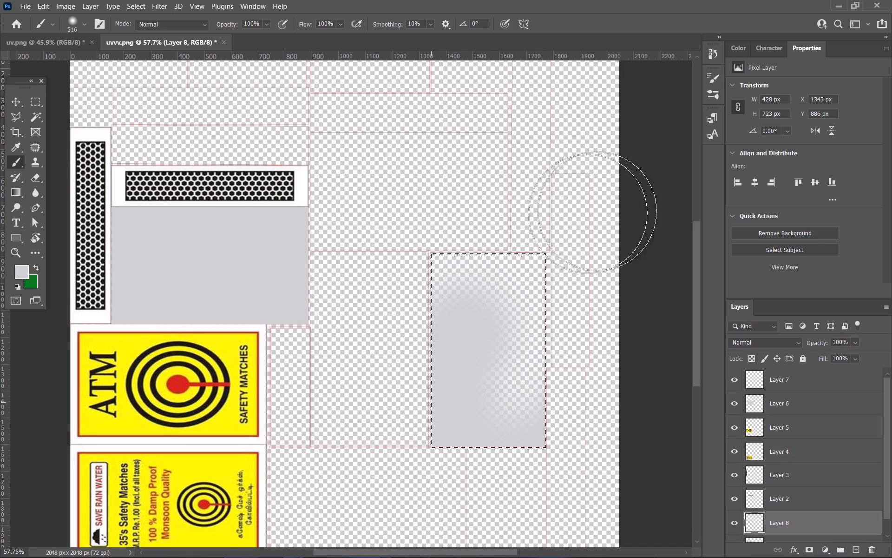
pyautogui.moveTo(588, 213); pyautogui.dragTo(441, 508)
pyautogui.hotkey('ctrl', 'd')
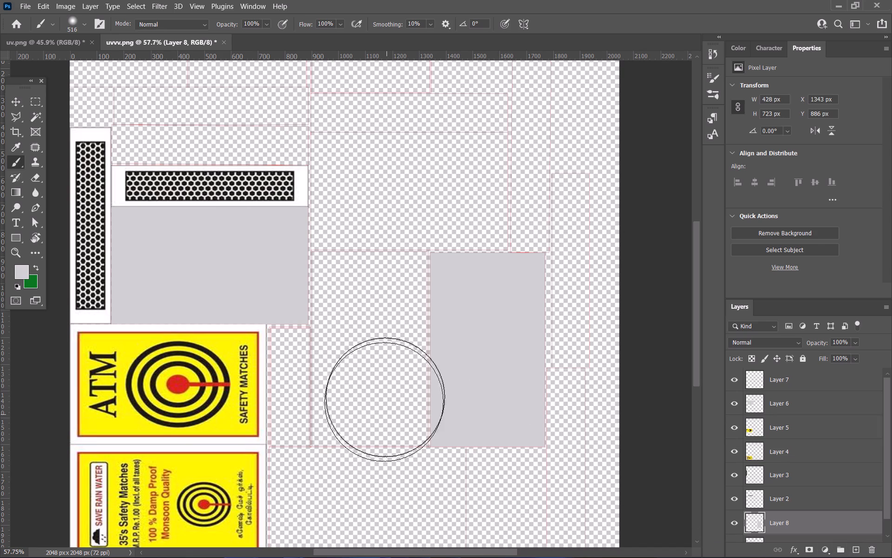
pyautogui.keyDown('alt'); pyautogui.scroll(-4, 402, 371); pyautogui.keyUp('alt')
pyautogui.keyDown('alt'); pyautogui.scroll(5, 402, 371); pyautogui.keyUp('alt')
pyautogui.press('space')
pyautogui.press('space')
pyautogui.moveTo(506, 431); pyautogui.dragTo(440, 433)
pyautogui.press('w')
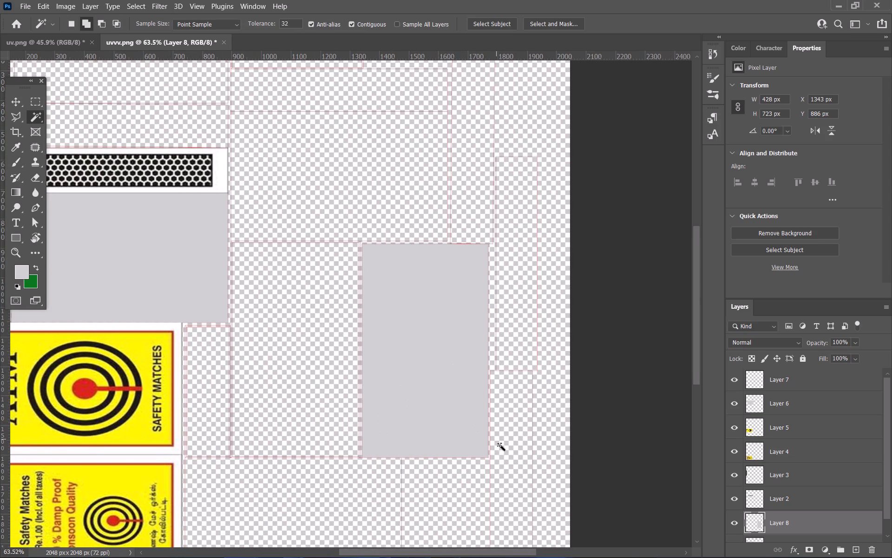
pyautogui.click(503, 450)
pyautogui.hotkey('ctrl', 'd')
# Hide and reshow Layer 8 to check which face is painted on it.
pyautogui.scroll(-5, 803, 527)
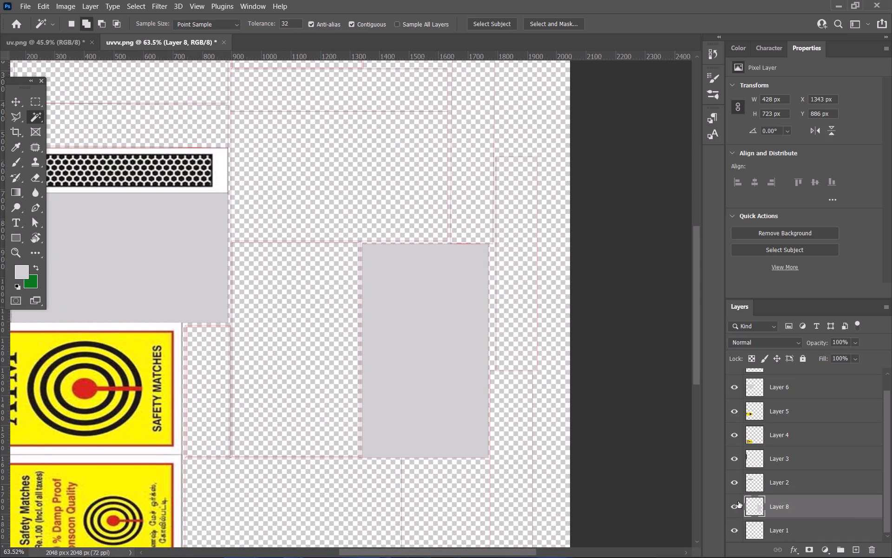
pyautogui.click(738, 501)
pyautogui.click(738, 501)
pyautogui.doubleClick(738, 501)
# On a new layer above Layer 8, paint the narrow bottom-right UV face light grey, selecting its outline from Layer 1, then deselect.
pyautogui.click(859, 550)
pyautogui.scroll(-6, 768, 497)
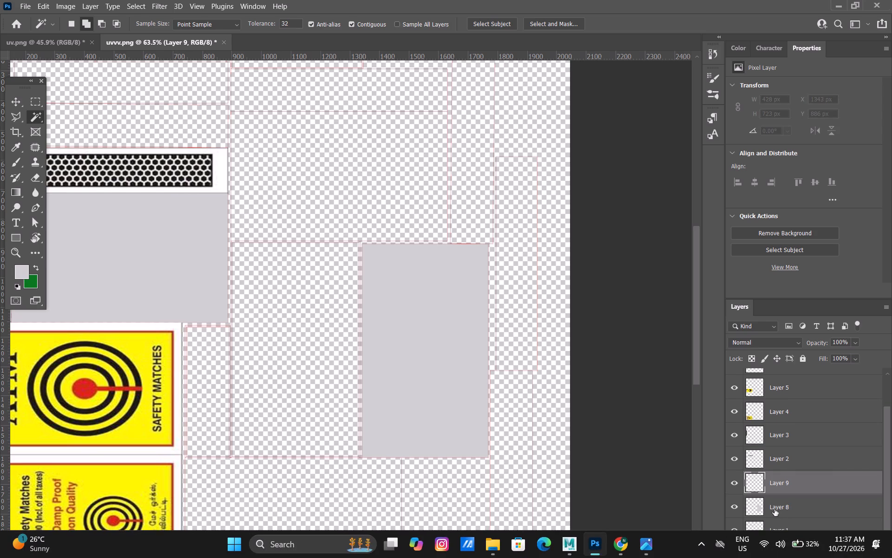
pyautogui.click(783, 530)
pyautogui.press('w')
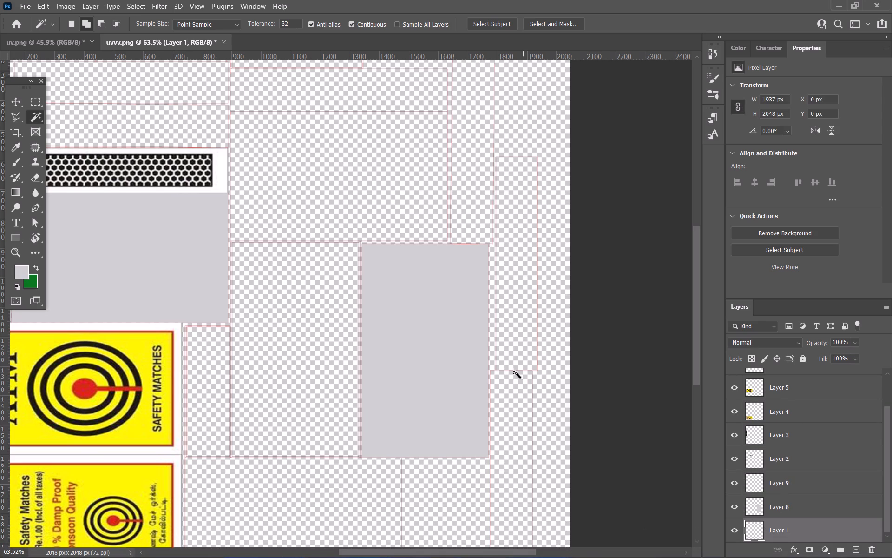
pyautogui.click(514, 423)
pyautogui.press('b')
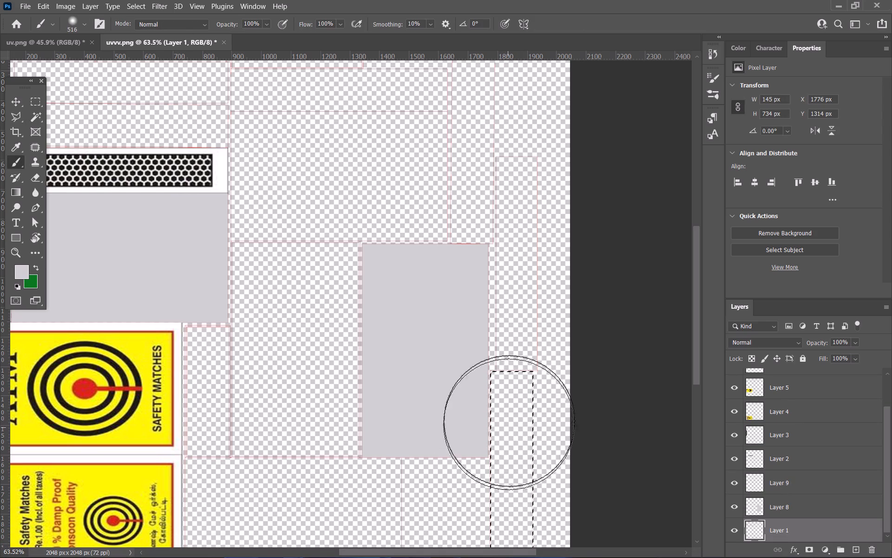
pyautogui.click(783, 489)
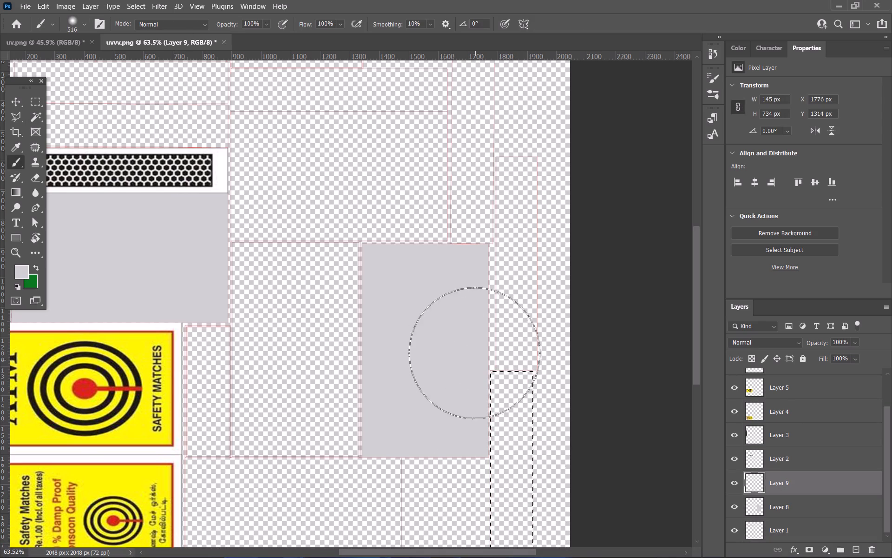
pyautogui.moveTo(471, 337); pyautogui.dragTo(505, 557)
pyautogui.scroll(-10, 513, 438)
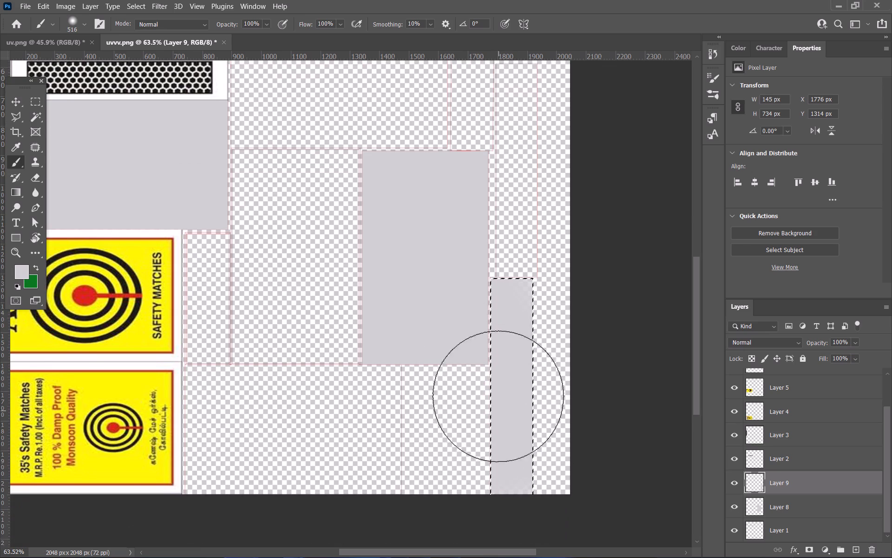
pyautogui.moveTo(497, 382); pyautogui.dragTo(507, 433)
pyautogui.hotkey('ctrl', 'd')
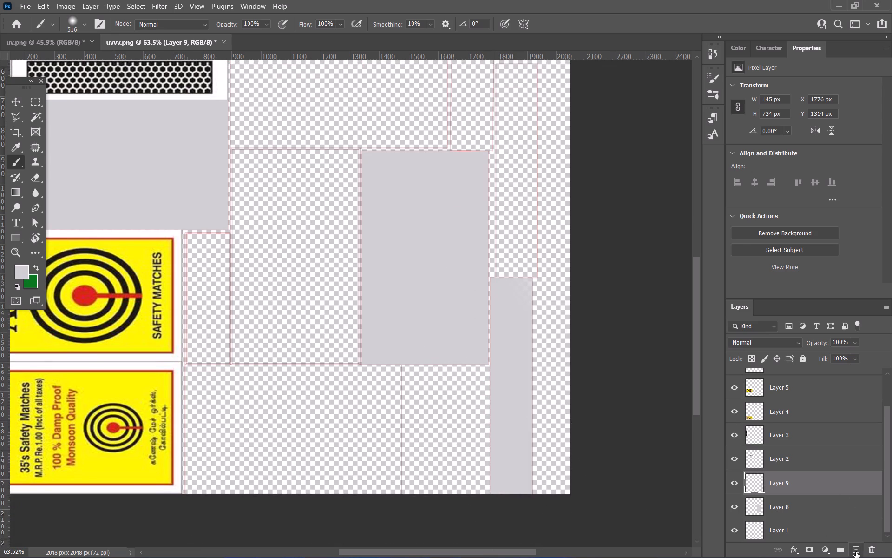
# Add a new layer above Layer 9, then select the narrow UV face above the bottom-right grey strip and paint it light grey on Layer 1.
pyautogui.click(855, 552)
pyautogui.scroll(-5, 824, 517)
pyautogui.click(804, 527)
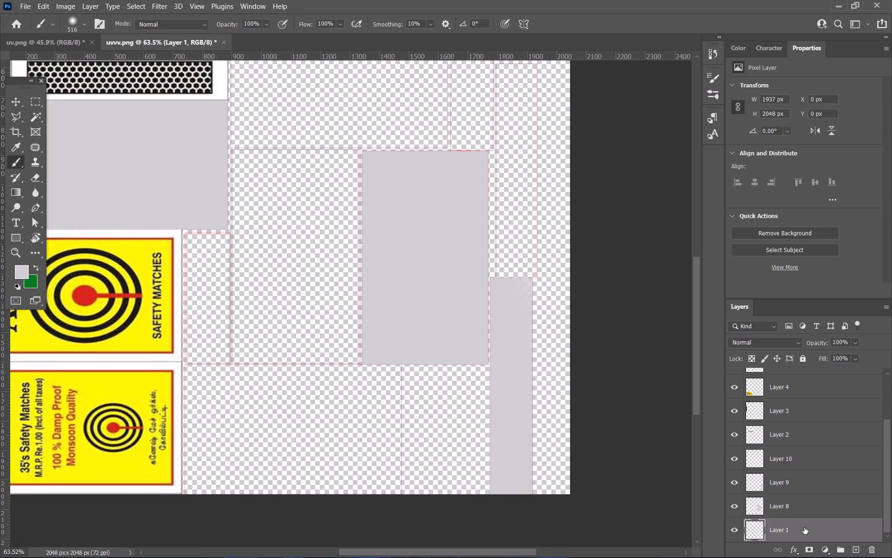
pyautogui.press('w')
pyautogui.click(496, 217)
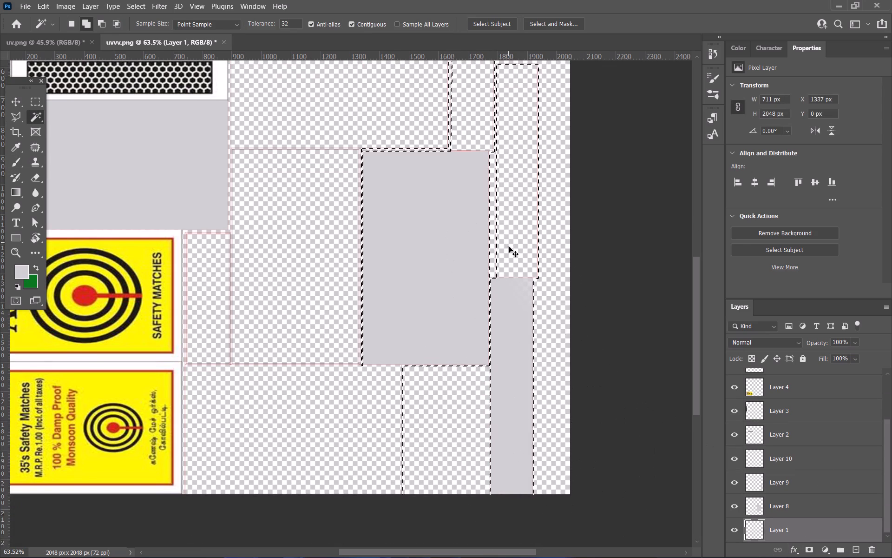
pyautogui.hotkey('ctrl', 'd')
pyautogui.click(520, 210)
pyautogui.press('space')
pyautogui.press('space')
pyautogui.press('space')
pyautogui.press('space')
pyautogui.press('space')
pyautogui.press('space')
pyautogui.press('space')
pyautogui.moveTo(508, 213); pyautogui.dragTo(518, 302)
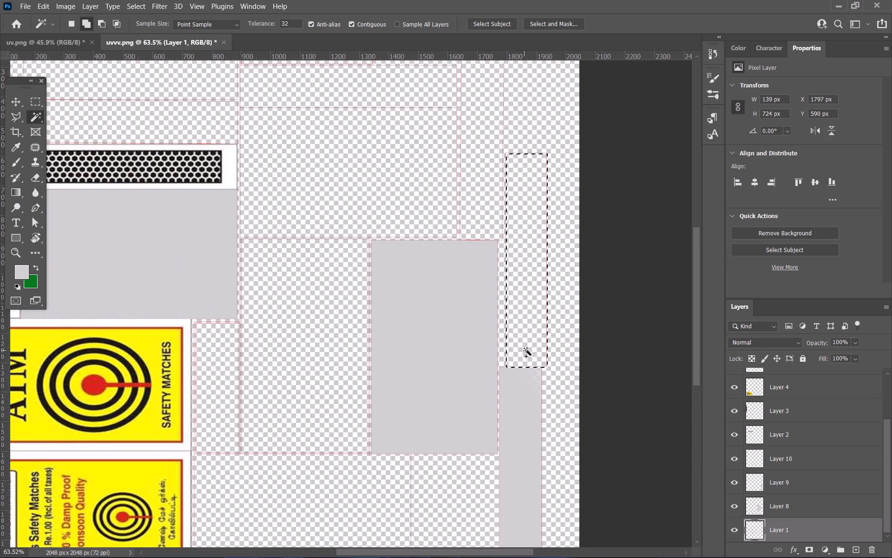
pyautogui.keyDown('alt'); pyautogui.scroll(9, 533, 167); pyautogui.keyUp('alt')
pyautogui.keyDown('alt'); pyautogui.scroll(-11, 544, 165); pyautogui.keyUp('alt')
pyautogui.press('b')
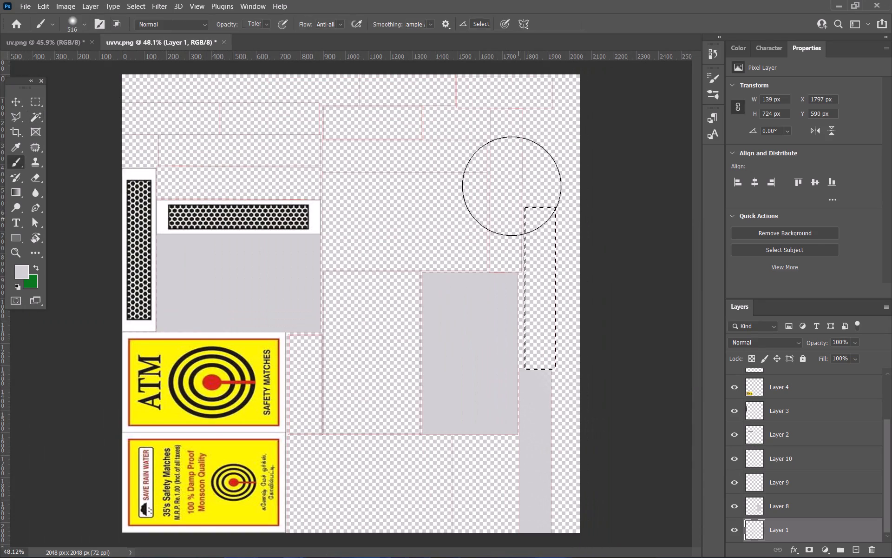
pyautogui.moveTo(531, 206); pyautogui.dragTo(552, 353)
pyautogui.hotkey('ctrl', 'd')
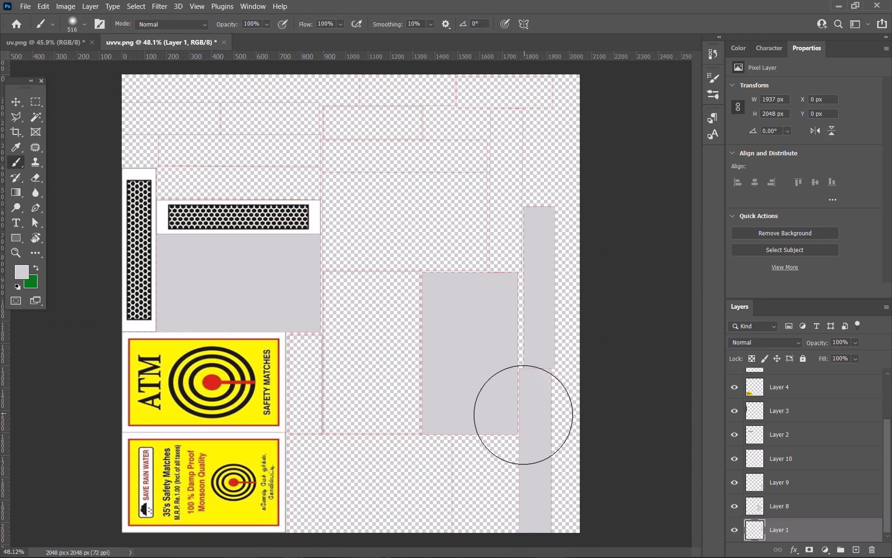
# Add a new layer above Layer 1, then select the unpainted tall narrow UV face below the top-right face on Layer 1.
pyautogui.keyDown('alt'); pyautogui.scroll(7, 524, 184); pyautogui.keyUp('alt')
pyautogui.keyDown('alt'); pyautogui.scroll(-6, 530, 175); pyautogui.keyUp('alt')
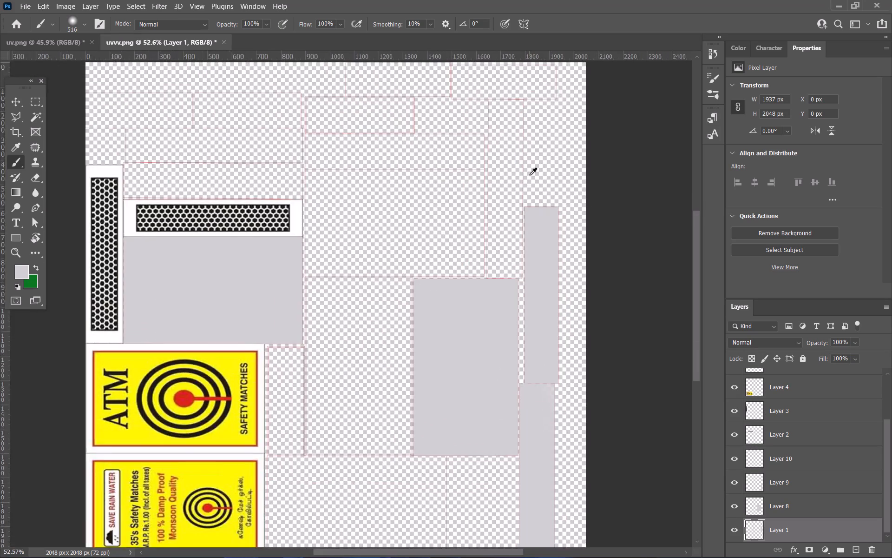
pyautogui.keyDown('alt'); pyautogui.scroll(5, 499, 218); pyautogui.keyUp('alt')
pyautogui.press('space')
pyautogui.press('space')
pyautogui.press('space')
pyautogui.press('space')
pyautogui.press('space')
pyautogui.press('space')
pyautogui.moveTo(501, 164); pyautogui.dragTo(511, 272)
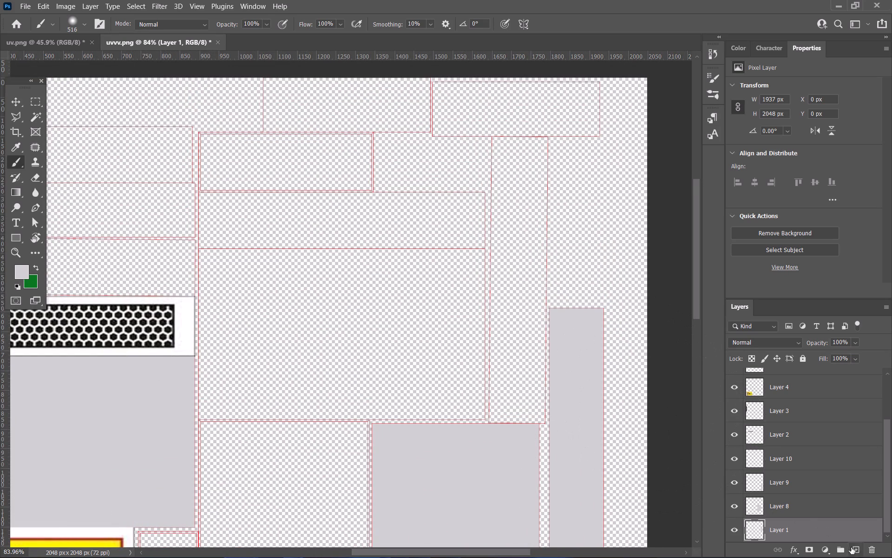
pyautogui.click(854, 550)
pyautogui.scroll(-5, 793, 509)
pyautogui.click(798, 529)
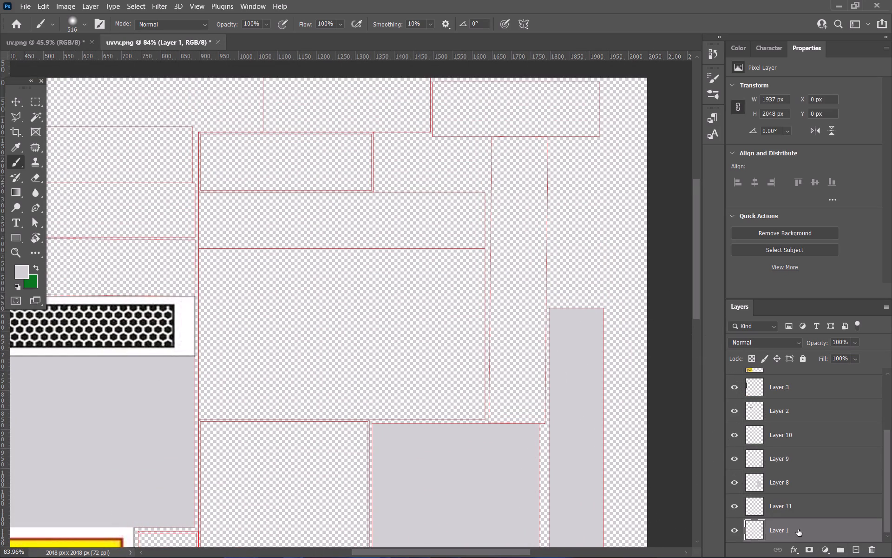
pyautogui.press('w')
pyautogui.click(500, 253)
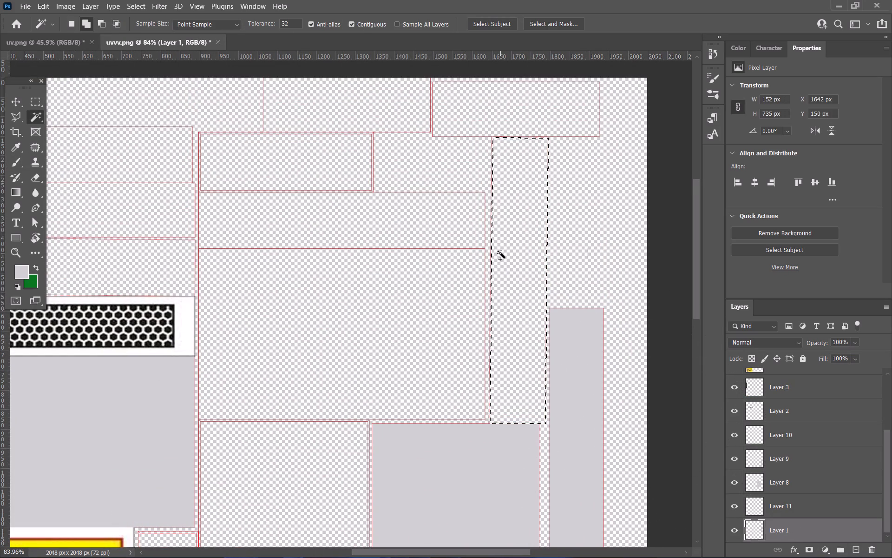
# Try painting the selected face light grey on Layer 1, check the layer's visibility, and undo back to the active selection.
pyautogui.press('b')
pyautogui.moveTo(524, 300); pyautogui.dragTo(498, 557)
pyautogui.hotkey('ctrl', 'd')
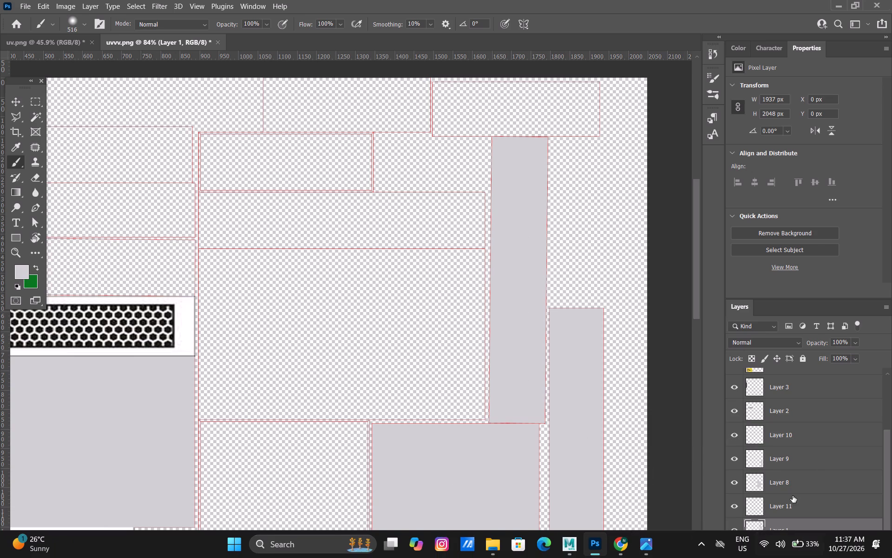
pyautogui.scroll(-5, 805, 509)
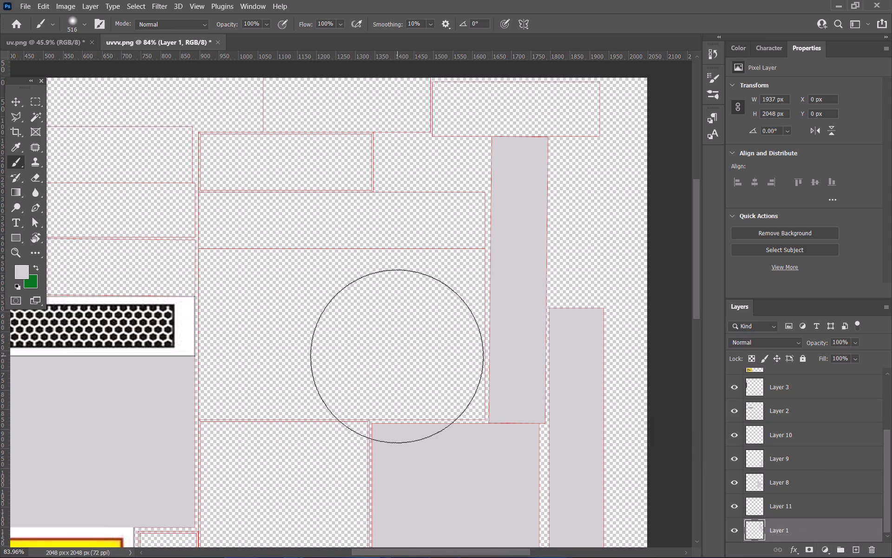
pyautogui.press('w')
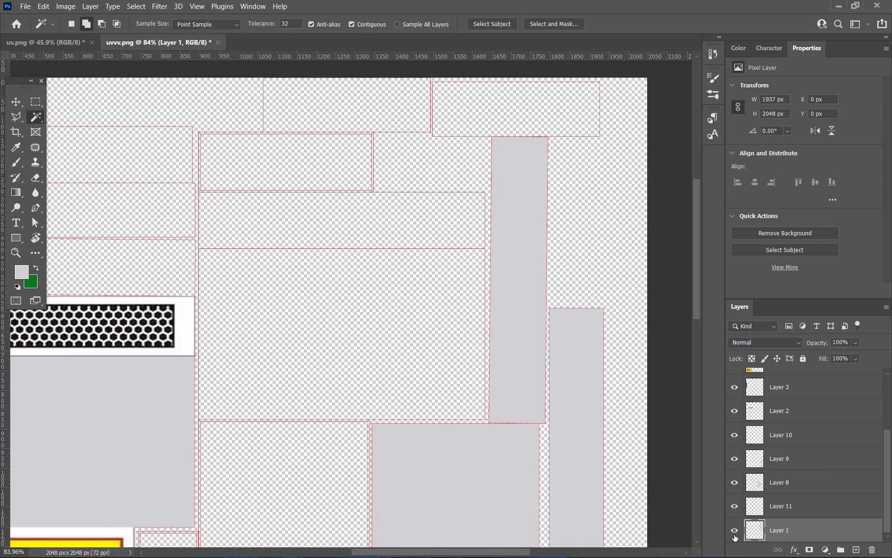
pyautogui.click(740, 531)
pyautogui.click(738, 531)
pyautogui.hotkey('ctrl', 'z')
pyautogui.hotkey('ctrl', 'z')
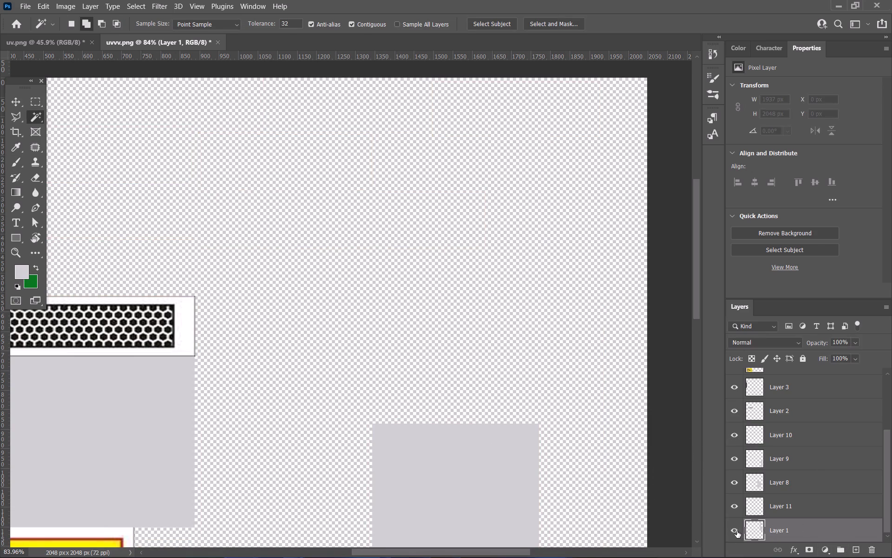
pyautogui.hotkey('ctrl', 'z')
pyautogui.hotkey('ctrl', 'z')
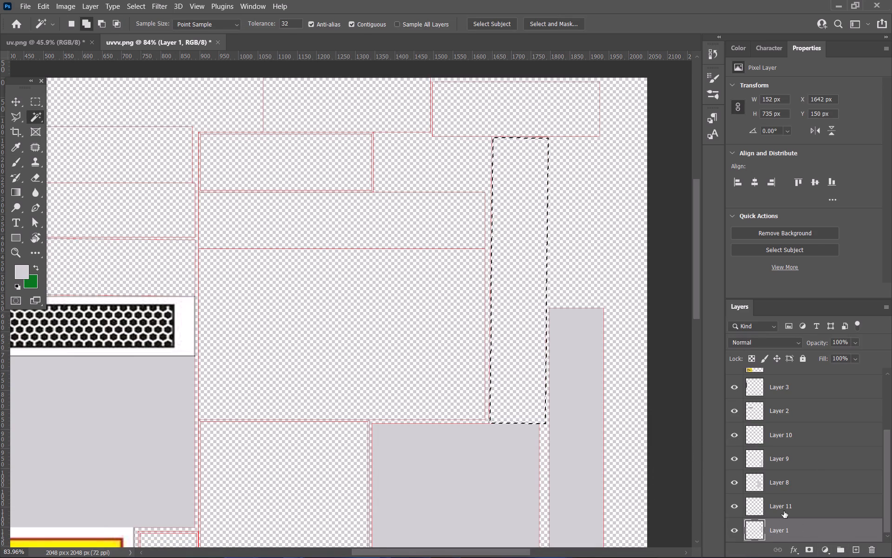
# Paint the selected tall narrow UV face light grey on Layer 11 and deselect.
pyautogui.click(784, 511)
pyautogui.press('b')
pyautogui.moveTo(523, 400); pyautogui.dragTo(518, 89)
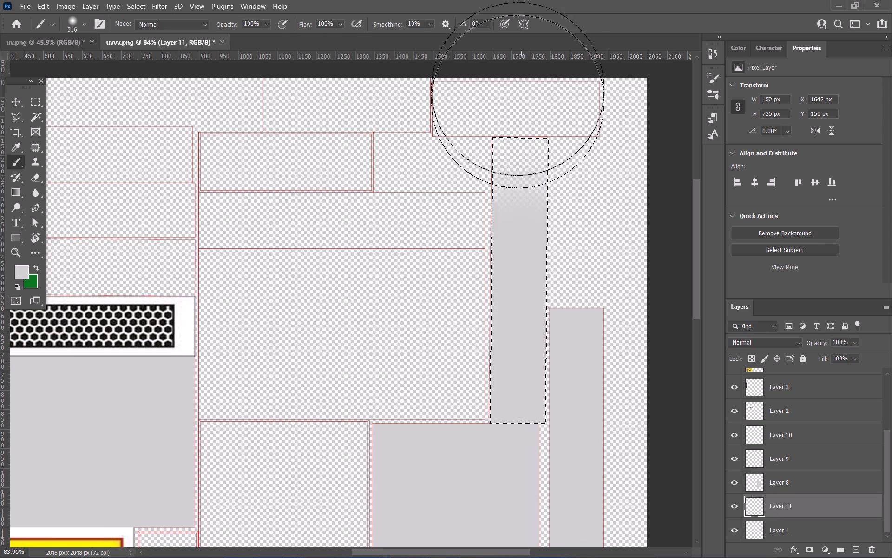
pyautogui.moveTo(518, 89); pyautogui.dragTo(500, 417)
pyautogui.hotkey('ctrl', 'd')
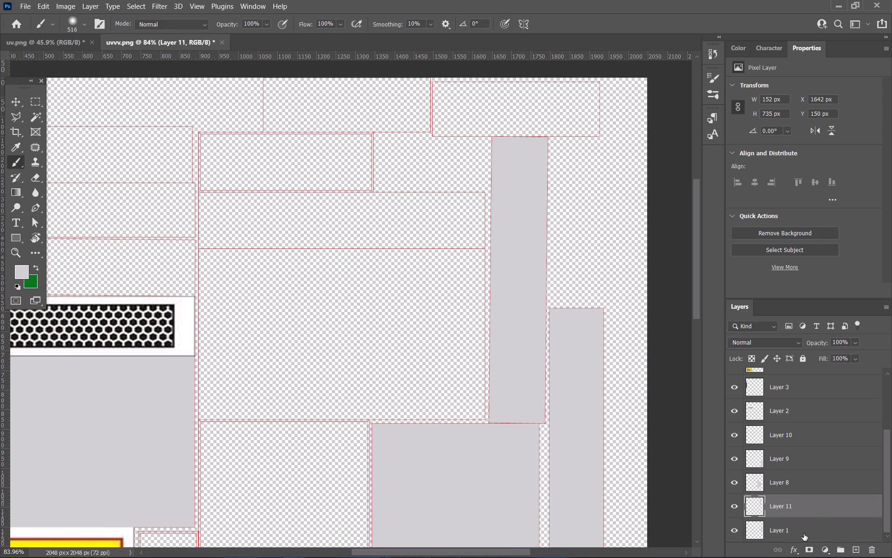
# Select the large wide UV face beside the tall grey strip from Layer 1, paint it light grey on a new layer, and deselect.
pyautogui.click(803, 534)
pyautogui.press('w')
pyautogui.click(365, 343)
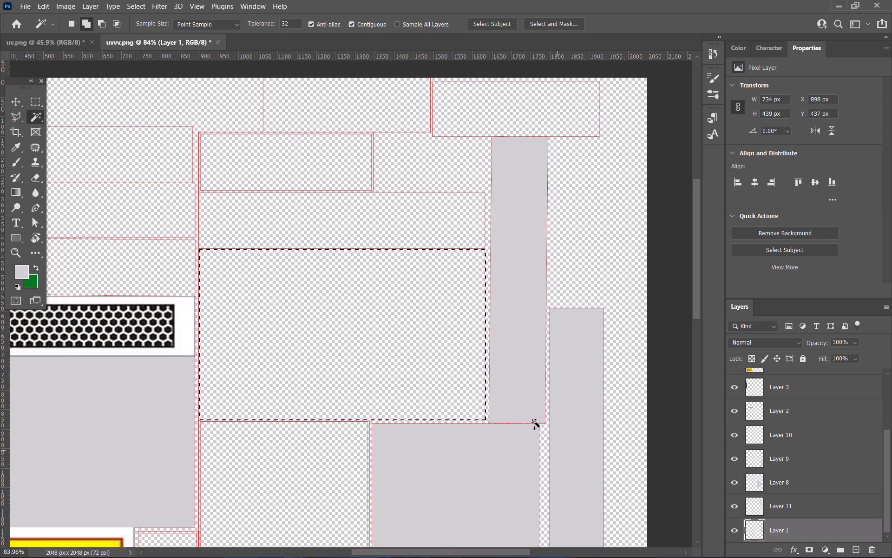
pyautogui.keyDown('alt'); pyautogui.scroll(-6, 521, 412); pyautogui.keyUp('alt')
pyautogui.click(855, 553)
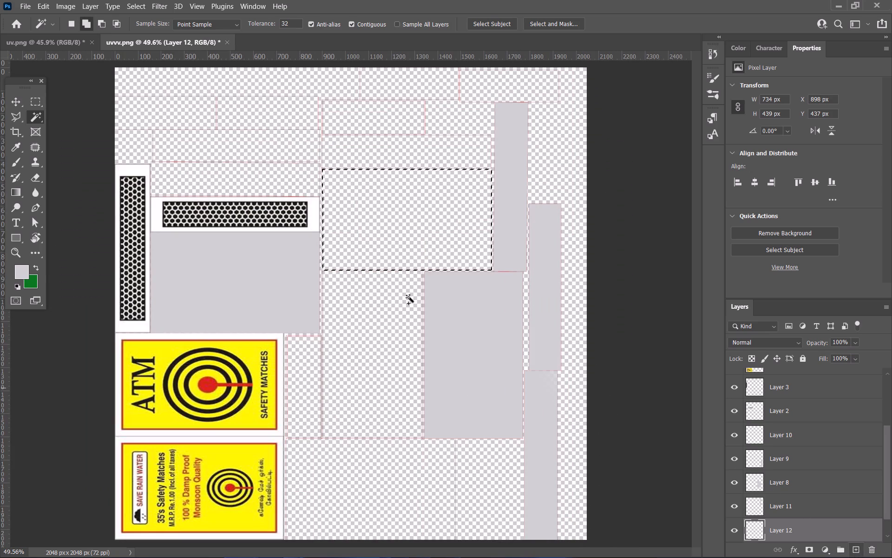
pyautogui.press('b')
pyautogui.moveTo(350, 212); pyautogui.dragTo(643, 167)
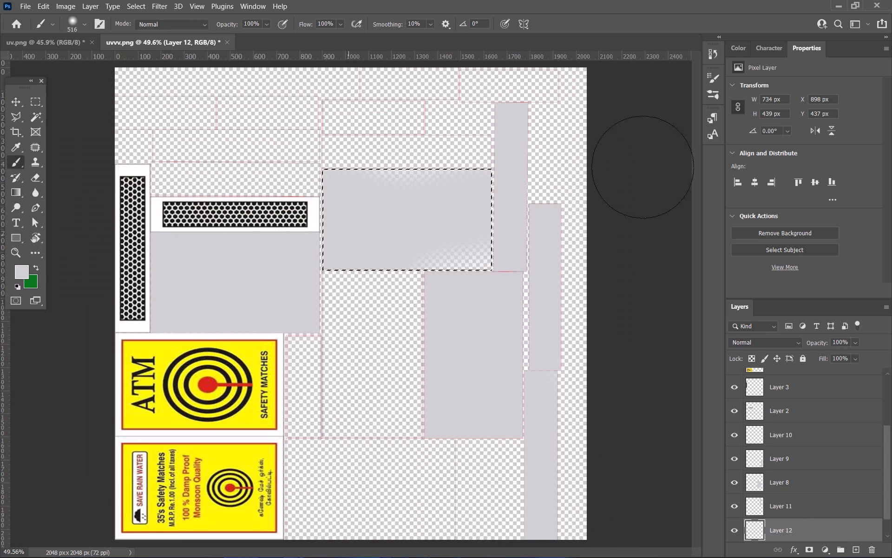
pyautogui.moveTo(643, 167); pyautogui.dragTo(636, 255)
pyautogui.hotkey('ctrl', 'd')
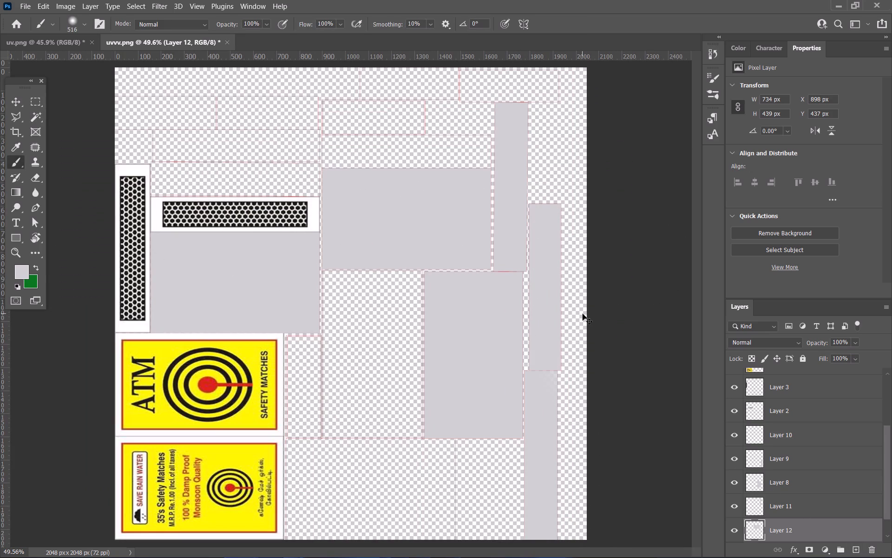
# Hide and reshow Layer 12 to check which face is painted on it.
pyautogui.keyDown('alt'); pyautogui.scroll(1, 347, 381); pyautogui.keyUp('alt')
pyautogui.keyDown('alt'); pyautogui.scroll(-2, 346, 382); pyautogui.keyUp('alt')
pyautogui.press('space')
pyautogui.press('space')
pyautogui.press('space')
pyautogui.press('space')
pyautogui.press('space')
pyautogui.press('space')
pyautogui.press('space')
pyautogui.moveTo(377, 405); pyautogui.dragTo(390, 295)
pyautogui.keyDown('alt'); pyautogui.scroll(-2, 357, 162); pyautogui.keyUp('alt')
pyautogui.keyDown('alt'); pyautogui.scroll(8, 282, 164); pyautogui.keyUp('alt')
pyautogui.press('space')
pyautogui.press('space')
pyautogui.press('space')
pyautogui.press('space')
pyautogui.press('space')
pyautogui.press('space')
pyautogui.moveTo(226, 160); pyautogui.dragTo(328, 266)
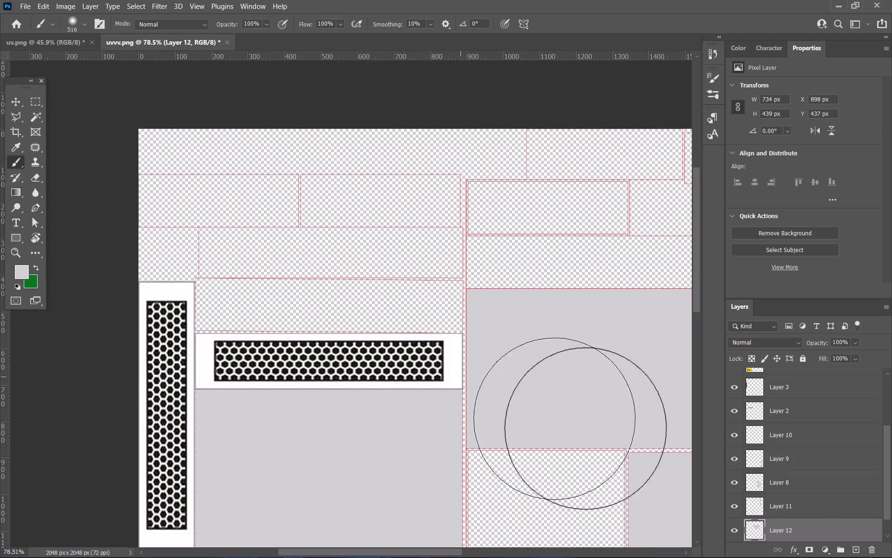
pyautogui.click(734, 528)
pyautogui.click(736, 529)
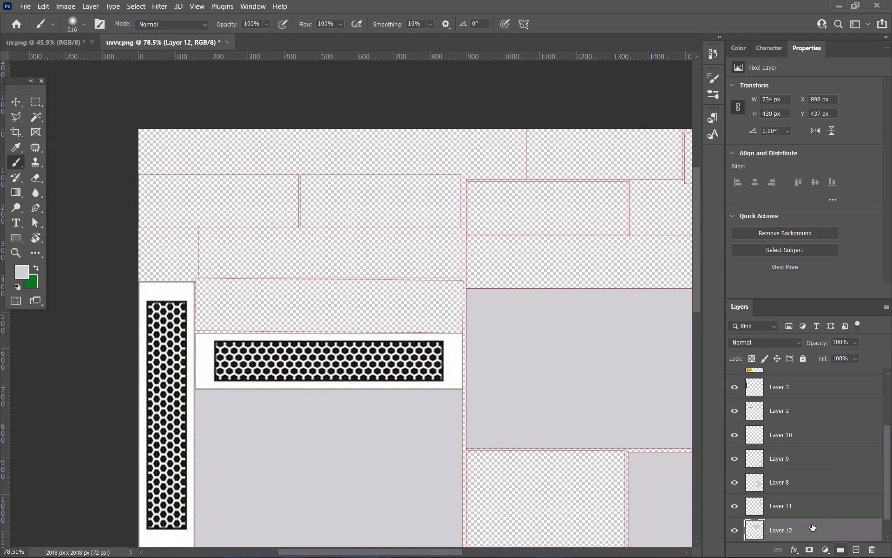
# Select the long UV face directly above the horizontal striker strip from Layer 1, paint it light grey on a new layer, and deselect.
pyautogui.scroll(-5, 808, 520)
pyautogui.click(801, 527)
pyautogui.press('w')
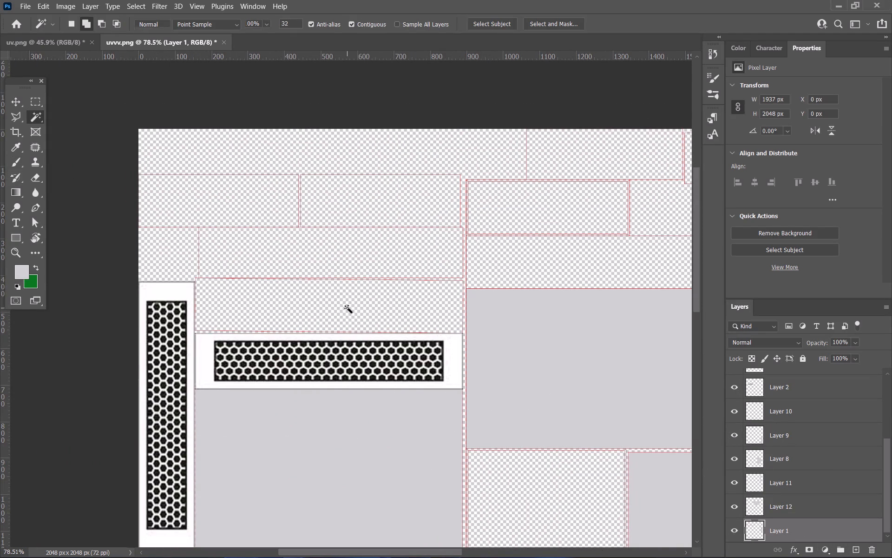
pyautogui.click(348, 308)
pyautogui.click(855, 549)
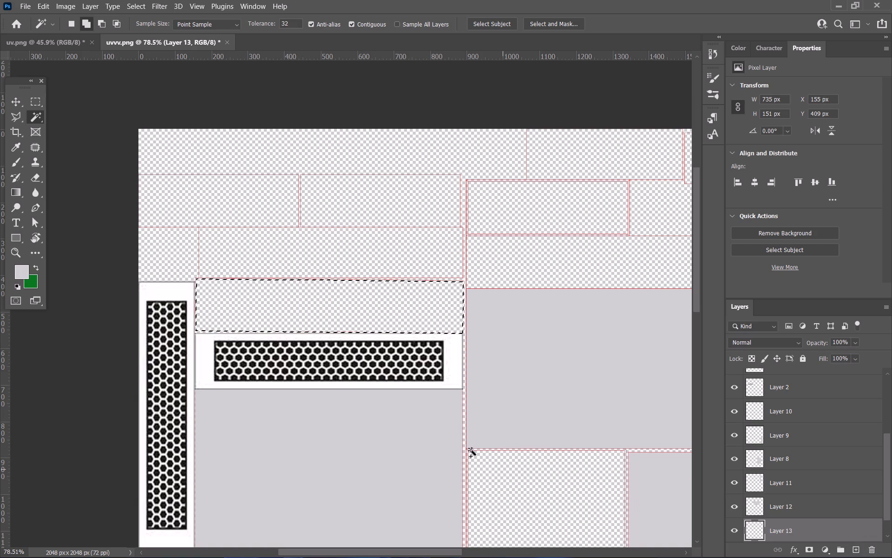
pyautogui.press('b')
pyautogui.moveTo(211, 312); pyautogui.dragTo(335, 293)
pyautogui.hotkey('ctrl', 'd')
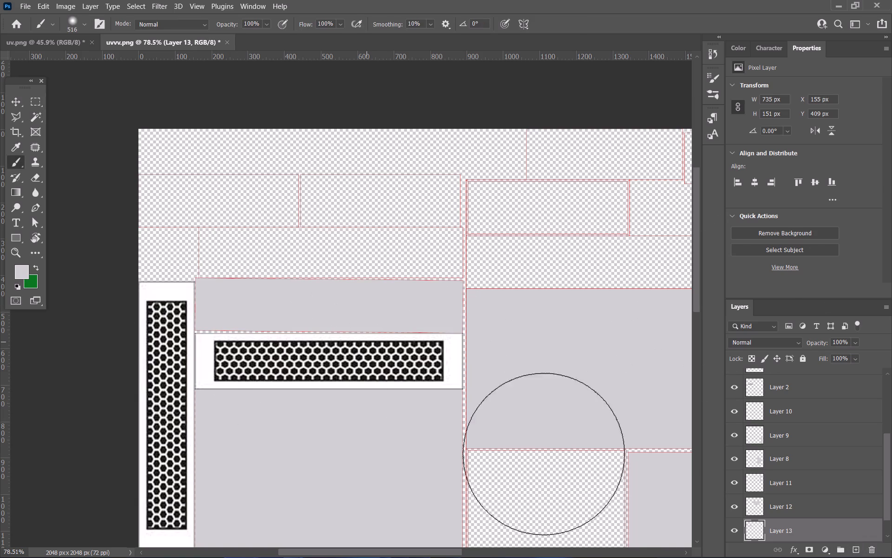
# Select the second long UV face above the horizontal striker strip from Layer 1, paint it light grey on a new layer, and deselect.
pyautogui.scroll(-4, 808, 526)
pyautogui.click(799, 524)
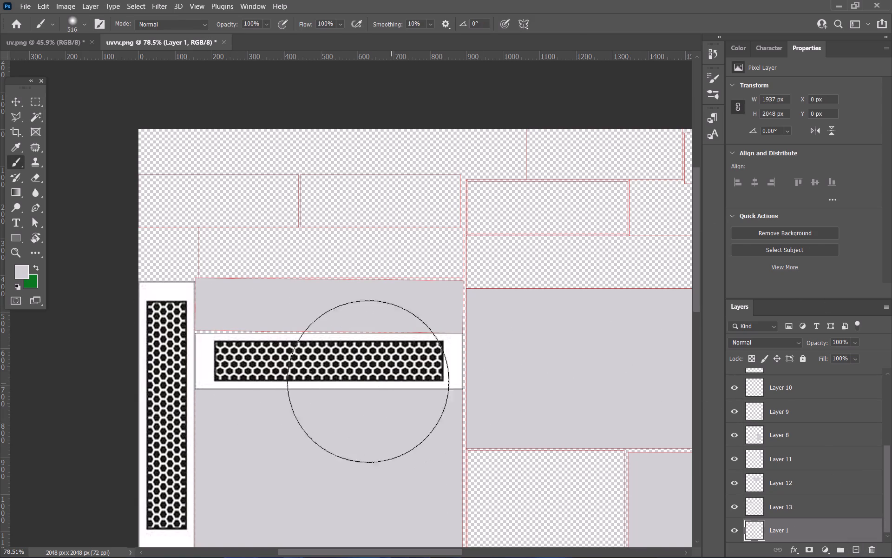
pyautogui.press('w')
pyautogui.click(308, 248)
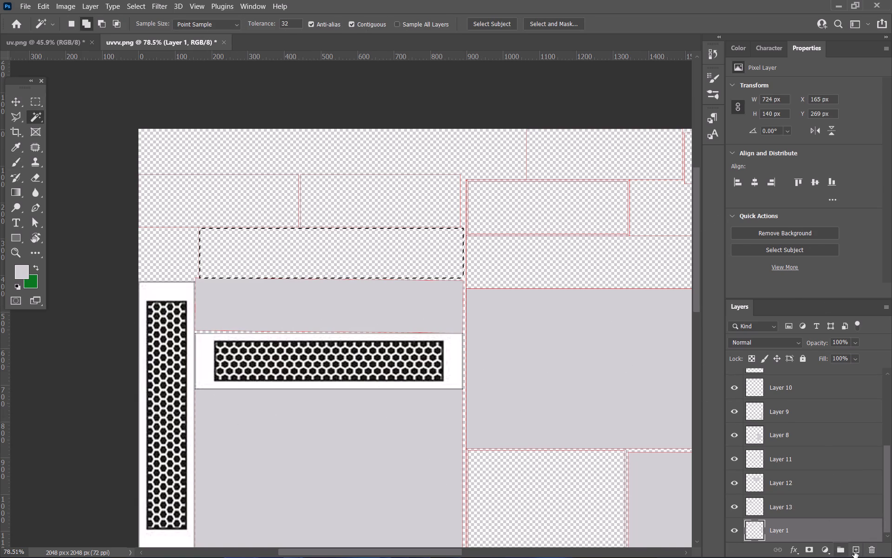
pyautogui.click(854, 551)
pyautogui.press('b')
pyautogui.moveTo(141, 257); pyautogui.dragTo(392, 303)
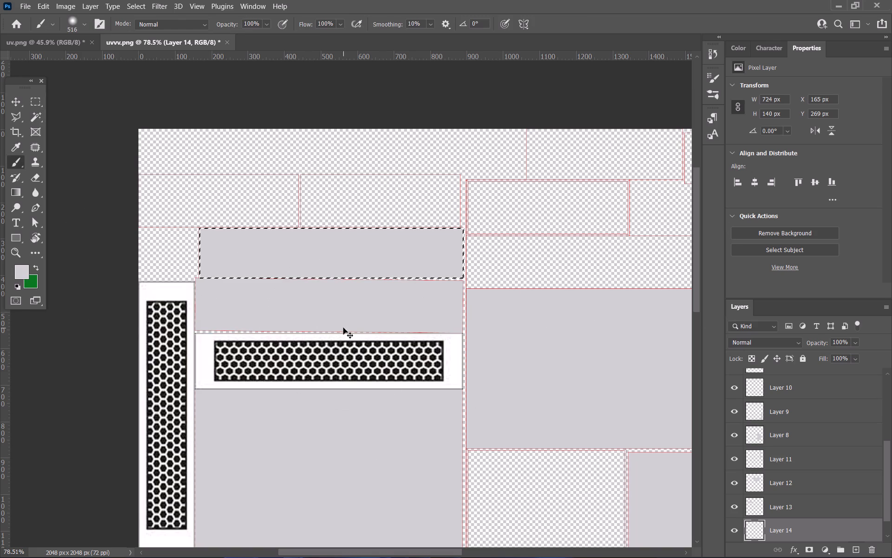
pyautogui.hotkey('ctrl', 'd')
# Select the right-hand short UV face above the two long grey strips from Layer 1, paint it light grey on a new layer, and deselect.
pyautogui.scroll(-5, 826, 511)
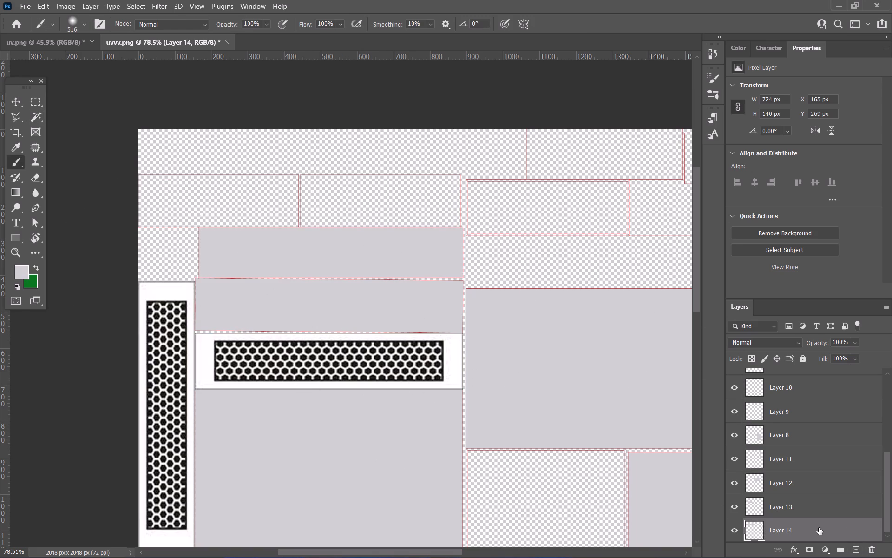
pyautogui.click(819, 528)
pyautogui.press('w')
pyautogui.click(313, 208)
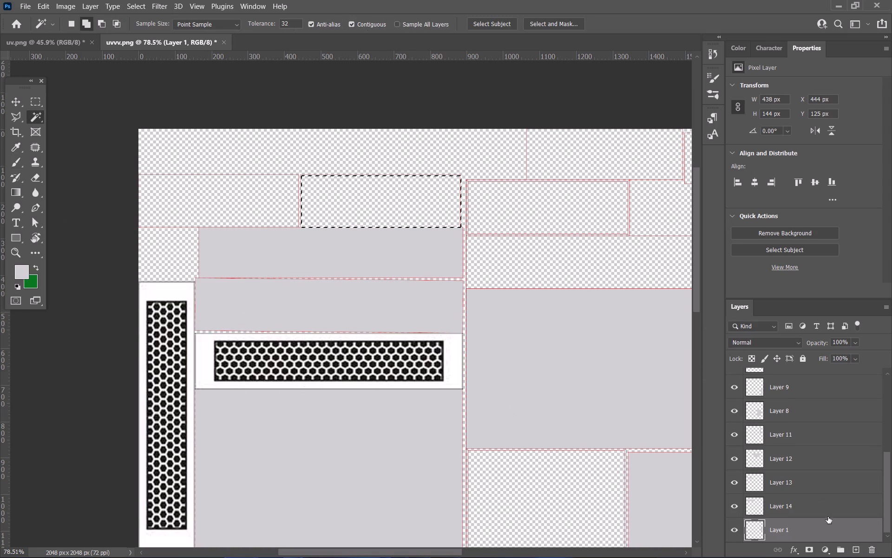
pyautogui.click(858, 556)
pyautogui.press('b')
pyautogui.moveTo(269, 184); pyautogui.dragTo(156, 179)
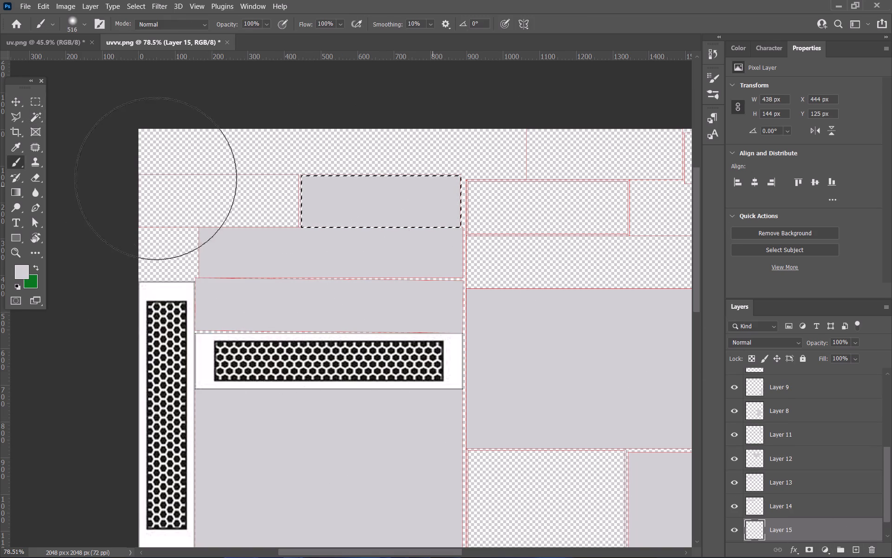
pyautogui.moveTo(156, 179); pyautogui.dragTo(596, 184)
pyautogui.hotkey('ctrl', 'd')
# Select the short UV face at the canvas's left edge in the same row from Layer 1, paint it light grey on a new layer, and deselect.
pyautogui.scroll(-5, 827, 481)
pyautogui.click(812, 521)
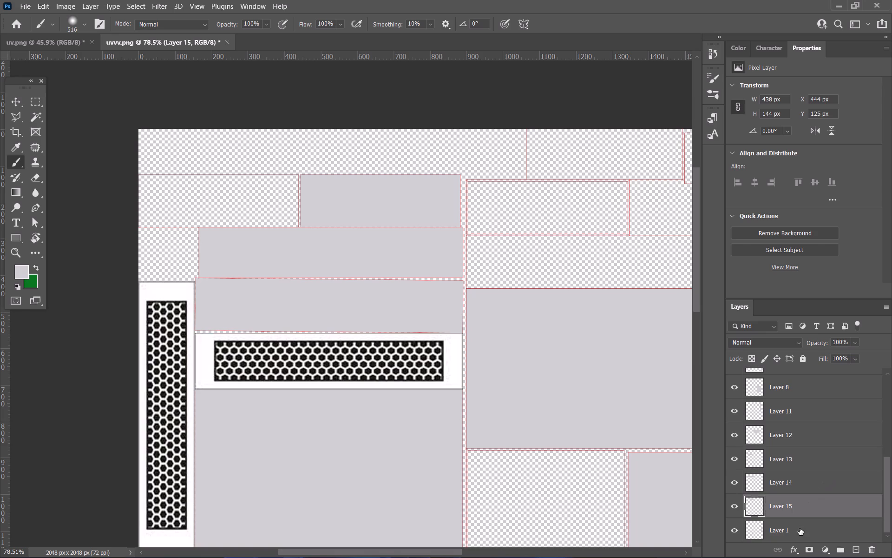
pyautogui.click(800, 528)
pyautogui.press('w')
pyautogui.click(201, 192)
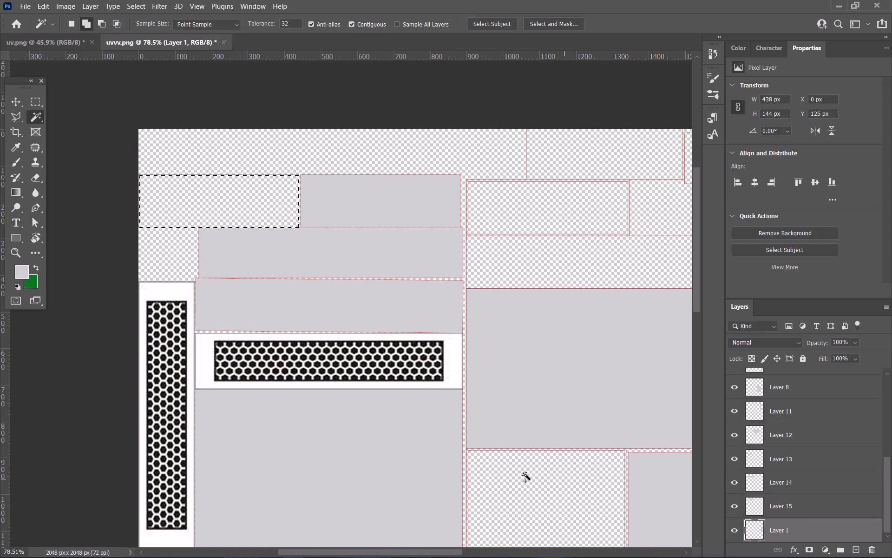
pyautogui.press('b')
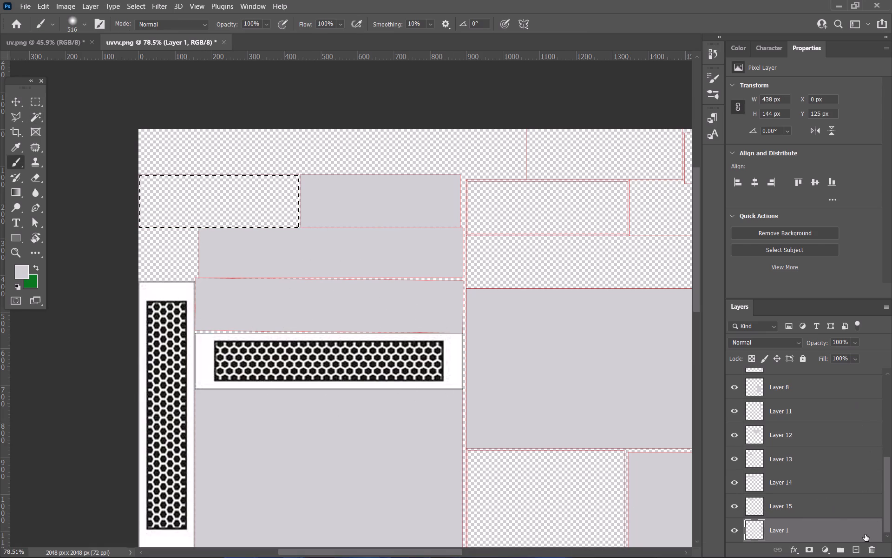
pyautogui.click(862, 546)
pyautogui.moveTo(215, 189); pyautogui.dragTo(118, 200)
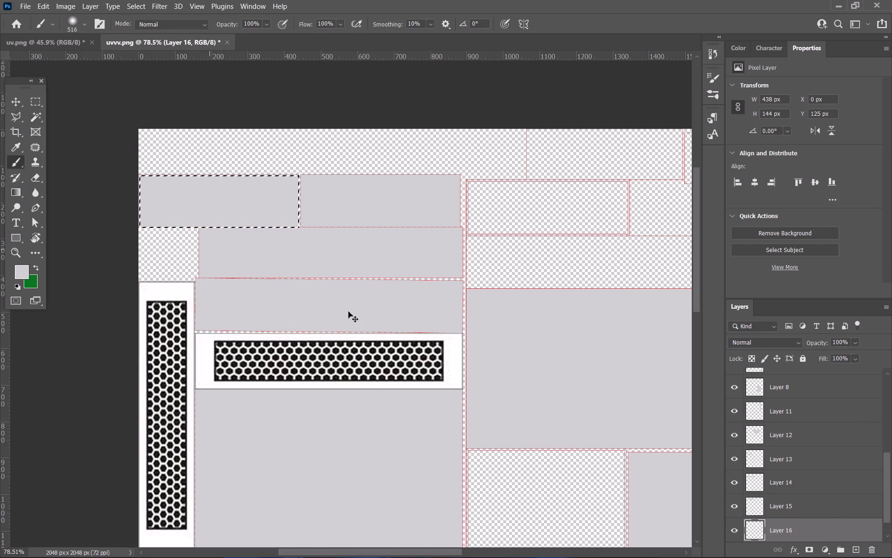
pyautogui.hotkey('ctrl', 'd')
# Examine the remaining unpainted UV faces across the layout, including those beside the ATM labels.
pyautogui.keyDown('alt'); pyautogui.scroll(-3, 440, 278); pyautogui.keyUp('alt')
pyautogui.press('space')
pyautogui.press('space')
pyautogui.press('space')
pyautogui.press('space')
pyautogui.moveTo(470, 255); pyautogui.dragTo(352, 370)
pyautogui.keyDown('alt'); pyautogui.scroll(2, 444, 380); pyautogui.keyUp('alt')
pyautogui.press('space')
pyautogui.press('space')
pyautogui.press('space')
pyautogui.moveTo(446, 391); pyautogui.dragTo(358, 315)
pyautogui.keyDown('alt'); pyautogui.scroll(1, 373, 331); pyautogui.keyUp('alt')
pyautogui.keyDown('alt'); pyautogui.scroll(-2, 373, 336); pyautogui.keyUp('alt')
pyautogui.press('space')
pyautogui.press('space')
pyautogui.press('space')
pyautogui.press('space')
pyautogui.press('space')
pyautogui.press('space')
pyautogui.press('space')
pyautogui.press('space')
pyautogui.press('space')
pyautogui.press('space')
pyautogui.press('space')
pyautogui.press('space')
pyautogui.press('space')
pyautogui.press('space')
pyautogui.press('space')
pyautogui.press('space')
pyautogui.press('space')
pyautogui.press('space')
pyautogui.press('space')
pyautogui.press('space')
pyautogui.moveTo(353, 409); pyautogui.dragTo(260, 121)
pyautogui.moveTo(268, 343); pyautogui.dragTo(315, 219)
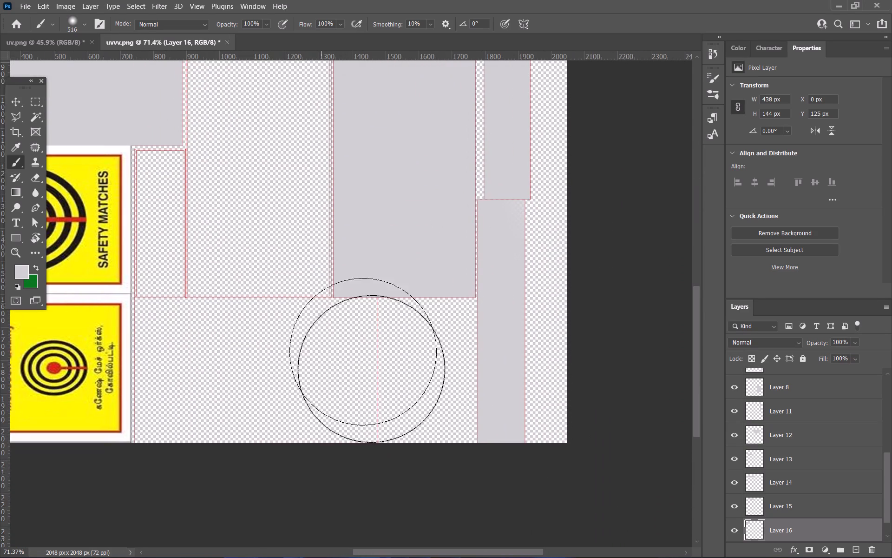
pyautogui.keyDown('alt'); pyautogui.scroll(3, 415, 409); pyautogui.keyUp('alt')
pyautogui.keyDown('alt'); pyautogui.scroll(-3, 412, 400); pyautogui.keyUp('alt')
pyautogui.keyDown('alt'); pyautogui.scroll(2, 262, 389); pyautogui.keyUp('alt')
pyautogui.keyDown('alt'); pyautogui.scroll(-2, 256, 384); pyautogui.keyUp('alt')
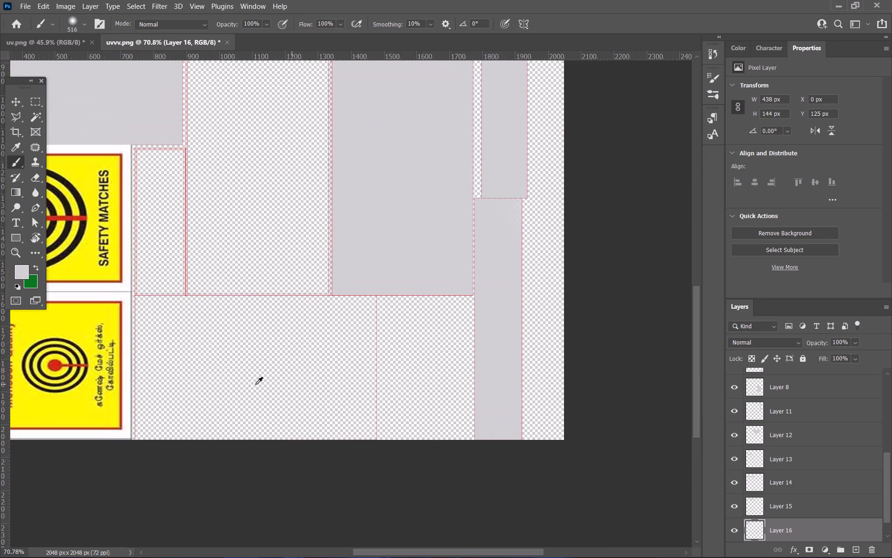
pyautogui.keyDown('alt'); pyautogui.scroll(-2, 256, 384); pyautogui.keyUp('alt')
pyautogui.keyDown('alt'); pyautogui.scroll(2, 256, 384); pyautogui.keyUp('alt')
# Switch to the uvvv.png preview in Photos and close it.
pyautogui.hotkey('alt', 'Tab')
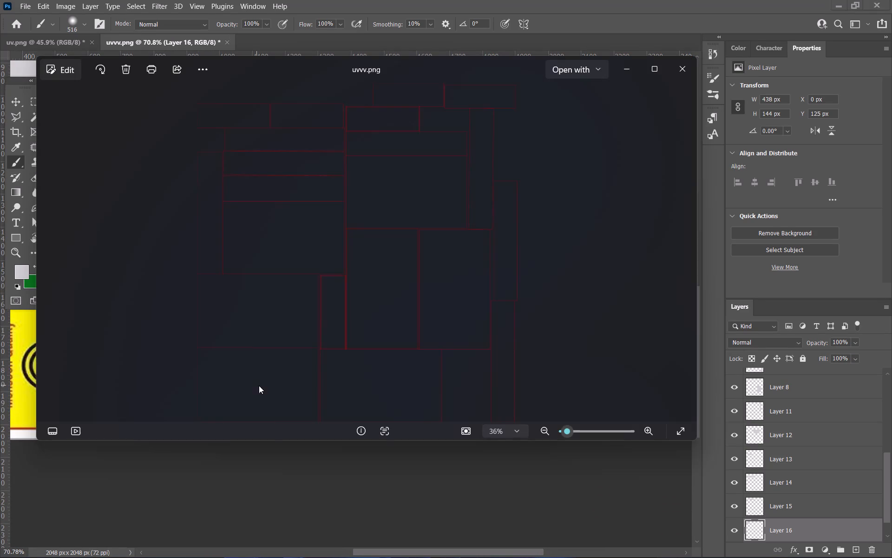
pyautogui.click(677, 72)
# Switch to Maya, return the outer sleeve to object mode, and isolate the matchbox's inner tray instead.
pyautogui.hotkey('alt', 'Tab')
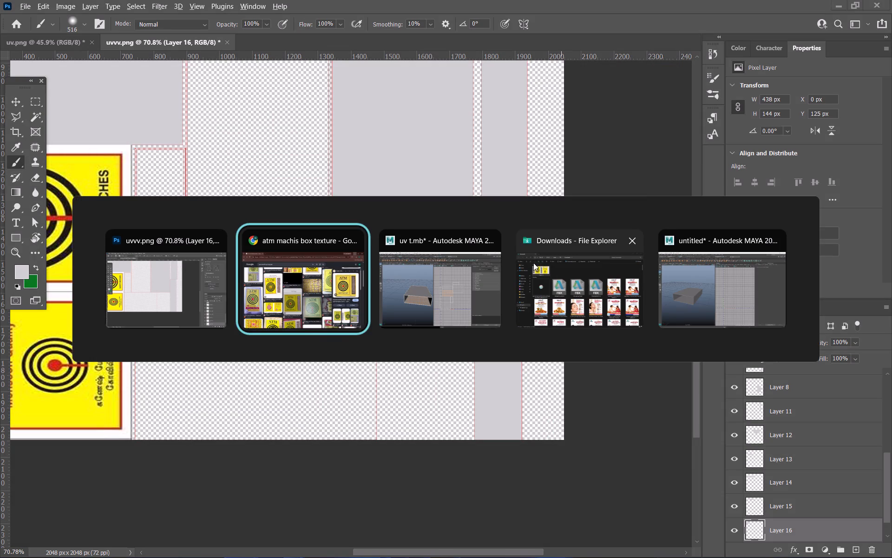
pyautogui.hotkey('alt', 'Tab')
pyautogui.moveTo(305, 321); pyautogui.dragTo(305, 320, button='right')
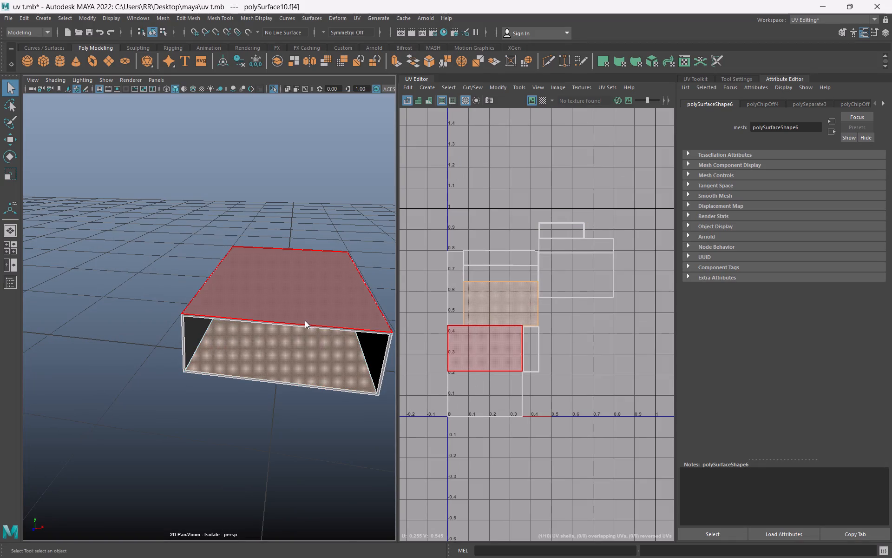
pyautogui.moveTo(305, 320); pyautogui.dragTo(347, 260, button='right')
pyautogui.hotkey('ctrl', '1')
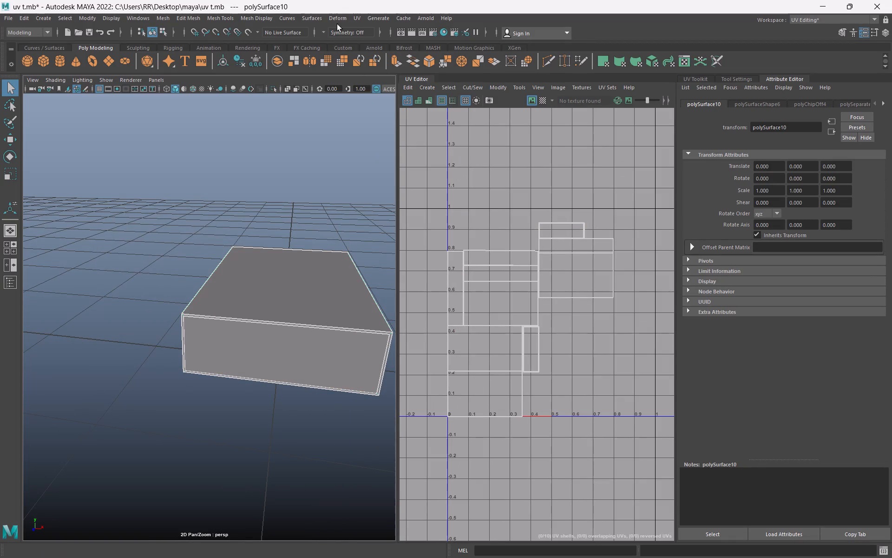
pyautogui.click(294, 351)
pyautogui.hotkey('ctrl', '1')
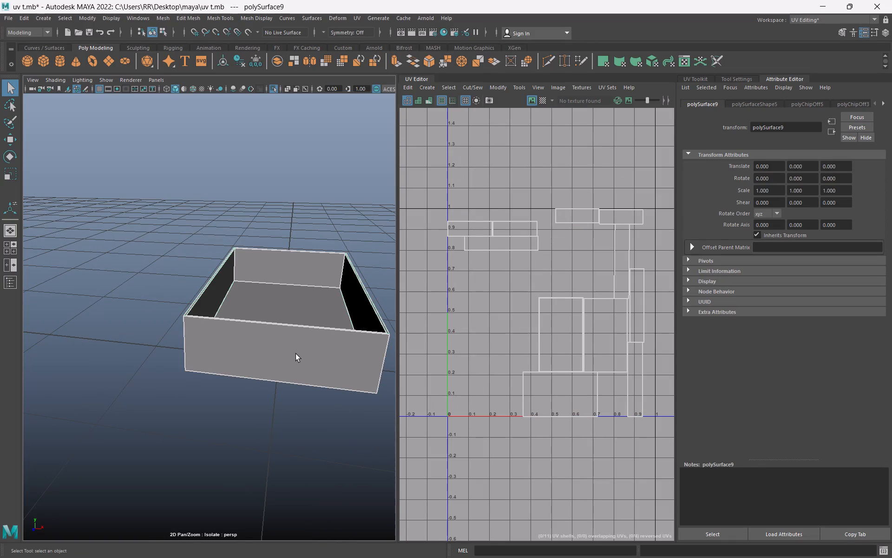
# Select the inner tray's floor face and its underside face to locate each one in the UV layout.
pyautogui.keyDown('alt'); pyautogui.moveTo(321, 365); pyautogui.dragTo(331, 378); pyautogui.keyUp('alt')
pyautogui.moveTo(290, 319); pyautogui.dragTo(287, 323, button='right')
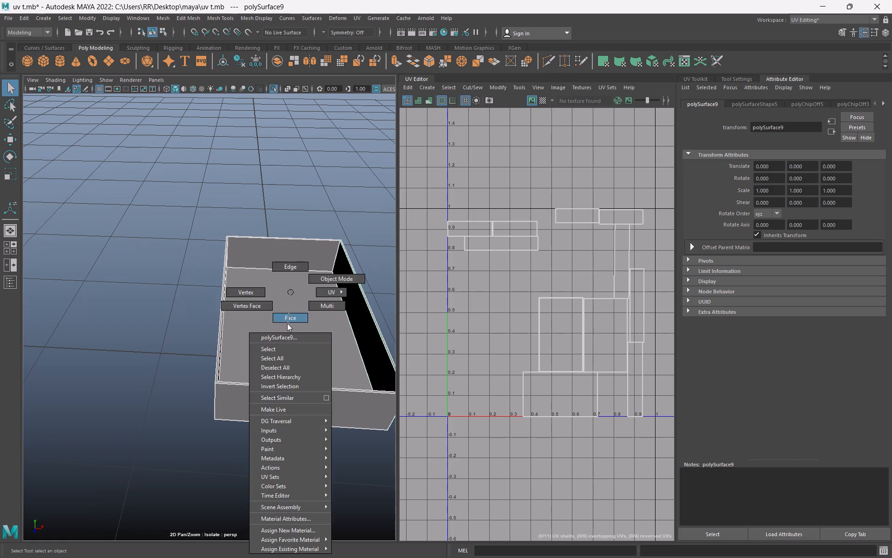
pyautogui.moveTo(287, 323); pyautogui.dragTo(286, 316, button='right')
pyautogui.click(290, 335)
pyautogui.keyDown('alt'); pyautogui.moveTo(295, 399); pyautogui.dragTo(294, 345); pyautogui.keyUp('alt')
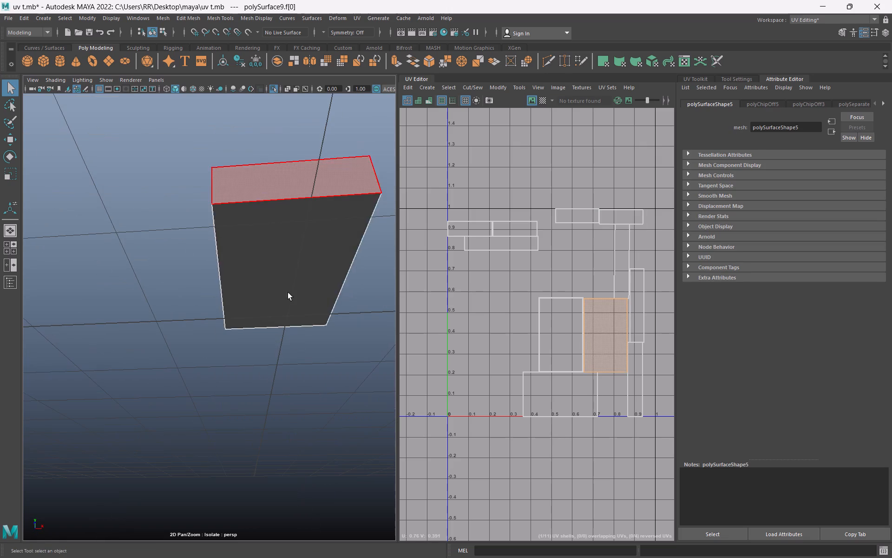
pyautogui.click(282, 272)
pyautogui.keyDown('alt'); pyautogui.moveTo(285, 297); pyautogui.dragTo(296, 347); pyautogui.keyUp('alt')
# Back in Photoshop, select the wide bottom UV face beside the lower ATM label from Layer 1, paint it light grey on a new layer, and deselect.
pyautogui.hotkey('alt', 'Tab')
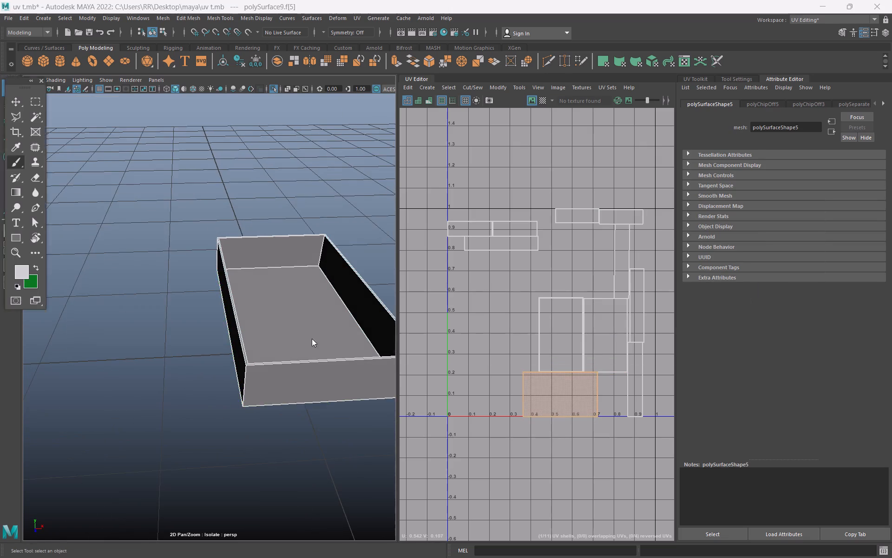
pyautogui.scroll(-3, 358, 365)
pyautogui.keyDown('alt'); pyautogui.scroll(2, 313, 376); pyautogui.keyUp('alt')
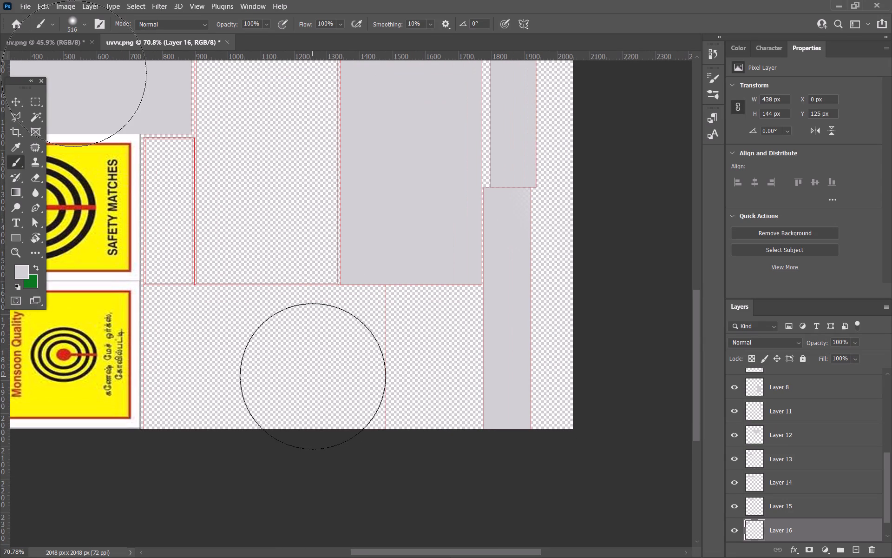
pyautogui.press('w')
pyautogui.click(282, 352)
pyautogui.hotkey('ctrl', 'd')
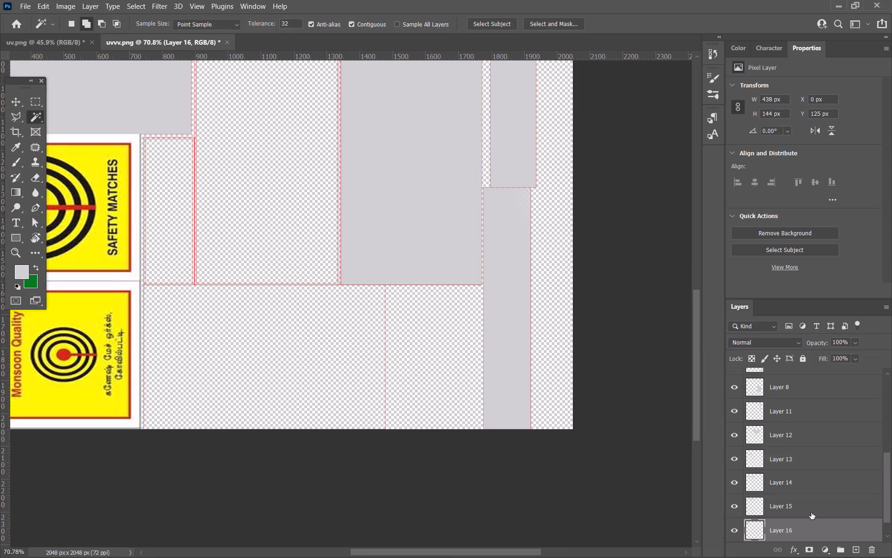
pyautogui.scroll(-1, 811, 511)
pyautogui.click(799, 535)
pyautogui.click(134, 306)
pyautogui.hotkey('ctrl', 'd')
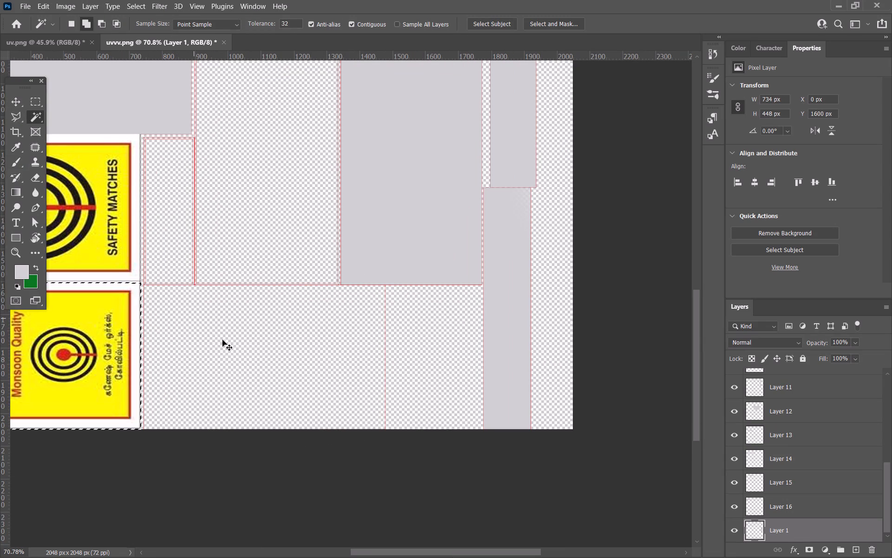
pyautogui.click(229, 345)
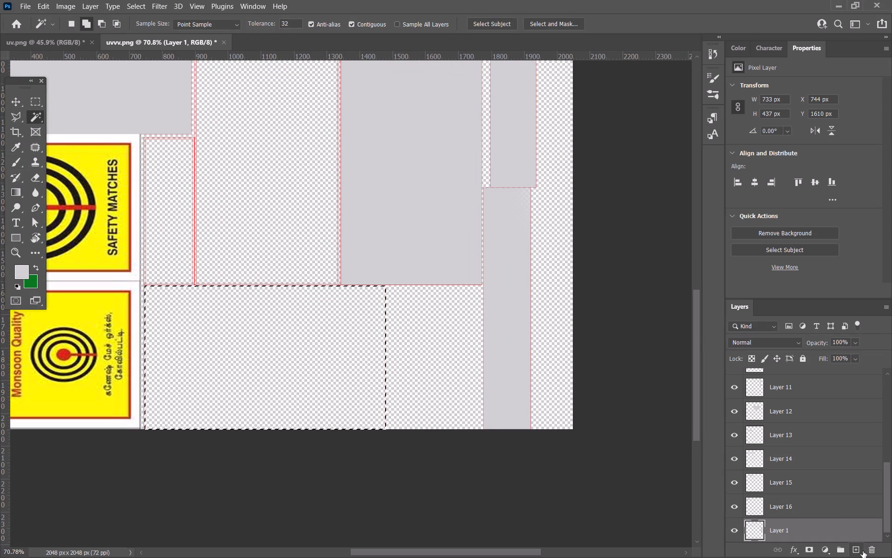
pyautogui.click(863, 551)
pyautogui.press('b')
pyautogui.moveTo(154, 368); pyautogui.dragTo(474, 272)
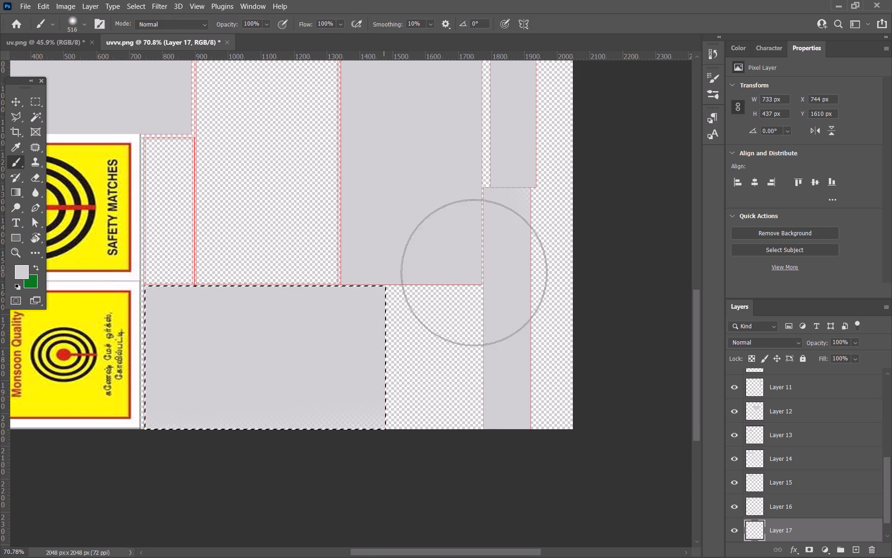
pyautogui.moveTo(474, 272); pyautogui.dragTo(518, 403)
pyautogui.hotkey('ctrl', 'd')
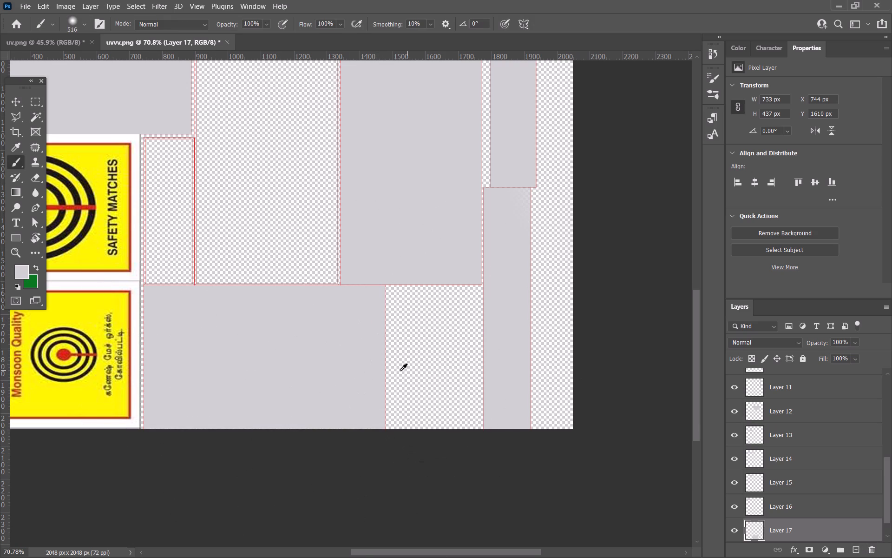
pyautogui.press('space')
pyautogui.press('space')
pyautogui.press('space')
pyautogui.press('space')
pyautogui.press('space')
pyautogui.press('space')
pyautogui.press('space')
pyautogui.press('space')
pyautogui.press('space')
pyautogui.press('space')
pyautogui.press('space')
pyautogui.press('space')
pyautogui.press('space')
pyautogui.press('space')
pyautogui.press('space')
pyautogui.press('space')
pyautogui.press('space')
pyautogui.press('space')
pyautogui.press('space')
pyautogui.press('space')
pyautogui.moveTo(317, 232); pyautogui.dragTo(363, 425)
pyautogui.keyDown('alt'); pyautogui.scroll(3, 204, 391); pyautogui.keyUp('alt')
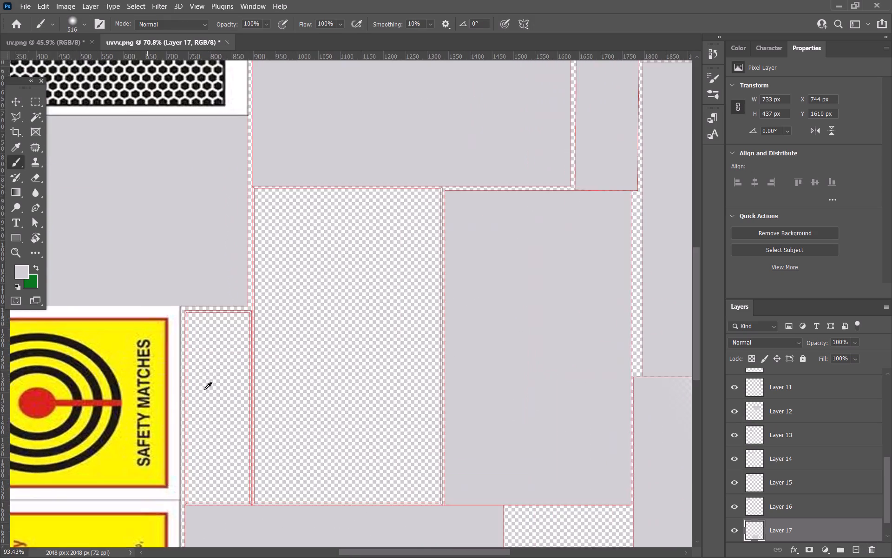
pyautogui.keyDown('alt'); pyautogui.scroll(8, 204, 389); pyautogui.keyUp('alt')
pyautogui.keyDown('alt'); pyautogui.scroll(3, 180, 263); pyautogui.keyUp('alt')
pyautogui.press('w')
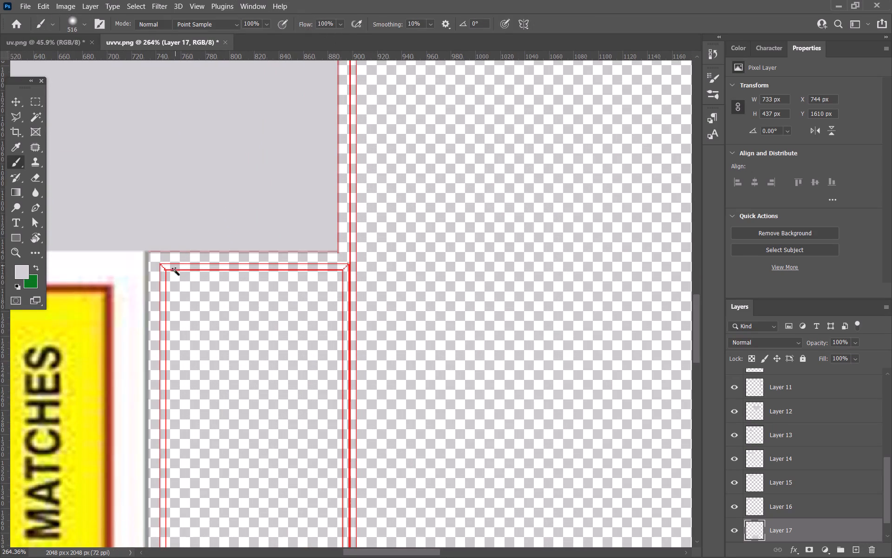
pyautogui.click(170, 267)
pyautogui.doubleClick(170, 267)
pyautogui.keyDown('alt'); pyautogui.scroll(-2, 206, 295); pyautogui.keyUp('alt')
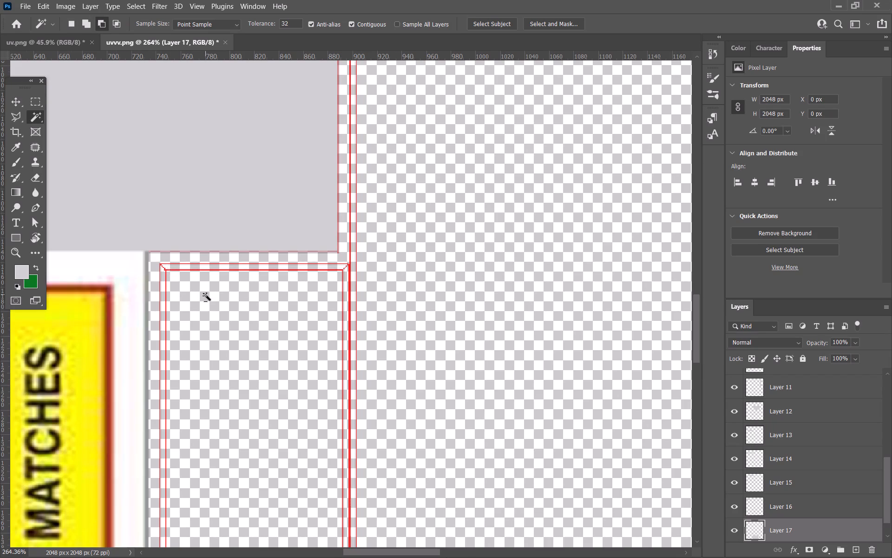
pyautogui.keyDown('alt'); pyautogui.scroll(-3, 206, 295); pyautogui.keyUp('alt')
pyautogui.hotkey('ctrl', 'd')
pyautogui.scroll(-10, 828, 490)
# From Layer 1, select the thin top, left and right rim strips around the narrow UV face beside the SAFETY MATCHES label, including their corners.
pyautogui.click(808, 529)
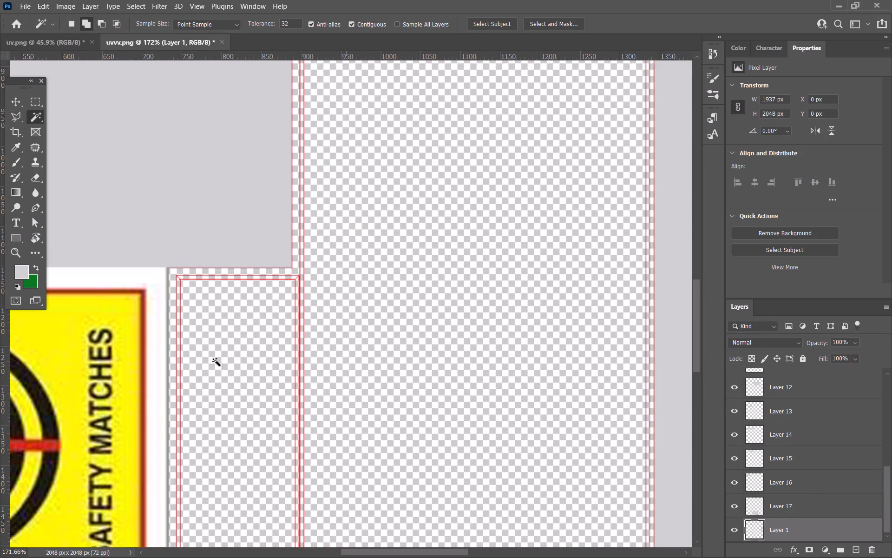
pyautogui.keyDown('alt'); pyautogui.scroll(8, 189, 312); pyautogui.keyUp('alt')
pyautogui.click(182, 258)
pyautogui.tripleClick(182, 258)
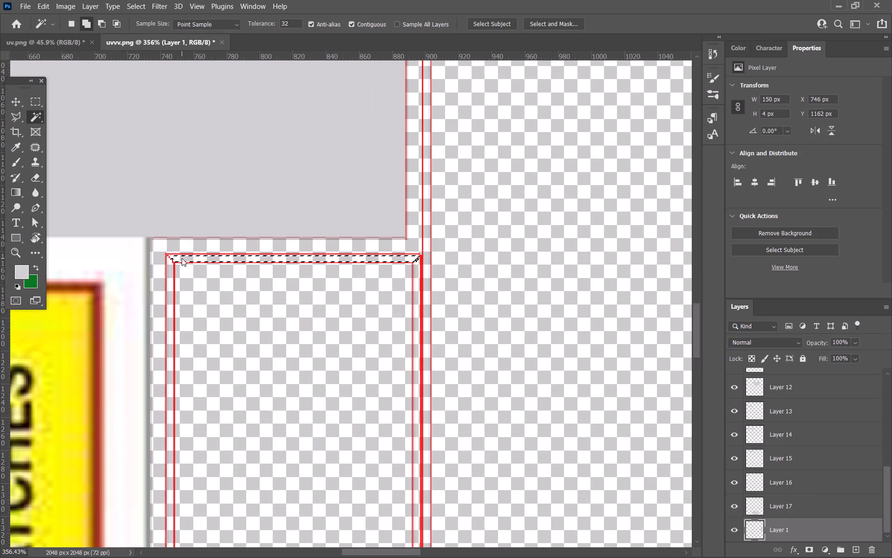
pyautogui.tripleClick(171, 272)
pyautogui.click(171, 272)
pyautogui.click(167, 260)
pyautogui.click(169, 257)
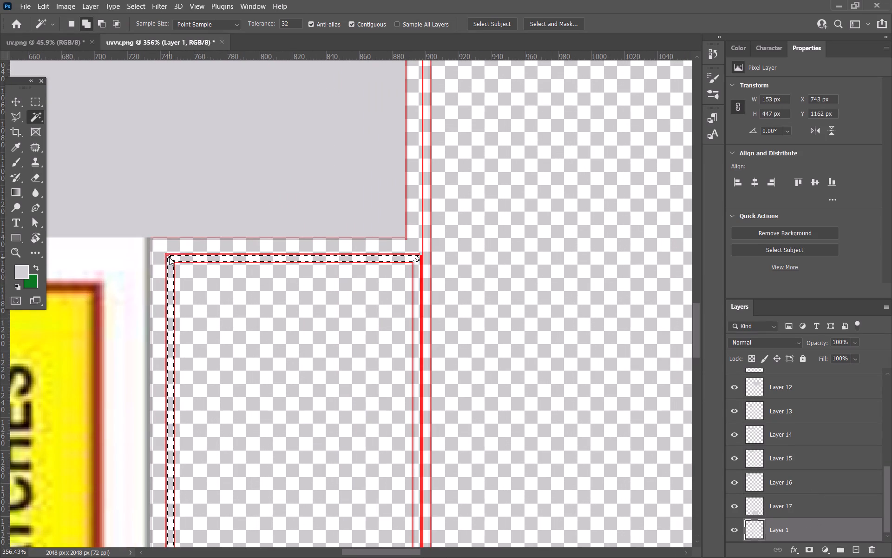
pyautogui.click(176, 257)
pyautogui.tripleClick(417, 286)
pyautogui.click(417, 286)
pyautogui.click(417, 272)
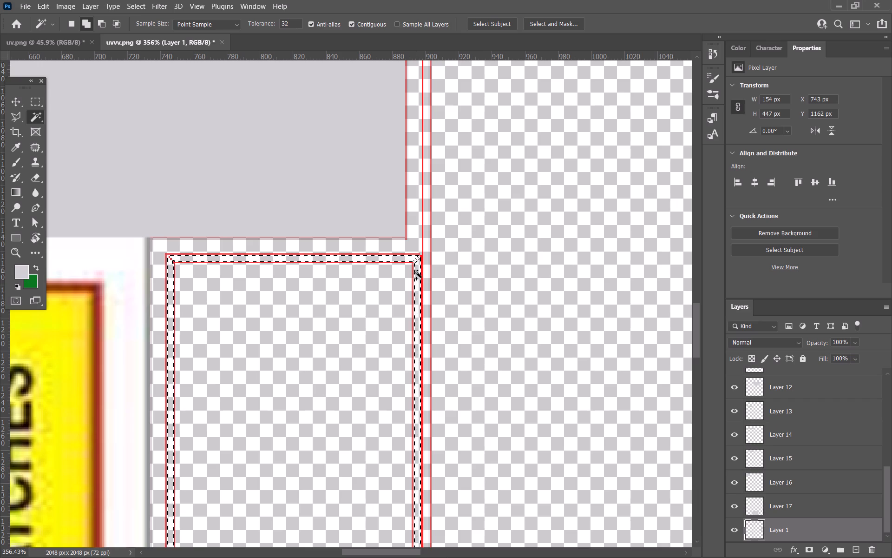
pyautogui.click(414, 259)
pyautogui.click(423, 261)
pyautogui.hotkey('ctrl', 'z')
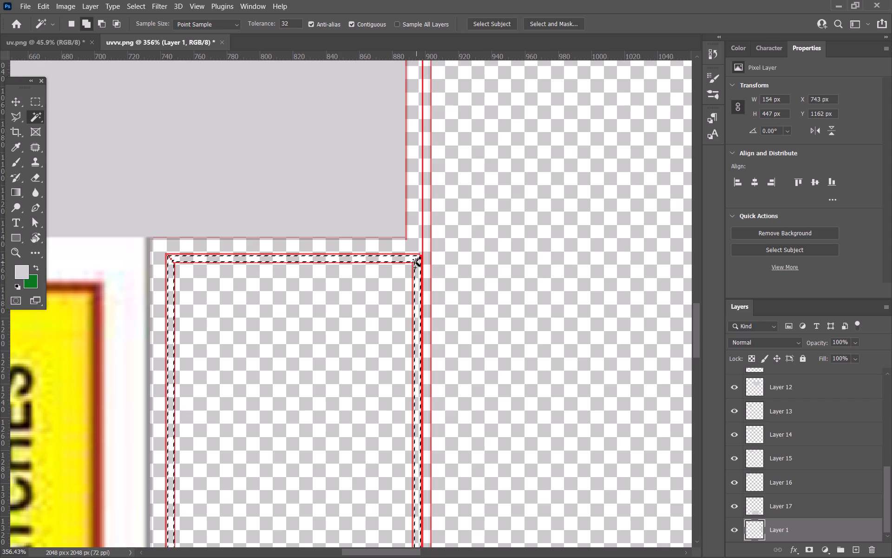
pyautogui.doubleClick(415, 261)
# Add the thin bottom rim strip of the same narrow UV face and its lower corners to the selection.
pyautogui.press('space')
pyautogui.press('space')
pyautogui.press('space')
pyautogui.press('space')
pyautogui.press('space')
pyautogui.press('space')
pyautogui.press('space')
pyautogui.press('space')
pyautogui.press('space')
pyautogui.press('space')
pyautogui.press('space')
pyautogui.press('space')
pyautogui.press('space')
pyautogui.press('space')
pyautogui.press('space')
pyautogui.press('space')
pyautogui.press('space')
pyautogui.press('space')
pyautogui.press('space')
pyautogui.press('space')
pyautogui.moveTo(400, 407); pyautogui.dragTo(402, 141)
pyautogui.moveTo(413, 412); pyautogui.dragTo(438, 131)
pyautogui.keyDown('alt'); pyautogui.scroll(11, 444, 429); pyautogui.keyUp('alt')
pyautogui.click(417, 441)
pyautogui.hotkey('ctrl', 'z')
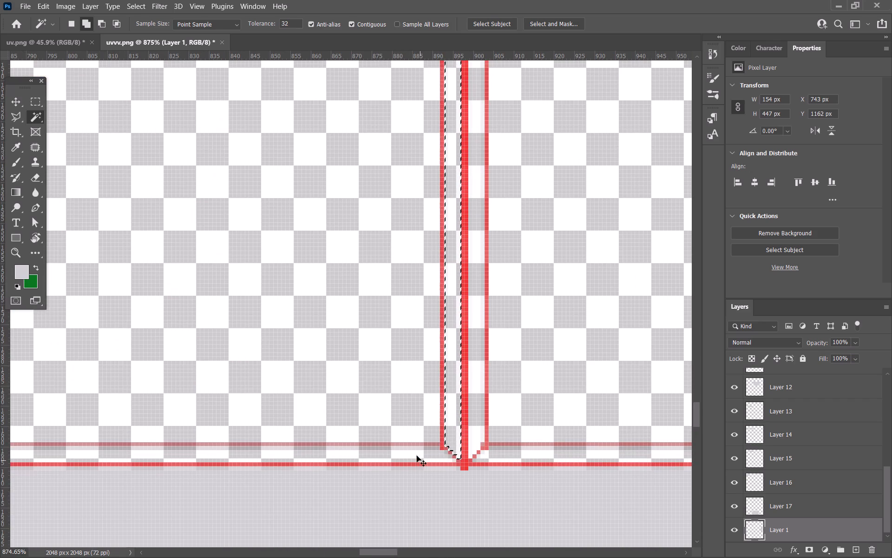
pyautogui.tripleClick(415, 453)
pyautogui.press('space')
pyautogui.press('space')
pyautogui.press('space')
pyautogui.press('space')
pyautogui.press('space')
pyautogui.press('space')
pyautogui.press('space')
pyautogui.press('space')
pyautogui.press('space')
pyautogui.press('space')
pyautogui.press('space')
pyautogui.press('space')
pyautogui.press('space')
pyautogui.press('space')
pyautogui.press('space')
pyautogui.press('space')
pyautogui.press('space')
pyautogui.press('space')
pyautogui.press('space')
pyautogui.press('space')
pyautogui.moveTo(257, 401); pyautogui.dragTo(718, 506)
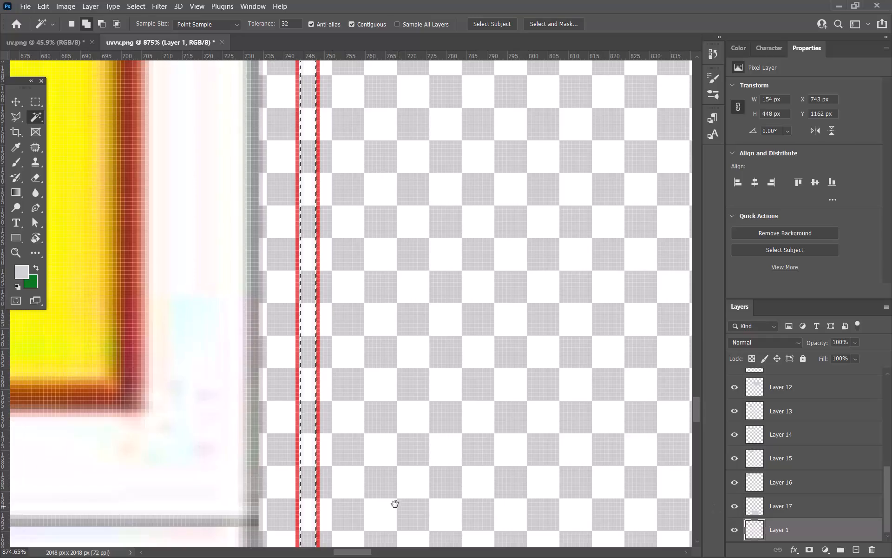
pyautogui.moveTo(394, 498); pyautogui.dragTo(407, 352)
pyautogui.click(327, 409)
pyautogui.keyDown('alt'); pyautogui.scroll(-4, 350, 367); pyautogui.keyUp('alt')
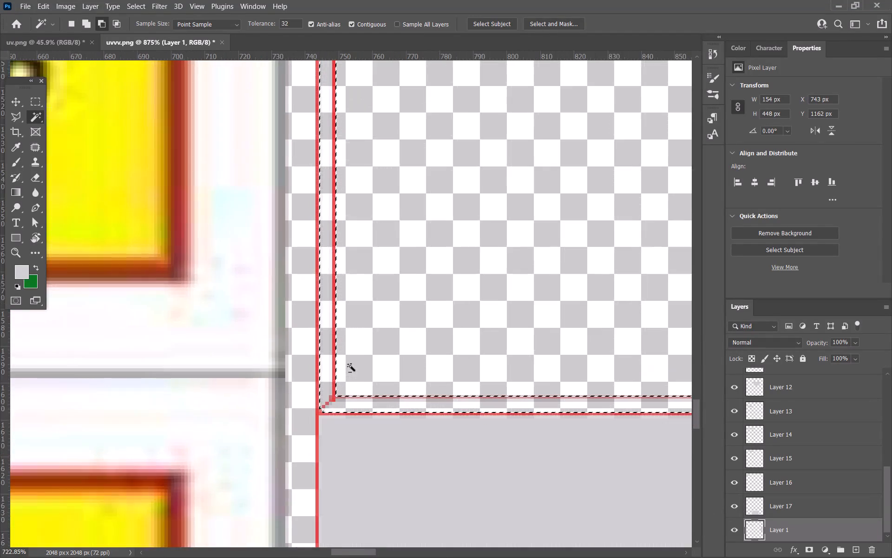
# Add the remaining diagonal seam pixels at the rim's upper-right corner to the selection.
pyautogui.press('space')
pyautogui.press('space')
pyautogui.press('space')
pyautogui.press('space')
pyautogui.press('space')
pyautogui.press('space')
pyautogui.press('space')
pyautogui.press('space')
pyautogui.press('space')
pyautogui.press('space')
pyautogui.press('space')
pyautogui.press('space')
pyautogui.press('space')
pyautogui.press('space')
pyautogui.press('space')
pyautogui.press('space')
pyautogui.press('space')
pyautogui.press('space')
pyautogui.press('space')
pyautogui.press('space')
pyautogui.moveTo(424, 244); pyautogui.dragTo(299, 529)
pyautogui.moveTo(479, 232); pyautogui.dragTo(447, 557)
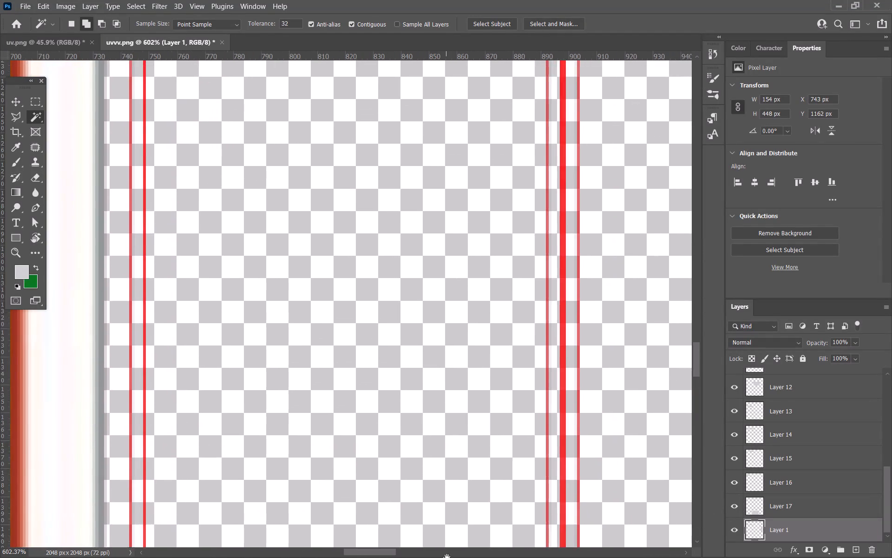
pyautogui.moveTo(447, 557); pyautogui.dragTo(447, 557)
pyautogui.moveTo(380, 293); pyautogui.dragTo(412, 491)
pyautogui.moveTo(483, 291); pyautogui.dragTo(382, 404)
pyautogui.keyDown('alt'); pyautogui.scroll(13, 525, 268); pyautogui.keyUp('alt')
pyautogui.click(464, 244)
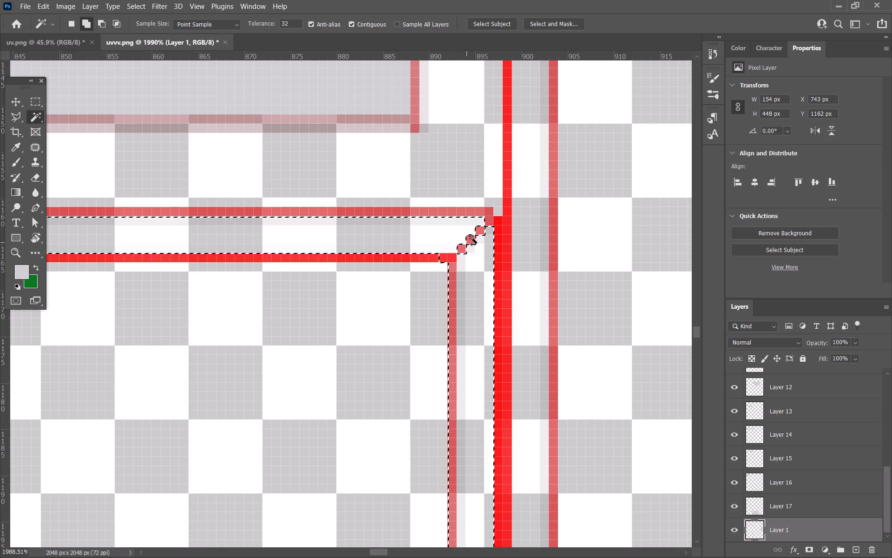
pyautogui.doubleClick(472, 238)
# Paint the selected rim strips around the narrow face beside the SAFETY MATCHES label light grey on a new layer, and deselect.
pyautogui.keyDown('alt'); pyautogui.scroll(-20, 446, 259); pyautogui.keyUp('alt')
pyautogui.keyDown('alt'); pyautogui.scroll(-8, 446, 259); pyautogui.keyUp('alt')
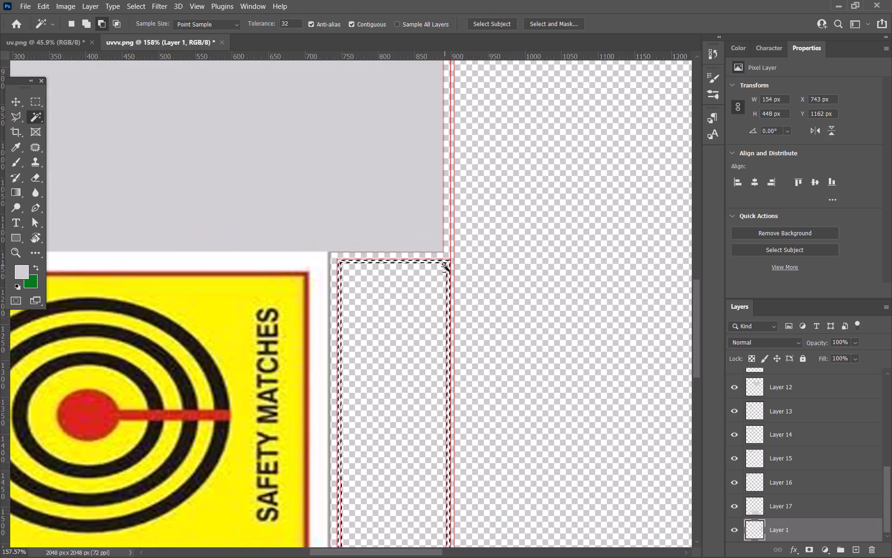
pyautogui.keyDown('alt'); pyautogui.scroll(-4, 445, 266); pyautogui.keyUp('alt')
pyautogui.press('b')
pyautogui.click(856, 551)
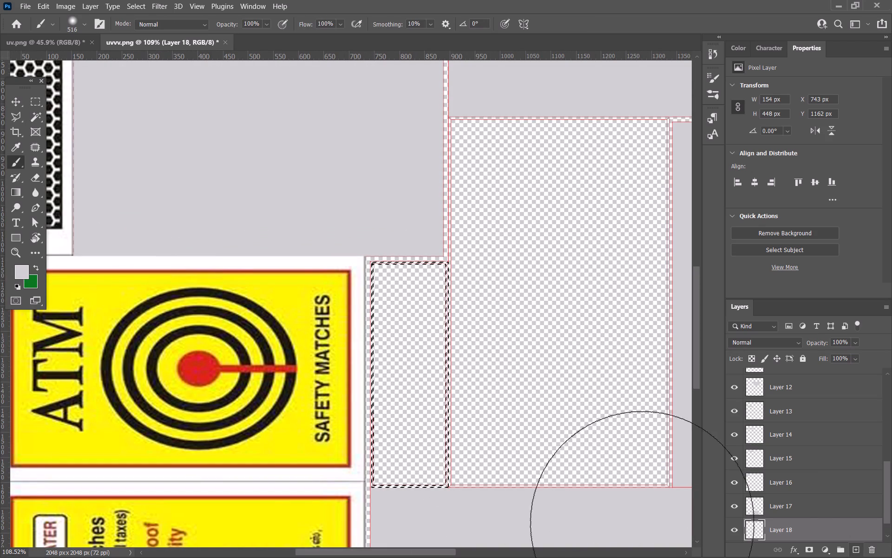
pyautogui.moveTo(377, 462); pyautogui.dragTo(390, 557)
pyautogui.hotkey('ctrl', 'd')
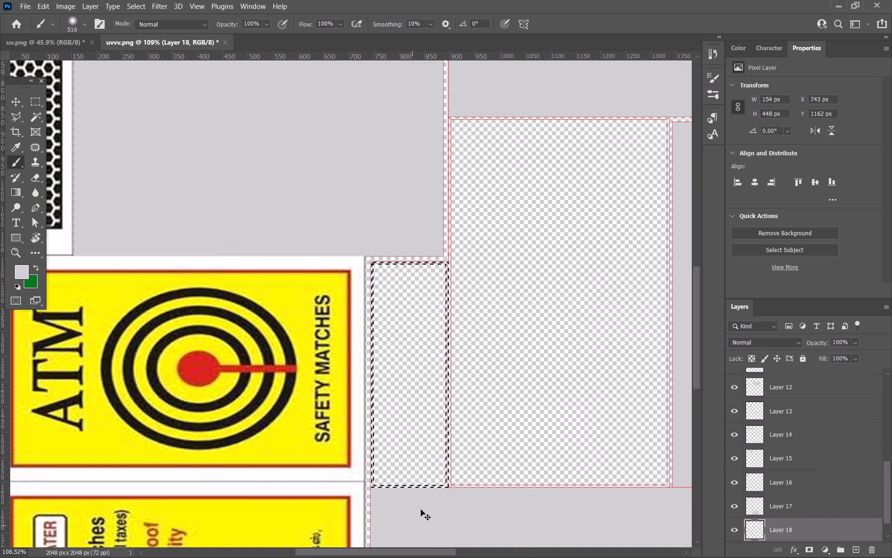
# From Layer 1, select the wide unpainted UV face directly above the large grey central face, paint it light grey on a new layer, and deselect.
pyautogui.keyDown('alt'); pyautogui.scroll(20, 458, 392); pyautogui.keyUp('alt')
pyautogui.keyDown('alt'); pyautogui.scroll(1, 458, 392); pyautogui.keyUp('alt')
pyautogui.keyDown('alt'); pyautogui.scroll(-2, 446, 367); pyautogui.keyUp('alt')
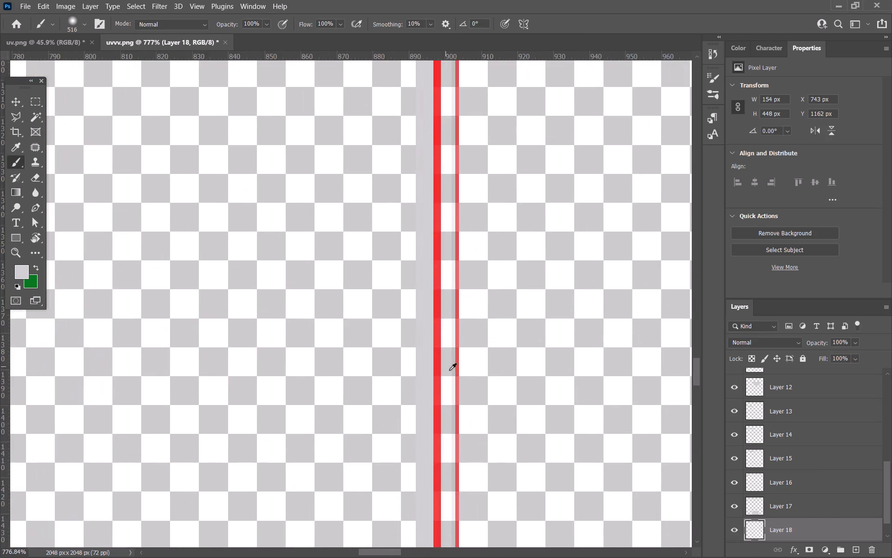
pyautogui.keyDown('alt'); pyautogui.scroll(-15, 449, 370); pyautogui.keyUp('alt')
pyautogui.press('space')
pyautogui.press('space')
pyautogui.press('space')
pyautogui.press('space')
pyautogui.press('space')
pyautogui.press('space')
pyautogui.press('space')
pyautogui.press('space')
pyautogui.press('space')
pyautogui.press('space')
pyautogui.moveTo(464, 261); pyautogui.dragTo(407, 552)
pyautogui.keyDown('alt'); pyautogui.scroll(6, 397, 323); pyautogui.keyUp('alt')
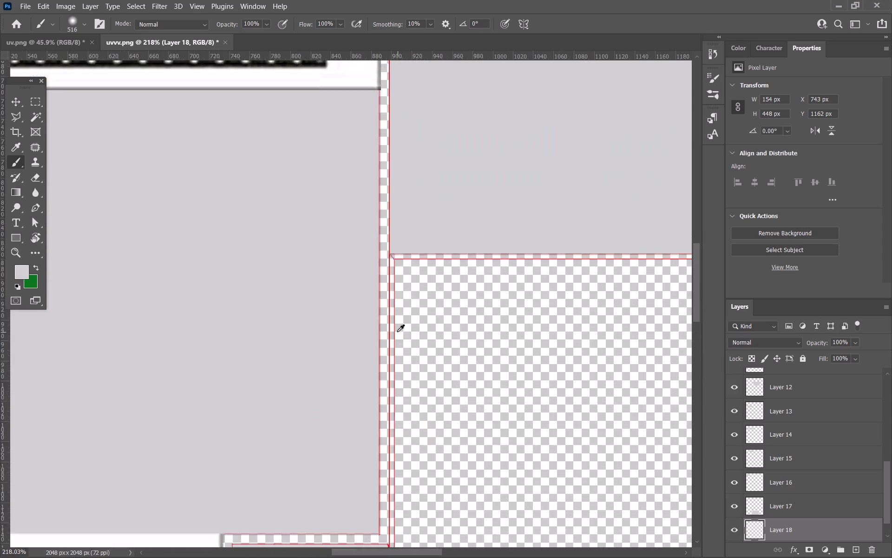
pyautogui.keyDown('alt'); pyautogui.scroll(7, 397, 332); pyautogui.keyUp('alt')
pyautogui.keyDown('alt'); pyautogui.scroll(-20, 388, 330); pyautogui.keyUp('alt')
pyautogui.keyDown('alt'); pyautogui.scroll(-3, 388, 330); pyautogui.keyUp('alt')
pyautogui.press('space')
pyautogui.press('space')
pyautogui.press('space')
pyautogui.press('space')
pyautogui.press('space')
pyautogui.moveTo(434, 238); pyautogui.dragTo(370, 469)
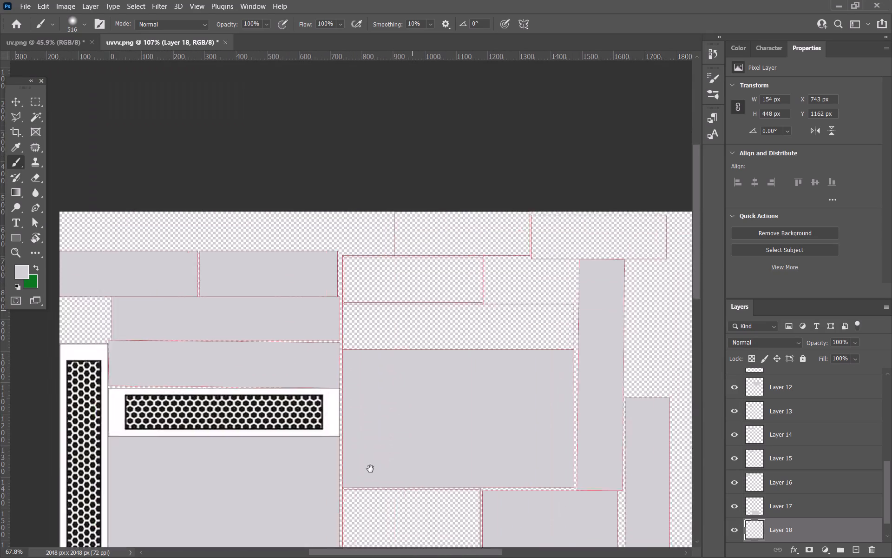
pyautogui.moveTo(370, 469); pyautogui.dragTo(371, 477)
pyautogui.keyDown('alt'); pyautogui.scroll(10, 423, 365); pyautogui.keyUp('alt')
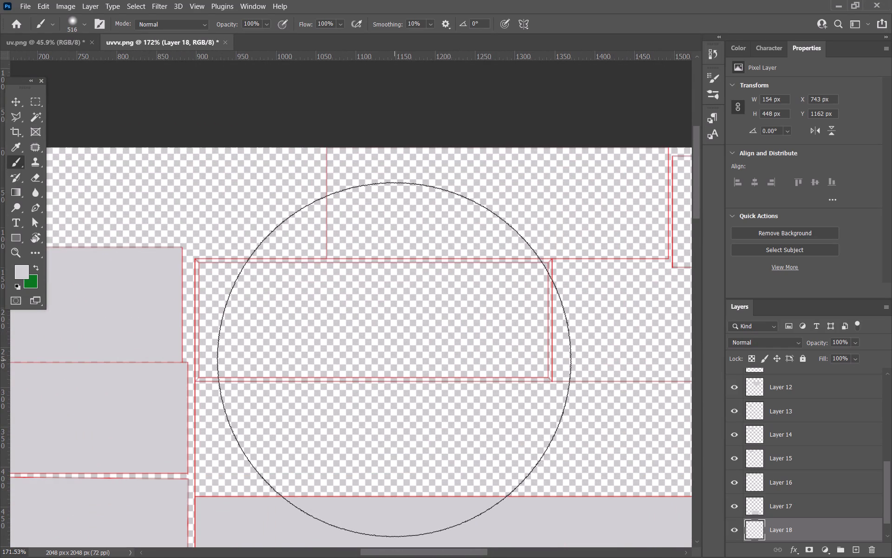
pyautogui.press('w')
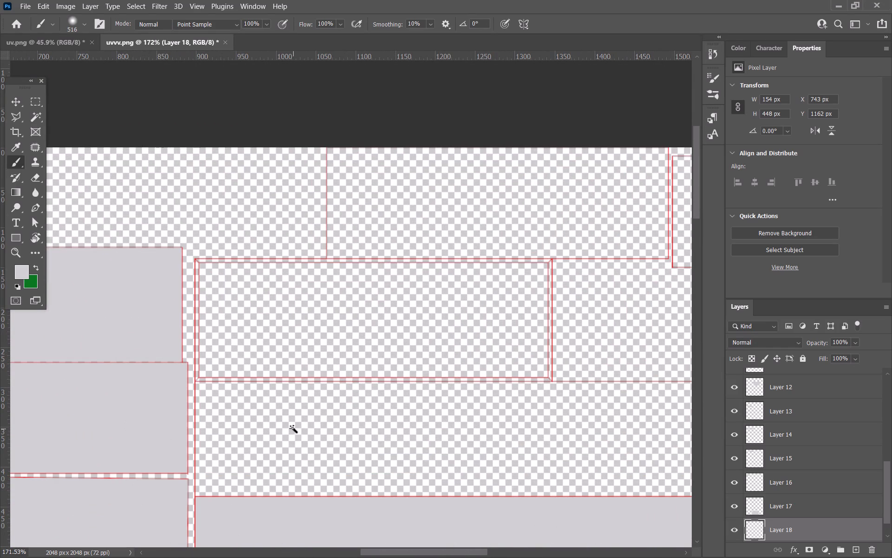
pyautogui.click(450, 445)
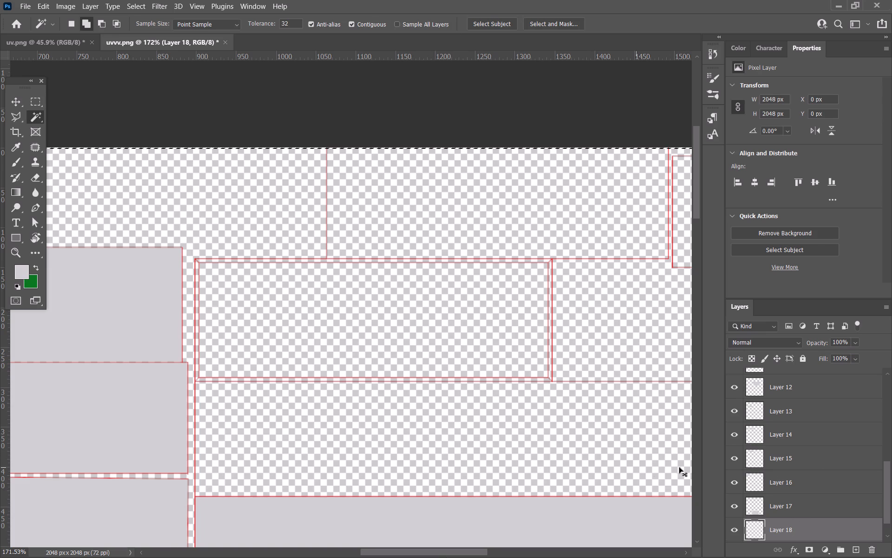
pyautogui.hotkey('ctrl', 'd')
pyautogui.scroll(-5, 812, 513)
pyautogui.click(805, 527)
pyautogui.click(480, 443)
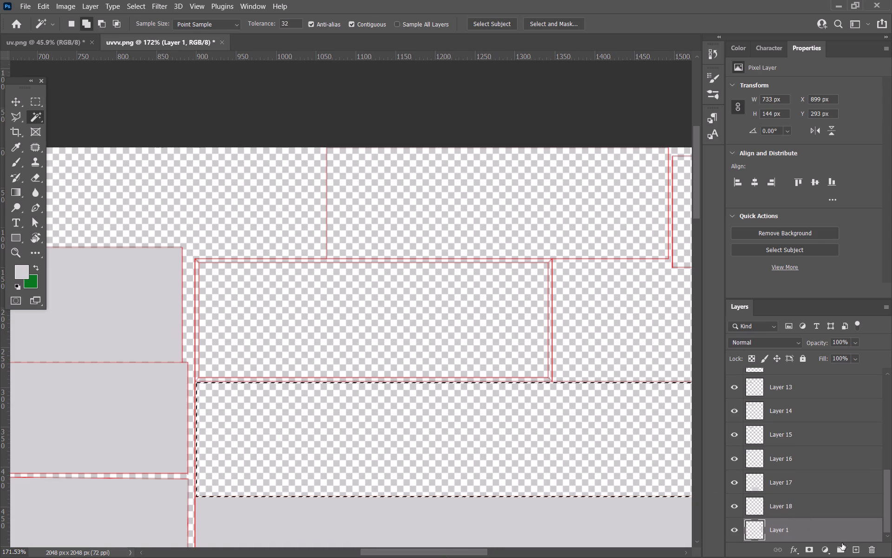
pyautogui.click(856, 555)
pyautogui.press('b')
pyautogui.scroll(-8, 421, 348)
pyautogui.click(275, 381)
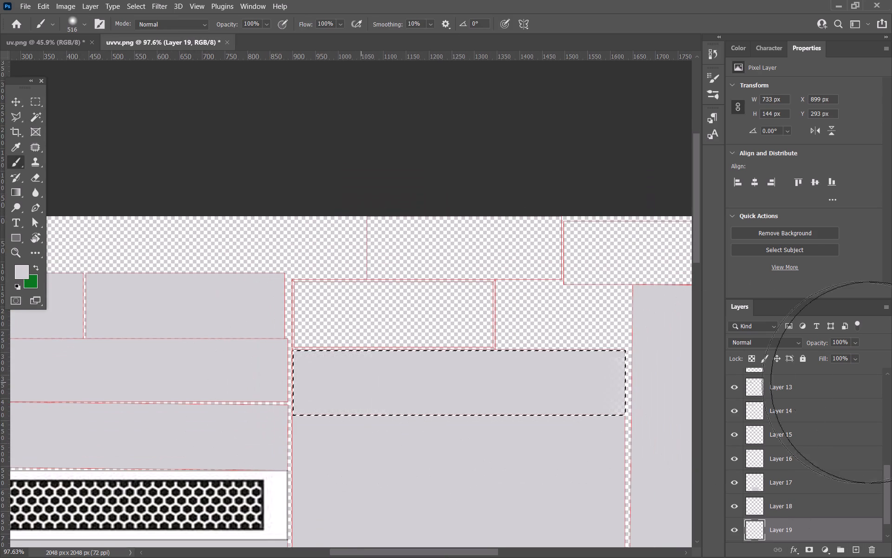
pyautogui.hotkey('ctrl', 'd')
# From Layer 1, select the unpainted face touching the canvas's top edge, paint it light grey on a new layer, and deselect.
pyautogui.keyDown('alt'); pyautogui.scroll(4, 484, 344); pyautogui.keyUp('alt')
pyautogui.press('space')
pyautogui.press('space')
pyautogui.press('space')
pyautogui.press('space')
pyautogui.press('space')
pyautogui.press('space')
pyautogui.press('space')
pyautogui.press('space')
pyautogui.moveTo(528, 301); pyautogui.dragTo(369, 409)
pyautogui.keyDown('alt'); pyautogui.scroll(2, 391, 326); pyautogui.keyUp('alt')
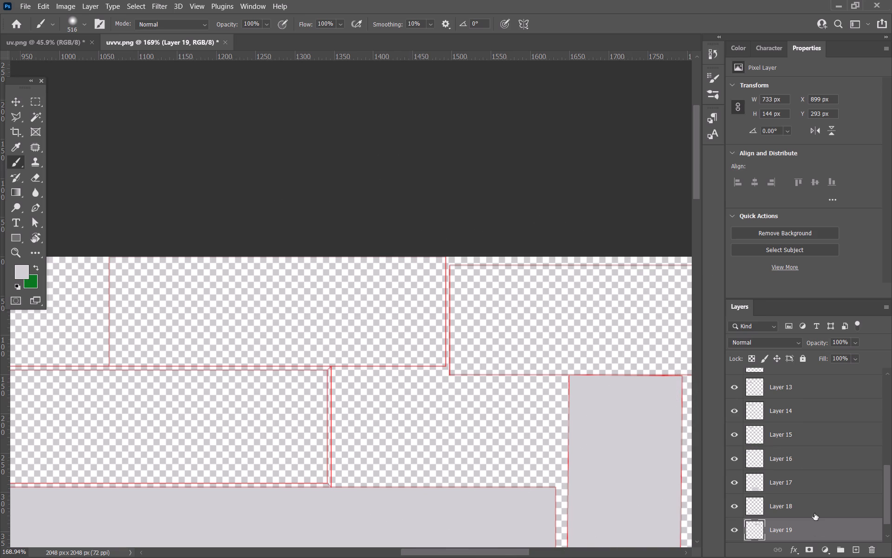
pyautogui.scroll(-4, 814, 514)
pyautogui.click(797, 527)
pyautogui.press('w')
pyautogui.click(357, 344)
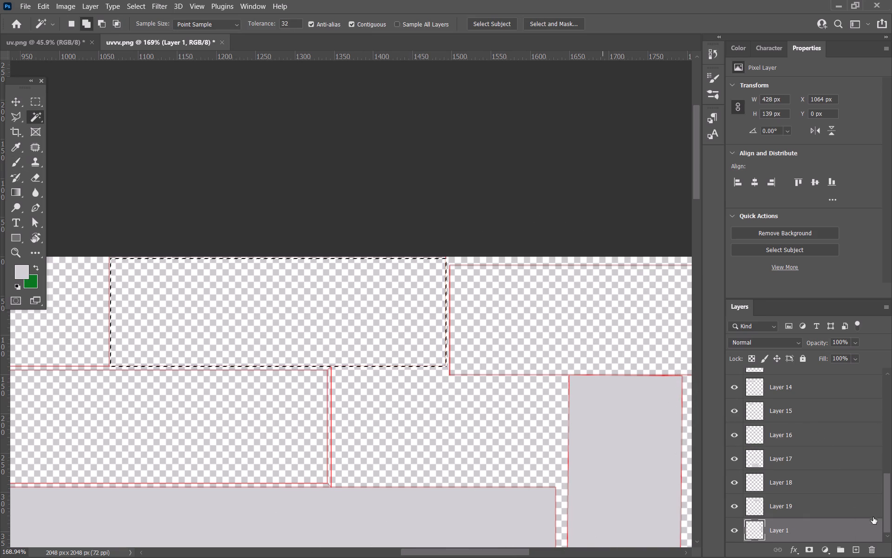
pyautogui.click(857, 544)
pyautogui.keyDown('alt'); pyautogui.scroll(-5, 341, 348); pyautogui.keyUp('alt')
pyautogui.press('b')
pyautogui.moveTo(238, 323); pyautogui.dragTo(530, 305)
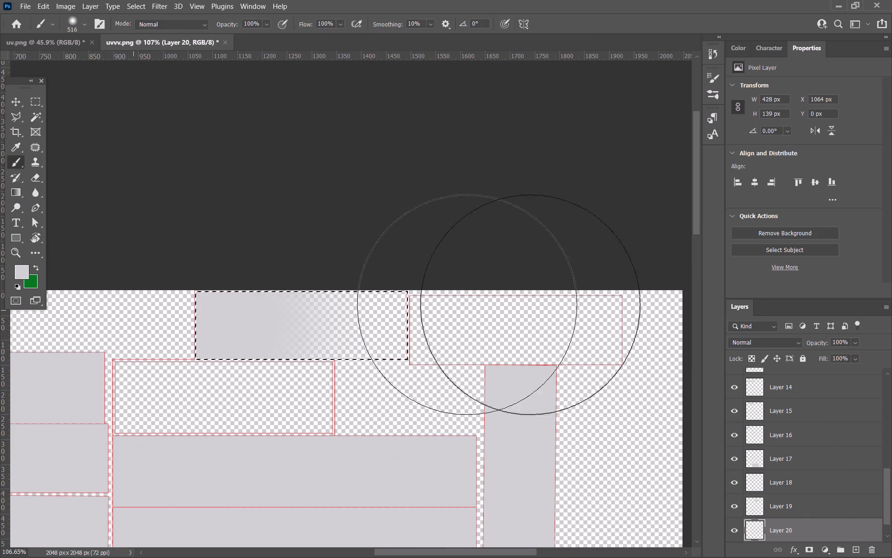
pyautogui.moveTo(530, 305); pyautogui.dragTo(191, 338)
pyautogui.hotkey('ctrl', 'd')
# From Layer 1, select the outlined face near the canvas's top-right corner, paint it light grey on a new layer, and deselect.
pyautogui.keyDown('alt'); pyautogui.scroll(4, 492, 341); pyautogui.keyUp('alt')
pyautogui.scroll(-5, 839, 523)
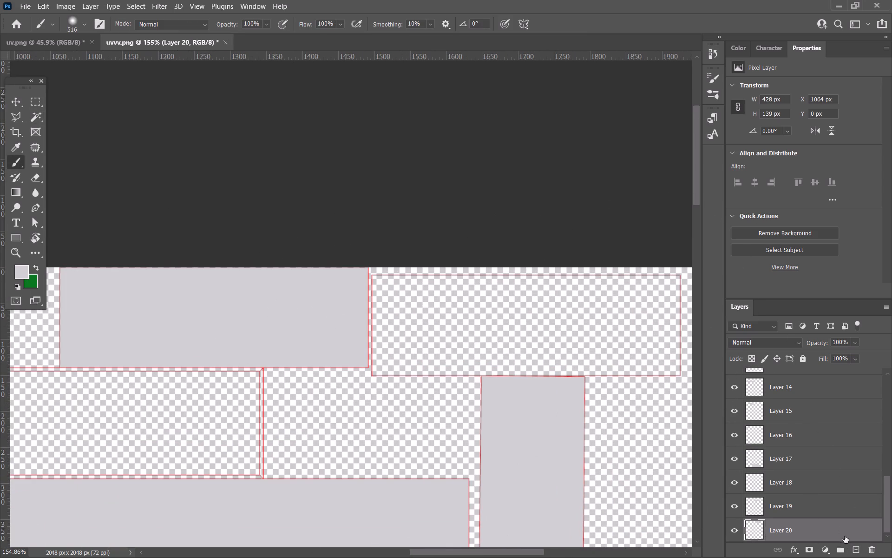
pyautogui.click(846, 528)
pyautogui.press('w')
pyautogui.click(489, 351)
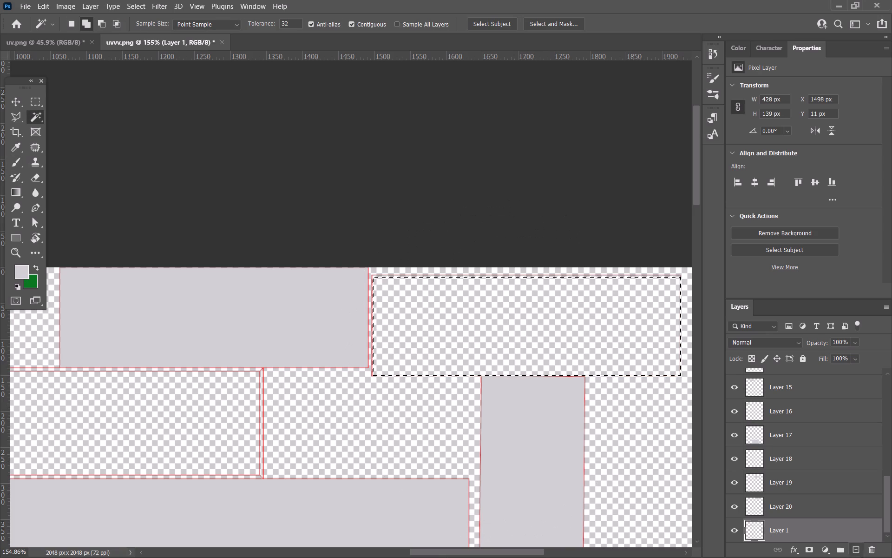
pyautogui.click(857, 549)
pyautogui.keyDown('alt'); pyautogui.scroll(-5, 462, 341); pyautogui.keyUp('alt')
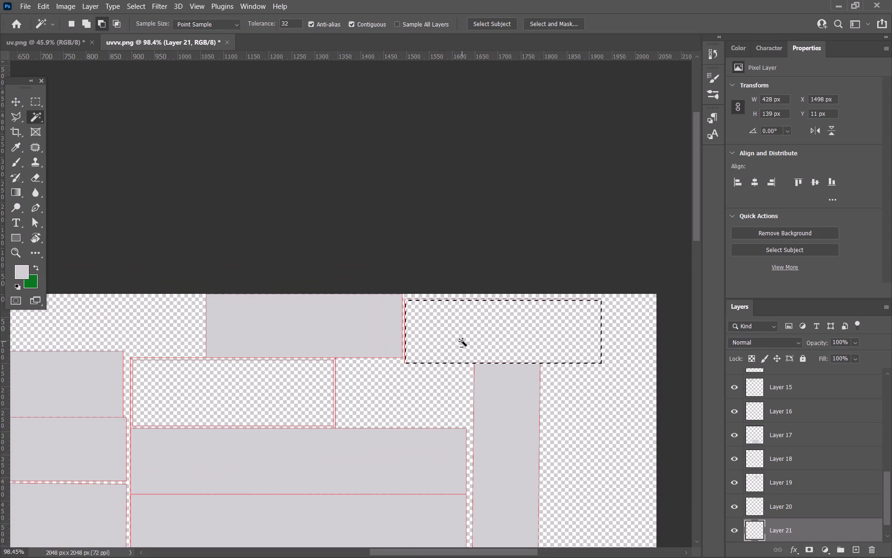
pyautogui.press('b')
pyautogui.moveTo(449, 319); pyautogui.dragTo(743, 312)
pyautogui.hotkey('ctrl', 'd')
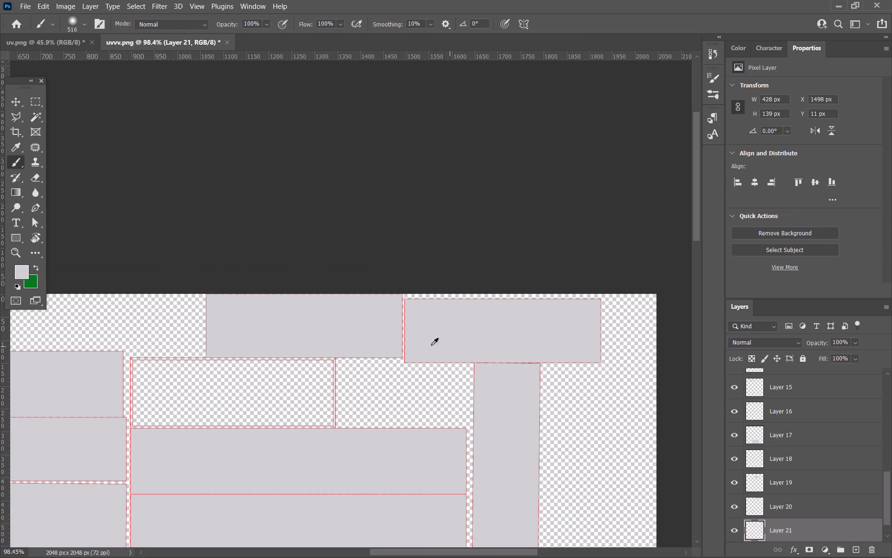
# Look over the whole UV layout for faces and rim strips that still need light grey paint.
pyautogui.keyDown('alt'); pyautogui.scroll(-4, 429, 346); pyautogui.keyUp('alt')
pyautogui.keyDown('alt'); pyautogui.scroll(9, 361, 389); pyautogui.keyUp('alt')
pyautogui.keyDown('alt'); pyautogui.scroll(-9, 365, 375); pyautogui.keyUp('alt')
pyautogui.press('space')
pyautogui.press('space')
pyautogui.press('space')
pyautogui.press('space')
pyautogui.press('space')
pyautogui.press('space')
pyautogui.press('space')
pyautogui.press('space')
pyautogui.press('space')
pyautogui.press('space')
pyautogui.press('space')
pyautogui.moveTo(363, 411); pyautogui.dragTo(440, 59)
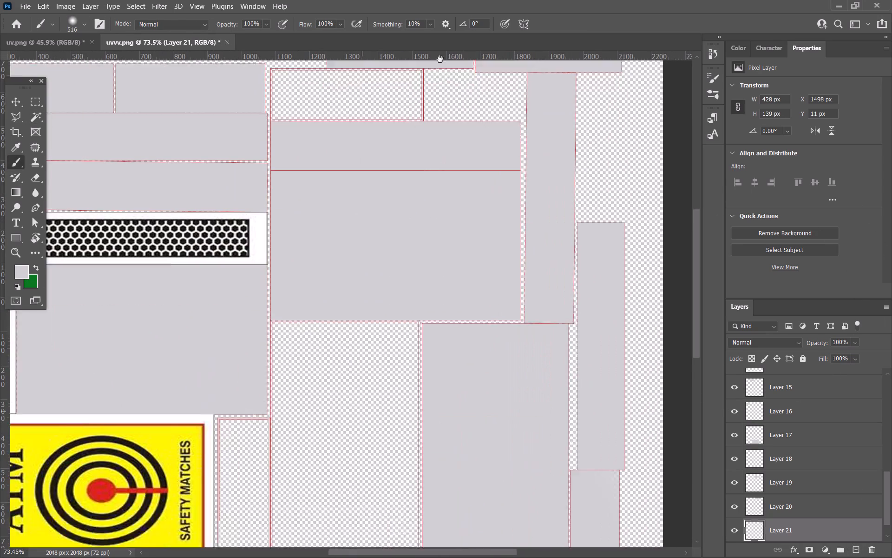
pyautogui.moveTo(440, 59); pyautogui.dragTo(440, 55)
pyautogui.keyDown('alt'); pyautogui.scroll(1, 388, 315); pyautogui.keyUp('alt')
pyautogui.press('space')
pyautogui.press('space')
pyautogui.press('space')
pyautogui.press('space')
pyautogui.press('space')
pyautogui.press('space')
pyautogui.press('space')
pyautogui.press('space')
pyautogui.press('space')
pyautogui.press('space')
pyautogui.press('space')
pyautogui.press('space')
pyautogui.press('space')
pyautogui.press('space')
pyautogui.press('space')
pyautogui.press('space')
pyautogui.press('space')
pyautogui.press('space')
pyautogui.press('space')
pyautogui.press('space')
pyautogui.moveTo(371, 348); pyautogui.dragTo(394, 103)
pyautogui.moveTo(530, 255); pyautogui.dragTo(519, 255)
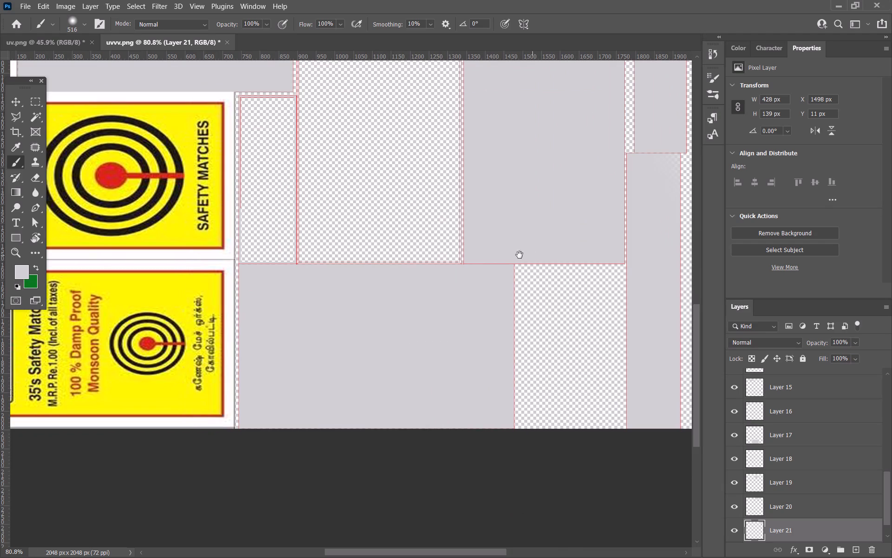
pyautogui.moveTo(519, 255); pyautogui.dragTo(387, 228)
pyautogui.keyDown('alt'); pyautogui.scroll(-2, 396, 228); pyautogui.keyUp('alt')
pyautogui.press('space')
pyautogui.press('space')
pyautogui.press('space')
pyautogui.press('space')
pyautogui.press('space')
pyautogui.press('space')
pyautogui.press('space')
pyautogui.press('space')
pyautogui.press('space')
pyautogui.press('space')
pyautogui.moveTo(256, 218); pyautogui.dragTo(443, 455)
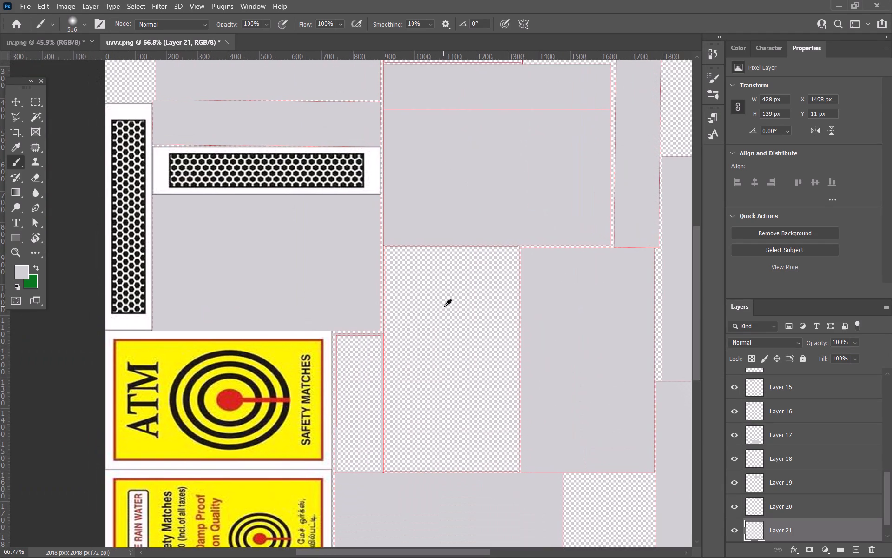
pyautogui.press('space')
pyautogui.press('space')
pyautogui.press('space')
pyautogui.press('space')
pyautogui.press('space')
pyautogui.press('space')
pyautogui.press('space')
pyautogui.press('space')
pyautogui.press('space')
pyautogui.press('space')
pyautogui.press('space')
pyautogui.press('space')
pyautogui.press('space')
pyautogui.press('space')
pyautogui.press('space')
pyautogui.press('space')
pyautogui.press('space')
pyautogui.press('space')
pyautogui.press('space')
pyautogui.press('space')
pyautogui.moveTo(308, 246); pyautogui.dragTo(284, 387)
# From Layer 1, select the four thin rim strips around the unpainted face directly above the large grey central face.
pyautogui.keyDown('alt'); pyautogui.scroll(5, 434, 197); pyautogui.keyUp('alt')
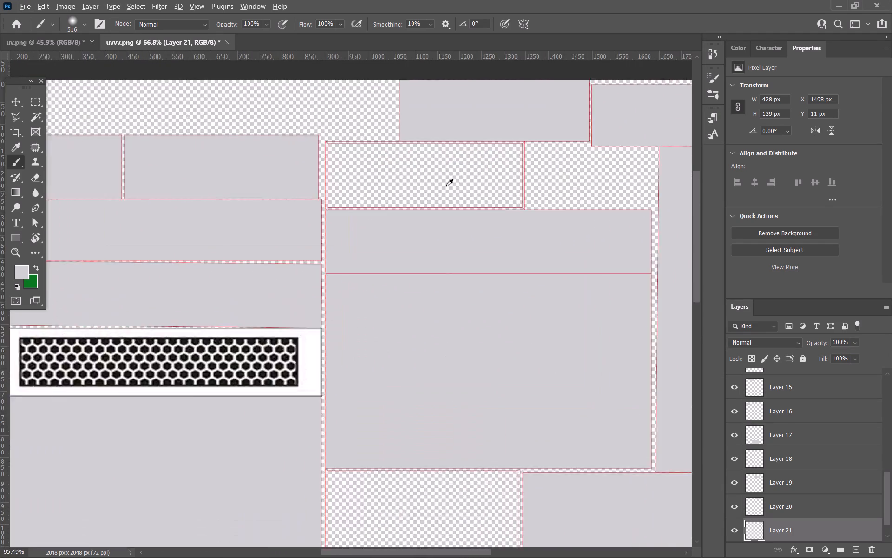
pyautogui.keyDown('alt'); pyautogui.scroll(3, 446, 186); pyautogui.keyUp('alt')
pyautogui.keyDown('alt'); pyautogui.scroll(12, 296, 239); pyautogui.keyUp('alt')
pyautogui.press('w')
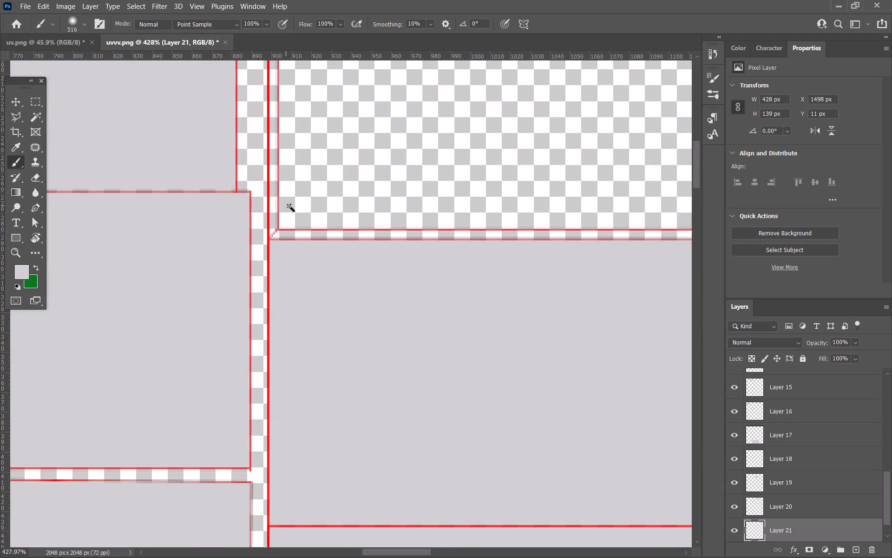
pyautogui.click(272, 195)
pyautogui.click(272, 195)
pyautogui.hotkey('ctrl', 'd')
pyautogui.scroll(-4, 887, 476)
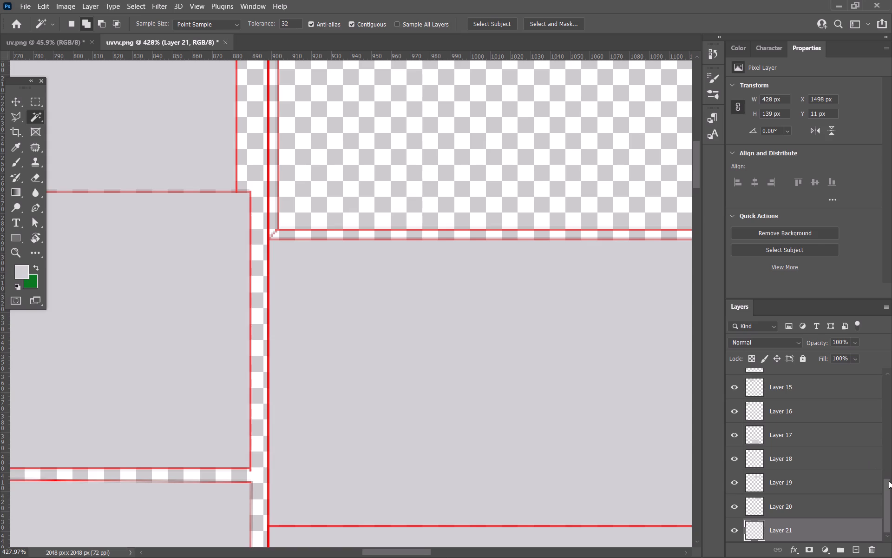
pyautogui.scroll(-1, 889, 481)
pyautogui.click(814, 523)
pyautogui.doubleClick(271, 156)
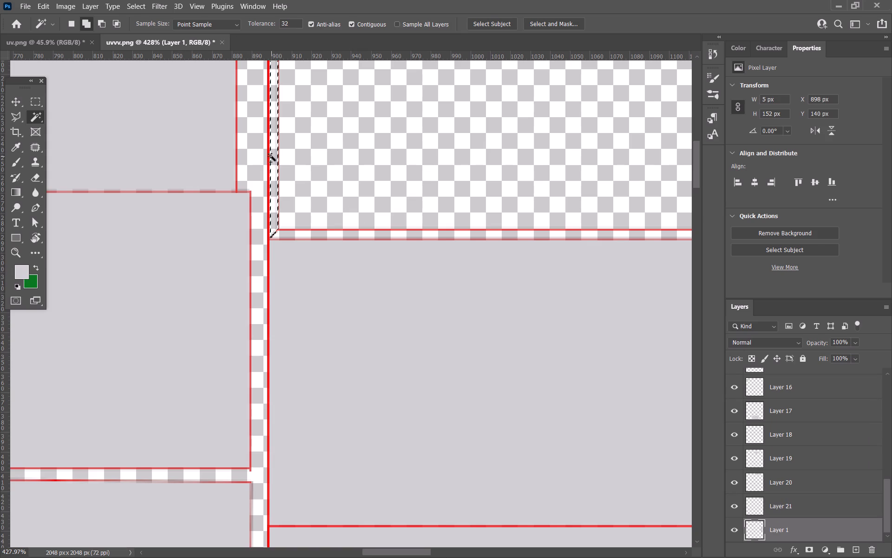
pyautogui.doubleClick(287, 235)
pyautogui.press('space')
pyautogui.press('space')
pyautogui.press('space')
pyautogui.press('space')
pyautogui.press('space')
pyautogui.press('space')
pyautogui.press('space')
pyautogui.press('space')
pyautogui.press('space')
pyautogui.press('space')
pyautogui.press('space')
pyautogui.press('space')
pyautogui.press('space')
pyautogui.press('space')
pyautogui.press('space')
pyautogui.press('space')
pyautogui.press('space')
pyautogui.press('space')
pyautogui.press('space')
pyautogui.press('space')
pyautogui.moveTo(535, 220); pyautogui.dragTo(125, 409)
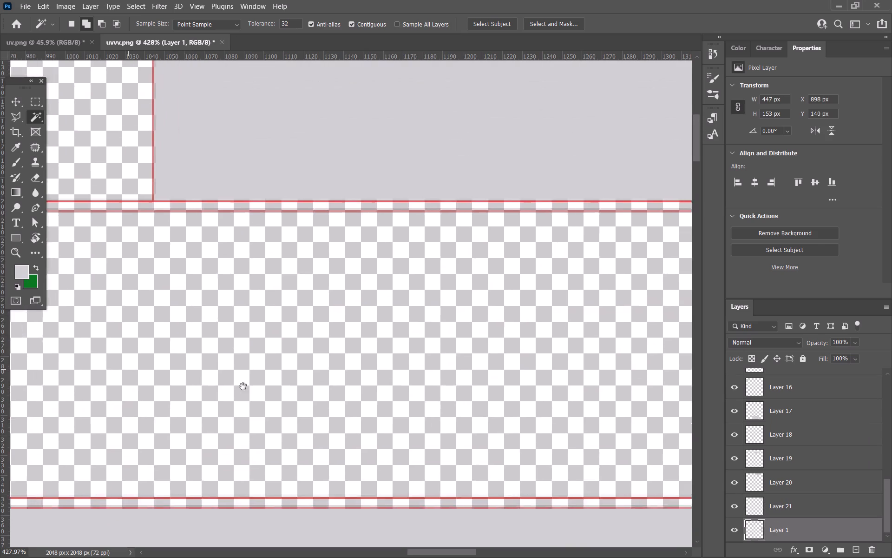
pyautogui.doubleClick(422, 329)
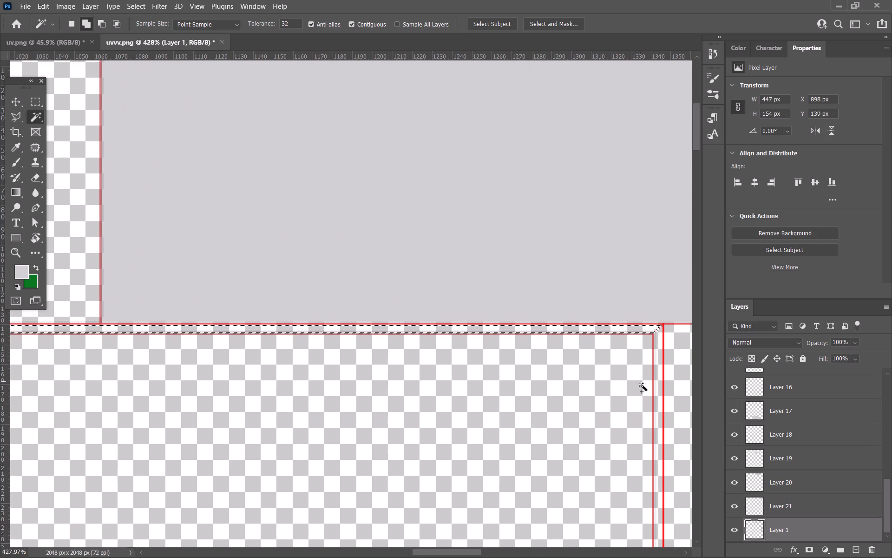
pyautogui.doubleClick(661, 418)
pyautogui.doubleClick(658, 406)
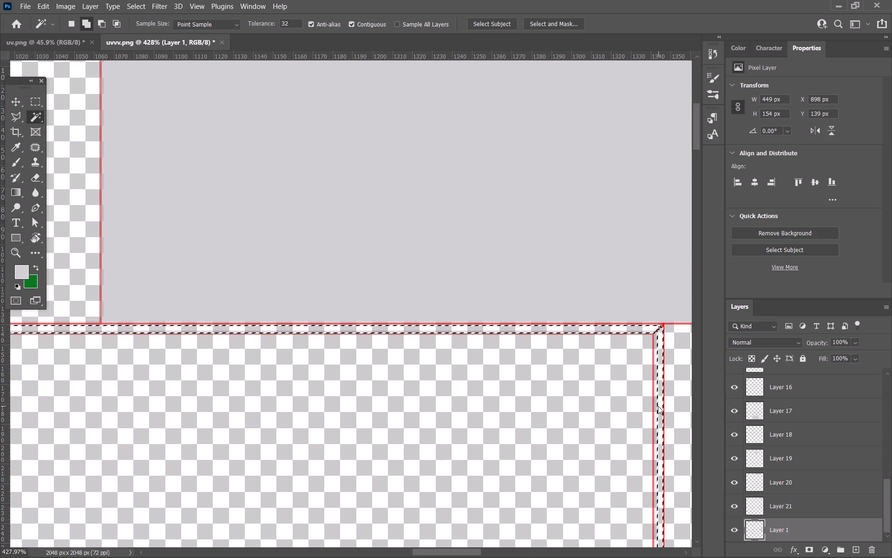
pyautogui.click(659, 398)
pyautogui.click(656, 393)
pyautogui.click(657, 331)
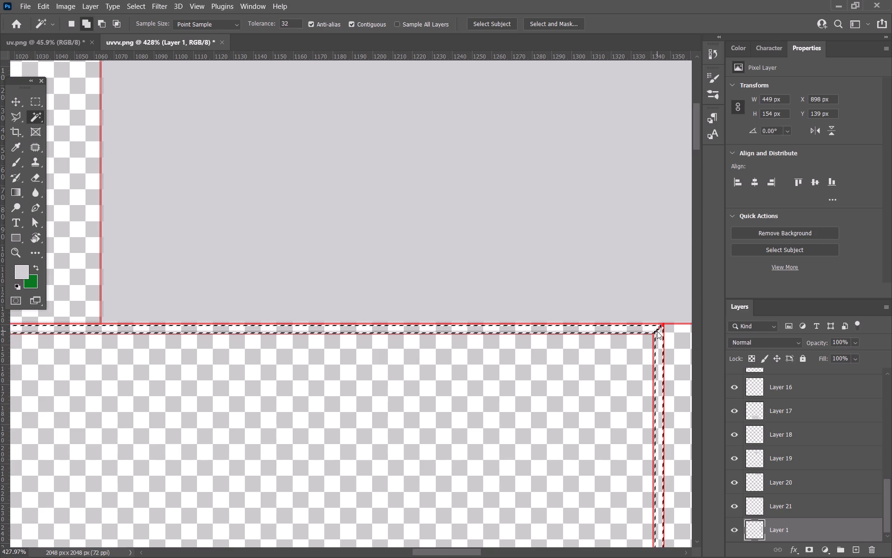
pyautogui.click(657, 331)
# Check the rim selection's corners around that face and add the missed slivers at the strip joints.
pyautogui.keyDown('alt'); pyautogui.scroll(-6, 642, 402); pyautogui.keyUp('alt')
pyautogui.press('space')
pyautogui.press('space')
pyautogui.press('space')
pyautogui.press('space')
pyautogui.press('space')
pyautogui.press('space')
pyautogui.press('space')
pyautogui.press('space')
pyautogui.press('space')
pyautogui.press('space')
pyautogui.moveTo(577, 438); pyautogui.dragTo(544, 109)
pyautogui.keyDown('alt'); pyautogui.scroll(4, 677, 217); pyautogui.keyUp('alt')
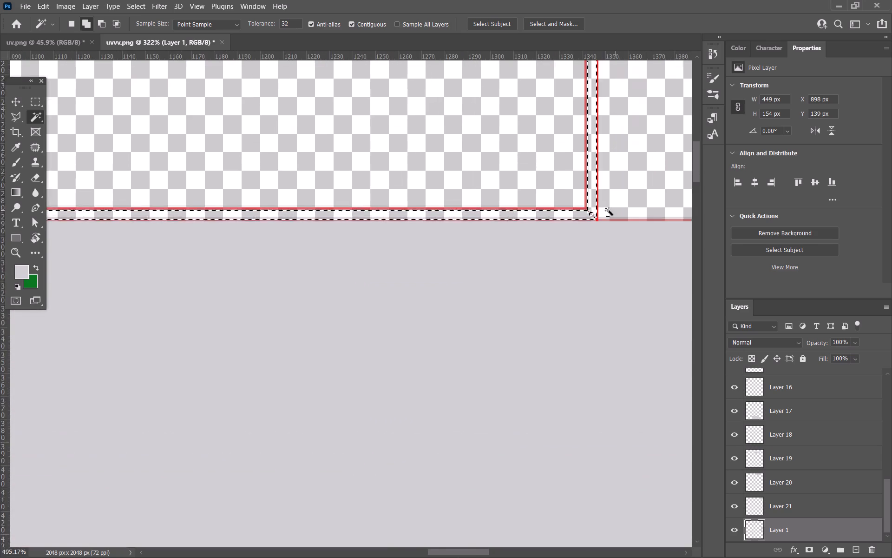
pyautogui.keyDown('alt'); pyautogui.scroll(8, 608, 210); pyautogui.keyUp('alt')
pyautogui.doubleClick(585, 221)
pyautogui.click(580, 214)
pyautogui.keyDown('alt'); pyautogui.scroll(-15, 548, 214); pyautogui.keyUp('alt')
pyautogui.press('space')
pyautogui.press('space')
pyautogui.press('space')
pyautogui.press('space')
pyautogui.press('space')
pyautogui.press('space')
pyautogui.press('space')
pyautogui.press('space')
pyautogui.press('space')
pyautogui.press('space')
pyautogui.press('space')
pyautogui.press('space')
pyautogui.press('space')
pyautogui.press('space')
pyautogui.moveTo(155, 189); pyautogui.dragTo(590, 360)
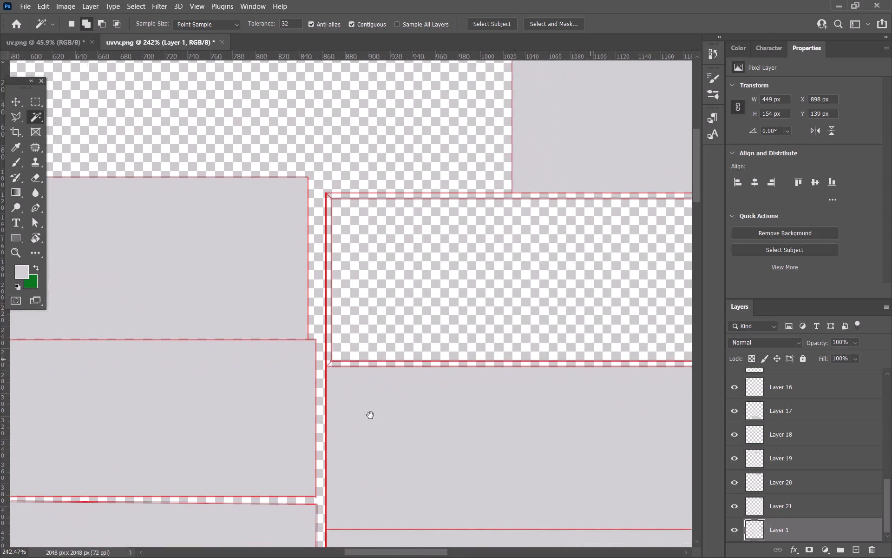
pyautogui.keyDown('alt'); pyautogui.scroll(18, 278, 392); pyautogui.keyUp('alt')
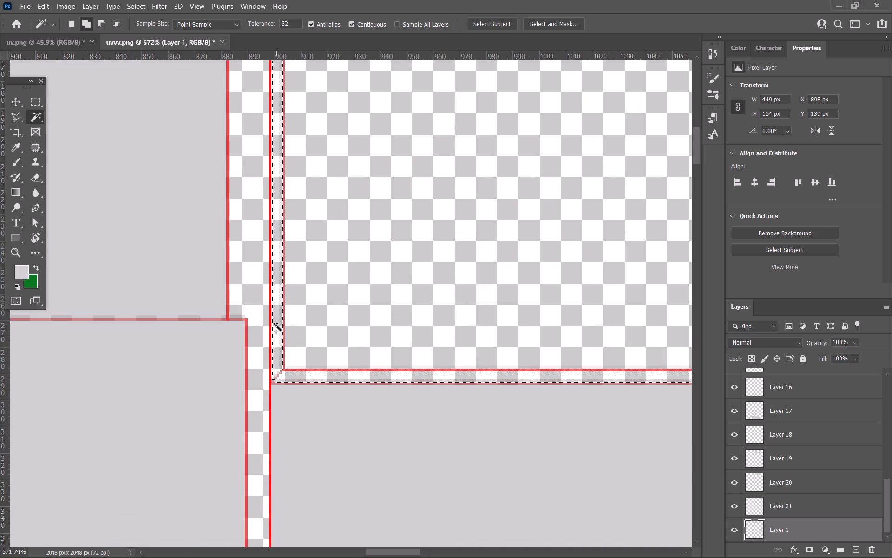
pyautogui.click(276, 325)
pyautogui.keyDown('alt'); pyautogui.scroll(-10, 278, 317); pyautogui.keyUp('alt')
pyautogui.keyDown('alt'); pyautogui.scroll(14, 279, 225); pyautogui.keyUp('alt')
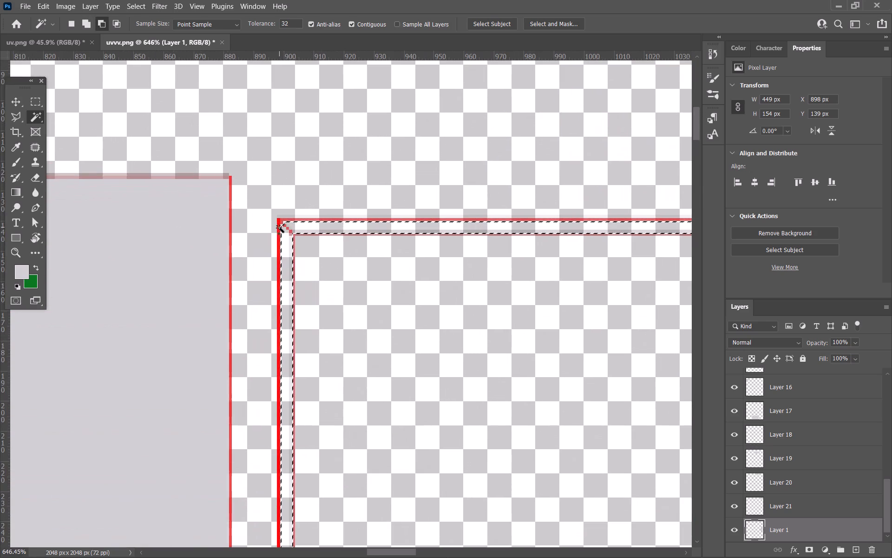
pyautogui.click(284, 230)
pyautogui.click(286, 224)
pyautogui.keyDown('alt'); pyautogui.scroll(-4, 281, 235); pyautogui.keyUp('alt')
pyautogui.hotkey('ctrl', 'z')
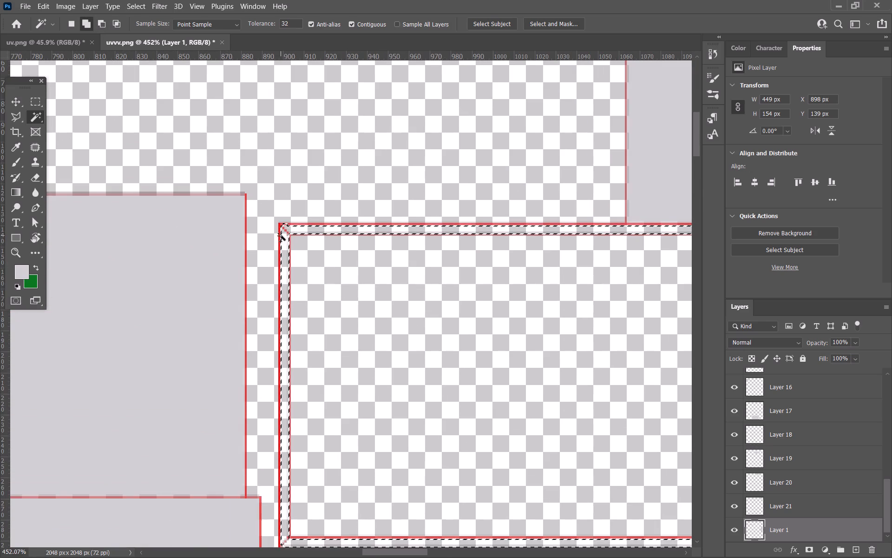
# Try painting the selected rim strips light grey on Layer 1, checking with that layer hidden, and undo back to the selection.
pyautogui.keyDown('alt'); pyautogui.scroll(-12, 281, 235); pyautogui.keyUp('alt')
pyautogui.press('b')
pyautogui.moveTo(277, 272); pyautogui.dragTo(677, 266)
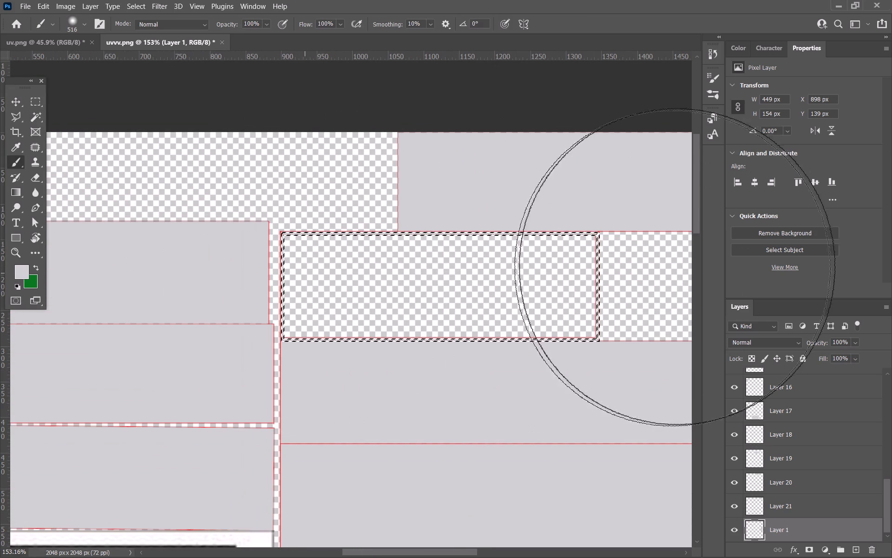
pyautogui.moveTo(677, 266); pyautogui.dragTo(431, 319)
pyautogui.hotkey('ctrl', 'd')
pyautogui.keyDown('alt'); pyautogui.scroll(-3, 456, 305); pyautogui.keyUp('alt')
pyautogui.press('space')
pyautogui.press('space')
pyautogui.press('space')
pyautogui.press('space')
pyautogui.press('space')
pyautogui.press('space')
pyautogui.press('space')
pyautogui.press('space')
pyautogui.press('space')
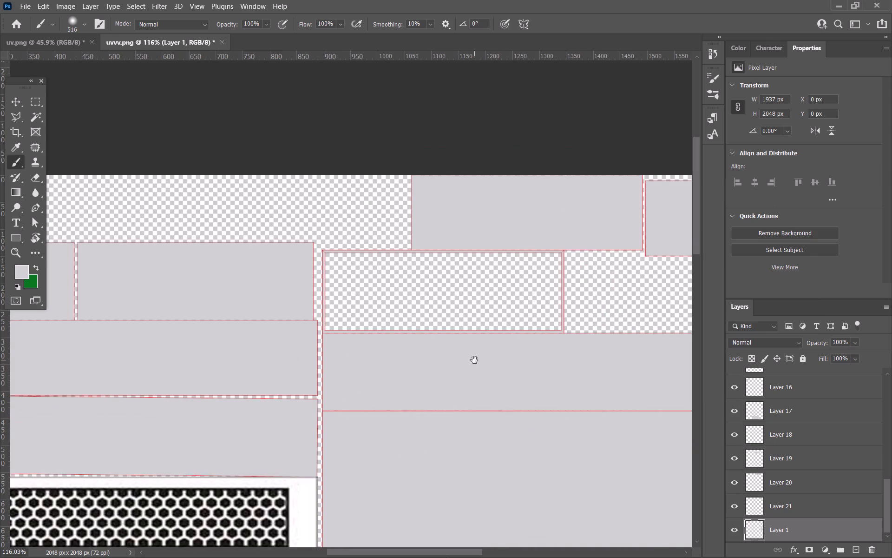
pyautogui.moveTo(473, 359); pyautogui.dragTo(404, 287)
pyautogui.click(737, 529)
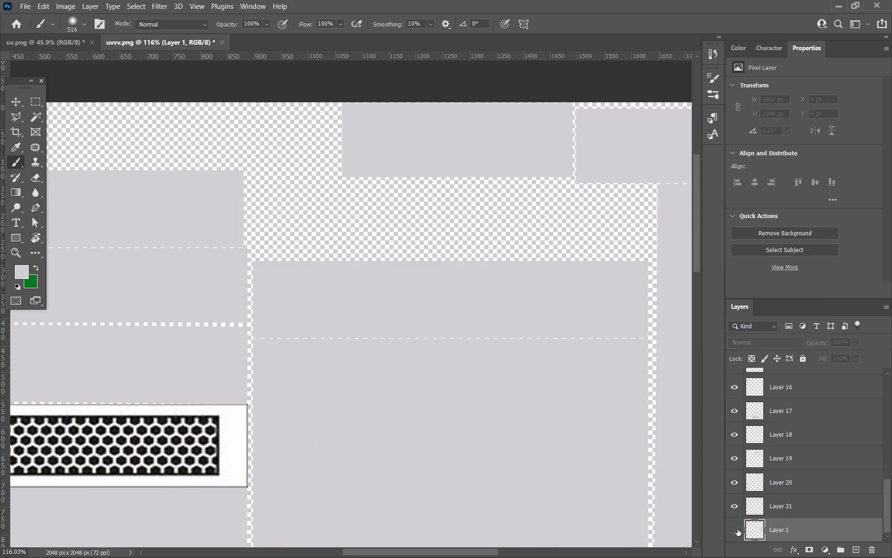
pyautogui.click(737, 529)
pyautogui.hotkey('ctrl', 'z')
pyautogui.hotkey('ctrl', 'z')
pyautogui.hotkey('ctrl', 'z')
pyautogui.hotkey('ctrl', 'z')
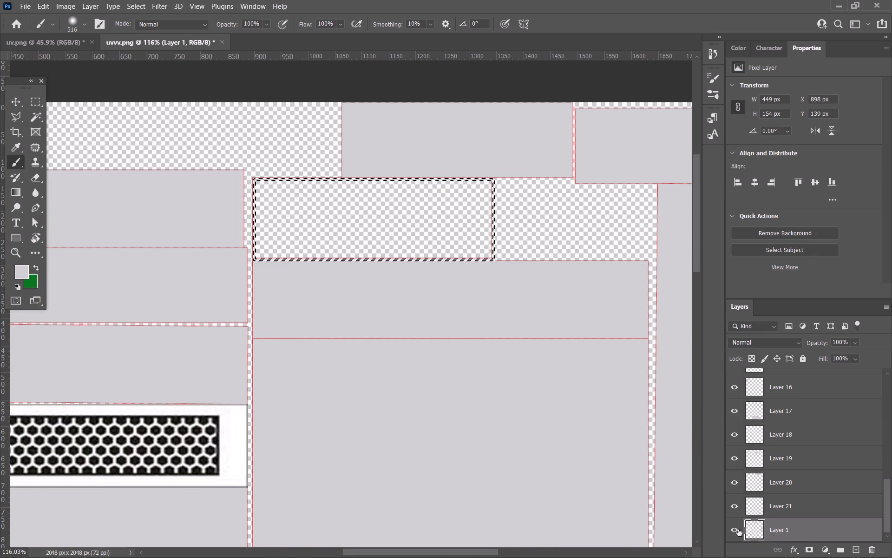
# Paint the selected rim strips light grey on a new layer and deselect.
pyautogui.click(855, 552)
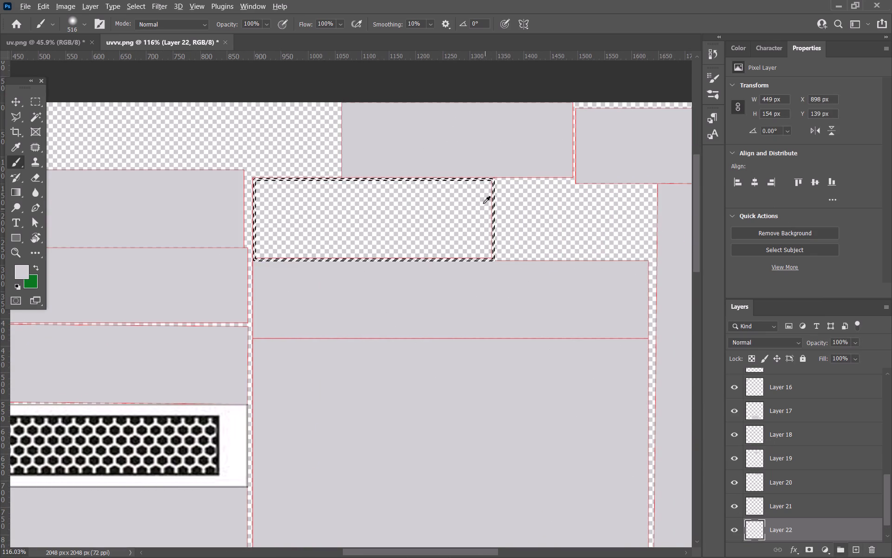
pyautogui.keyDown('alt'); pyautogui.scroll(6, 483, 202); pyautogui.keyUp('alt')
pyautogui.moveTo(514, 252); pyautogui.dragTo(359, 232)
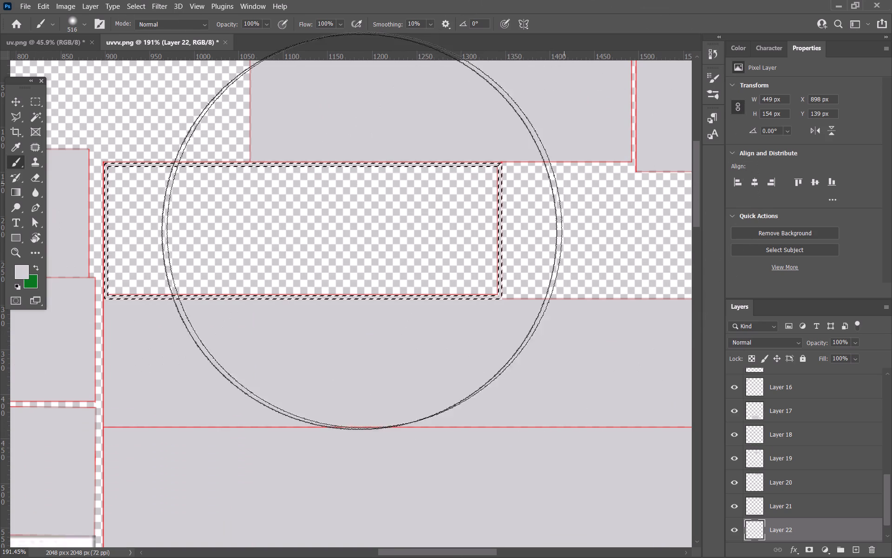
pyautogui.moveTo(359, 232); pyautogui.dragTo(354, 235)
pyautogui.hotkey('ctrl', 'd')
# From Layer 1, select the left and bottom rim strips around the unpainted tall face directly below the large grey central face.
pyautogui.keyDown('alt'); pyautogui.scroll(-6, 423, 239); pyautogui.keyUp('alt')
pyautogui.press('space')
pyautogui.press('space')
pyautogui.press('space')
pyautogui.press('space')
pyautogui.press('space')
pyautogui.press('space')
pyautogui.press('space')
pyautogui.press('space')
pyautogui.press('space')
pyautogui.press('space')
pyautogui.press('space')
pyautogui.press('space')
pyautogui.press('space')
pyautogui.press('space')
pyautogui.press('space')
pyautogui.press('space')
pyautogui.press('space')
pyautogui.press('space')
pyautogui.press('space')
pyautogui.press('space')
pyautogui.moveTo(463, 378); pyautogui.dragTo(323, 15)
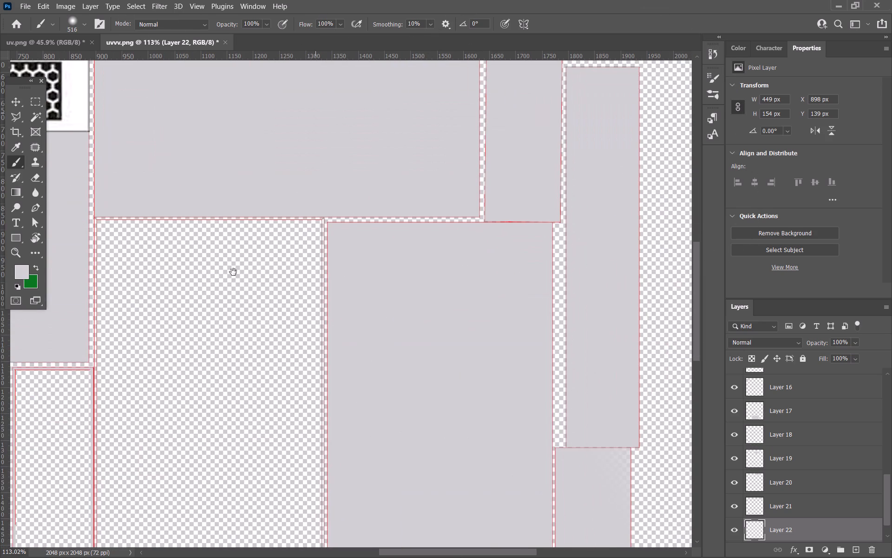
pyautogui.moveTo(228, 310); pyautogui.dragTo(434, 176)
pyautogui.keyDown('alt'); pyautogui.scroll(10, 271, 444); pyautogui.keyUp('alt')
pyautogui.press('w')
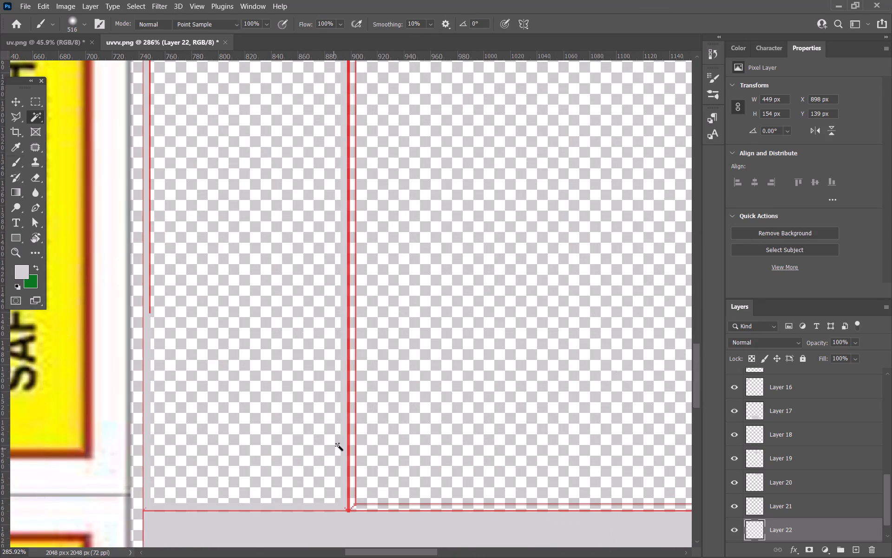
pyautogui.click(355, 447)
pyautogui.hotkey('ctrl', 'd')
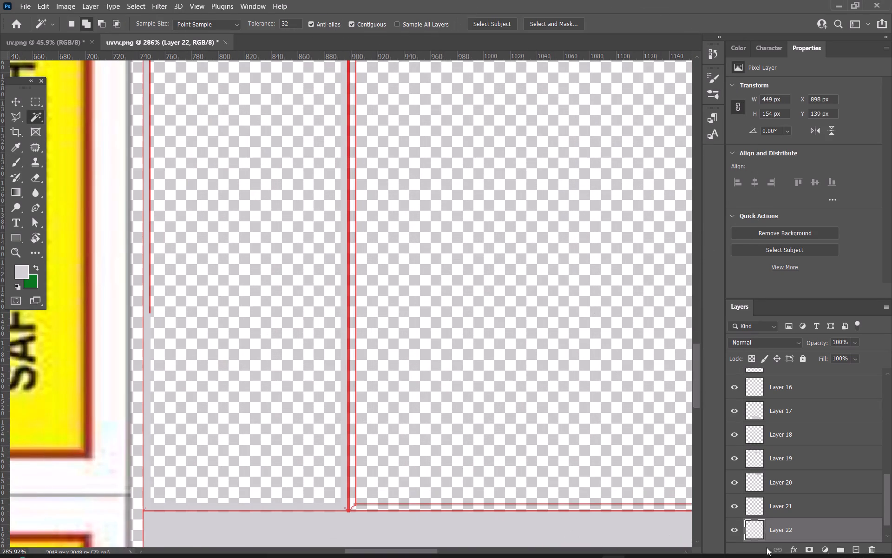
pyautogui.scroll(-12, 776, 535)
pyautogui.click(805, 531)
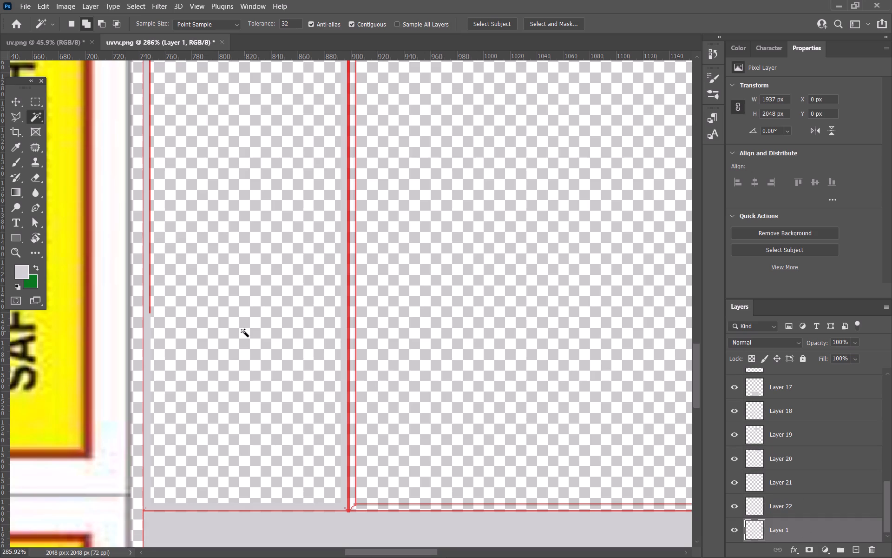
pyautogui.keyDown('alt'); pyautogui.scroll(3, 357, 370); pyautogui.keyUp('alt')
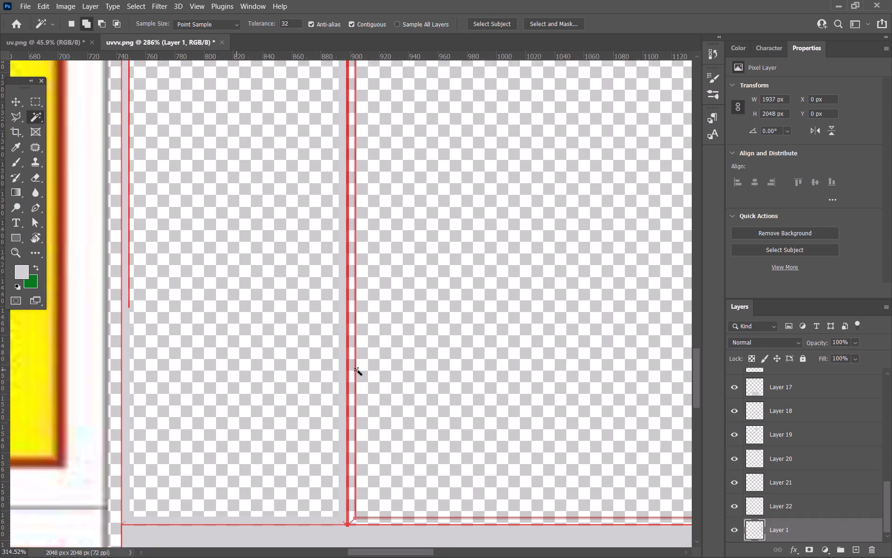
pyautogui.keyDown('alt'); pyautogui.scroll(1, 357, 370); pyautogui.keyUp('alt')
pyautogui.doubleClick(350, 360)
pyautogui.keyDown('alt'); pyautogui.scroll(-6, 350, 360); pyautogui.keyUp('alt')
pyautogui.press('space')
pyautogui.press('space')
pyautogui.press('space')
pyautogui.press('space')
pyautogui.moveTo(394, 382); pyautogui.dragTo(264, 211)
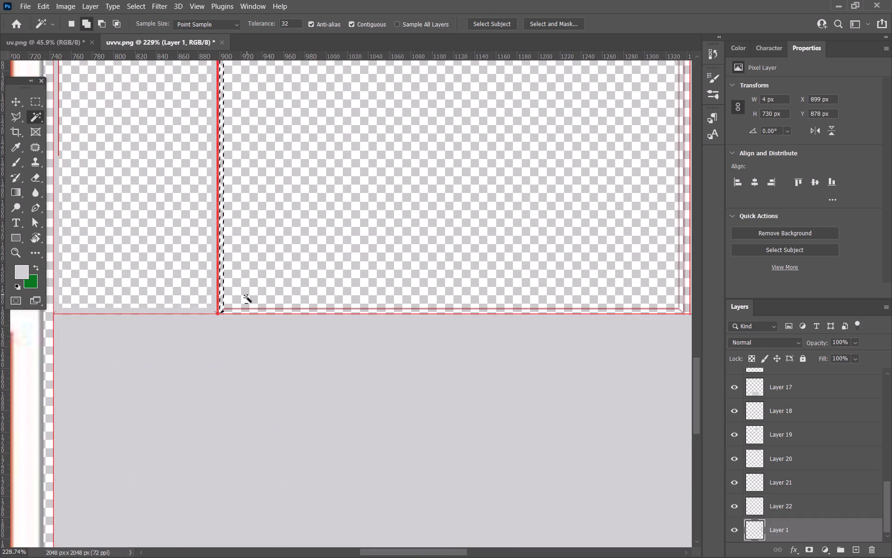
pyautogui.keyDown('alt'); pyautogui.scroll(7, 247, 297); pyautogui.keyUp('alt')
pyautogui.doubleClick(230, 318)
pyautogui.doubleClick(224, 322)
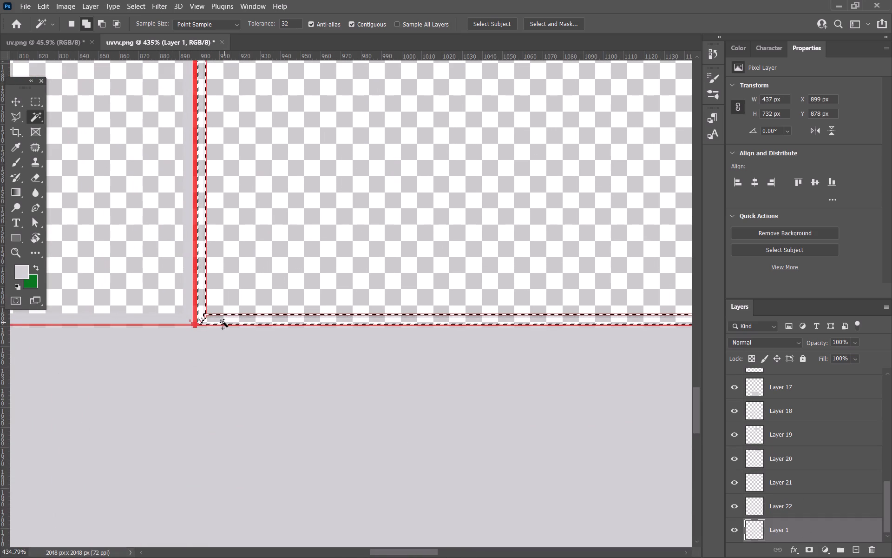
# Add the right and top rim strips around the same unpainted tall face to the selection.
pyautogui.press('space')
pyautogui.press('space')
pyautogui.press('space')
pyautogui.press('space')
pyautogui.press('space')
pyautogui.press('space')
pyautogui.press('space')
pyautogui.press('space')
pyautogui.press('space')
pyautogui.press('space')
pyautogui.press('space')
pyautogui.press('space')
pyautogui.press('space')
pyautogui.press('space')
pyautogui.press('space')
pyautogui.press('space')
pyautogui.press('space')
pyautogui.press('space')
pyautogui.press('space')
pyautogui.press('space')
pyautogui.moveTo(479, 311); pyautogui.dragTo(25, 388)
pyautogui.moveTo(384, 265); pyautogui.dragTo(375, 312)
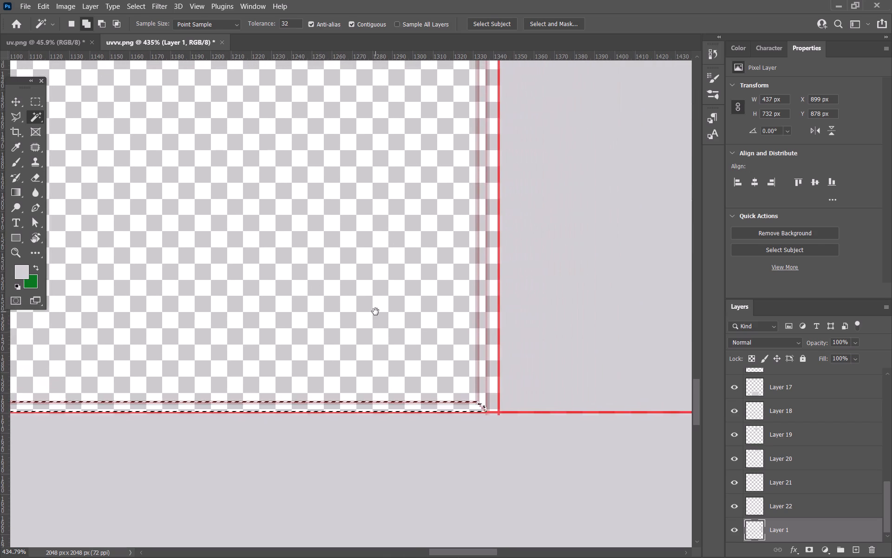
pyautogui.moveTo(375, 312); pyautogui.dragTo(376, 312)
pyautogui.click(472, 359)
pyautogui.click(472, 359)
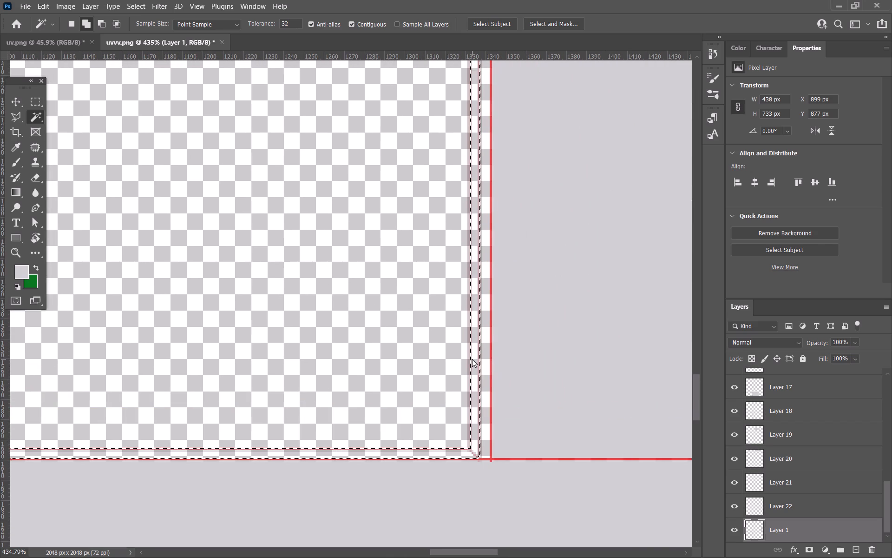
pyautogui.keyDown('alt'); pyautogui.scroll(-7, 472, 356); pyautogui.keyUp('alt')
pyautogui.press('space')
pyautogui.press('space')
pyautogui.press('space')
pyautogui.press('space')
pyautogui.press('space')
pyautogui.press('space')
pyautogui.press('space')
pyautogui.press('space')
pyautogui.press('space')
pyautogui.press('space')
pyautogui.press('space')
pyautogui.press('space')
pyautogui.press('space')
pyautogui.press('space')
pyautogui.press('space')
pyautogui.press('space')
pyautogui.press('space')
pyautogui.press('space')
pyautogui.press('space')
pyautogui.press('space')
pyautogui.moveTo(452, 167); pyautogui.dragTo(568, 553)
pyautogui.moveTo(400, 284); pyautogui.dragTo(408, 401)
pyautogui.keyDown('alt'); pyautogui.scroll(7, 492, 280); pyautogui.keyUp('alt')
pyautogui.doubleClick(456, 178)
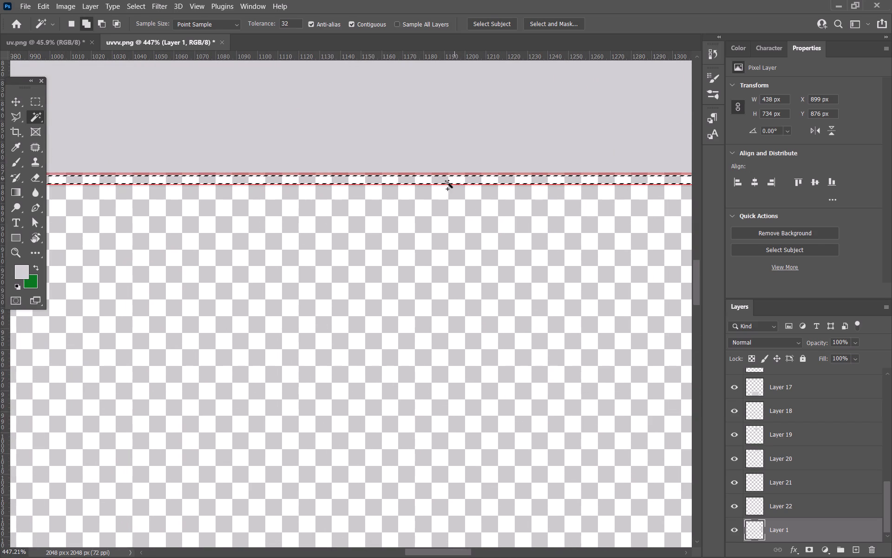
# Paint the selected rim strips around the tall face light grey on Layer 1 and deselect.
pyautogui.keyDown('alt'); pyautogui.scroll(-17, 443, 187); pyautogui.keyUp('alt')
pyautogui.press('b')
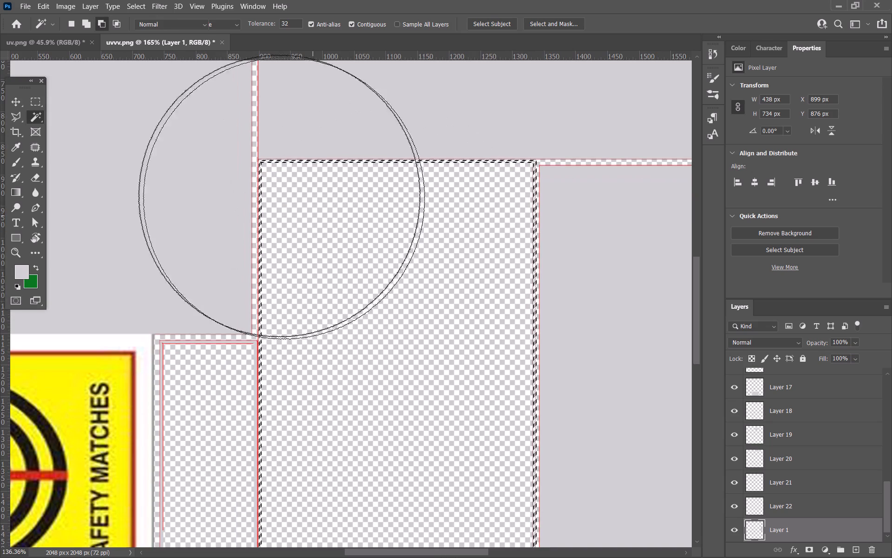
pyautogui.moveTo(255, 182); pyautogui.dragTo(524, 429)
pyautogui.keyDown('alt'); pyautogui.scroll(-2, 414, 292); pyautogui.keyUp('alt')
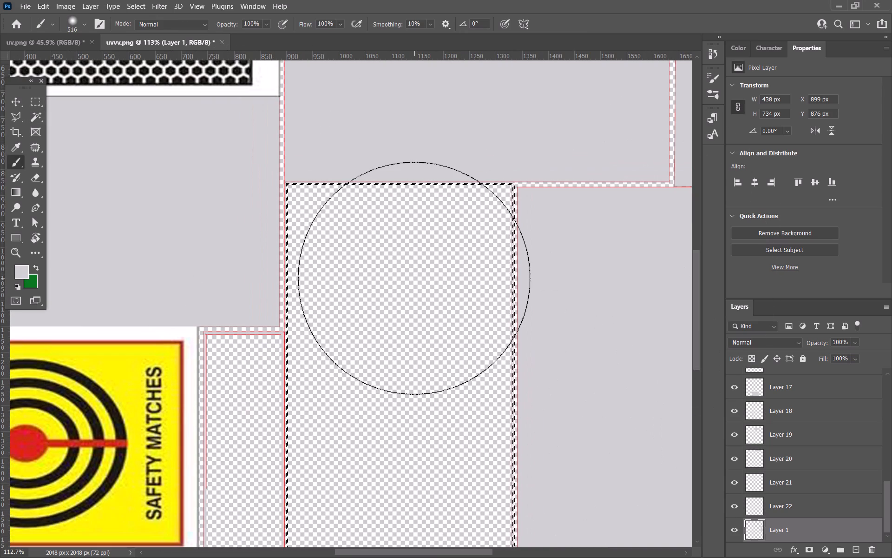
pyautogui.scroll(-10, 419, 237)
pyautogui.moveTo(334, 233); pyautogui.dragTo(308, 369)
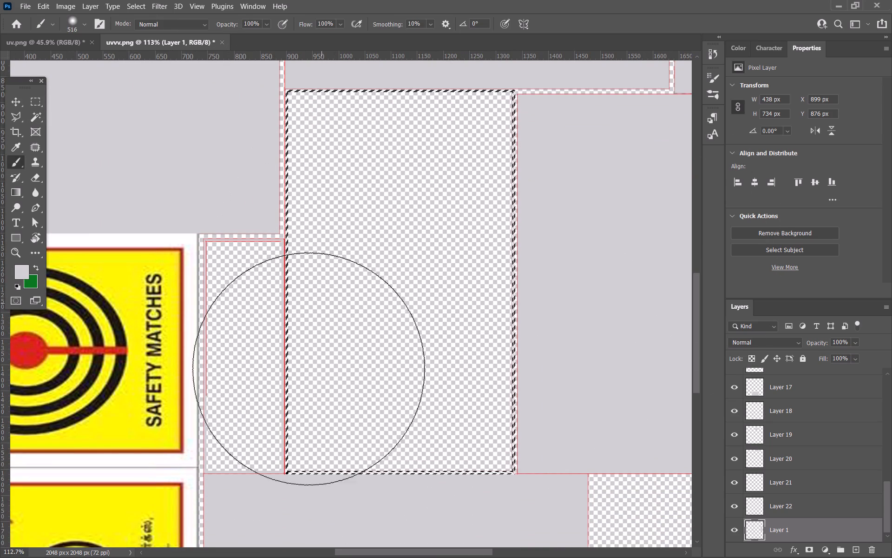
pyautogui.moveTo(308, 369); pyautogui.dragTo(475, 406)
pyautogui.hotkey('ctrl', 'd')
# Look over the whole UV layout to check the painted faces, rims and remaining transparent areas.
pyautogui.keyDown('alt'); pyautogui.scroll(-9, 462, 272); pyautogui.keyUp('alt')
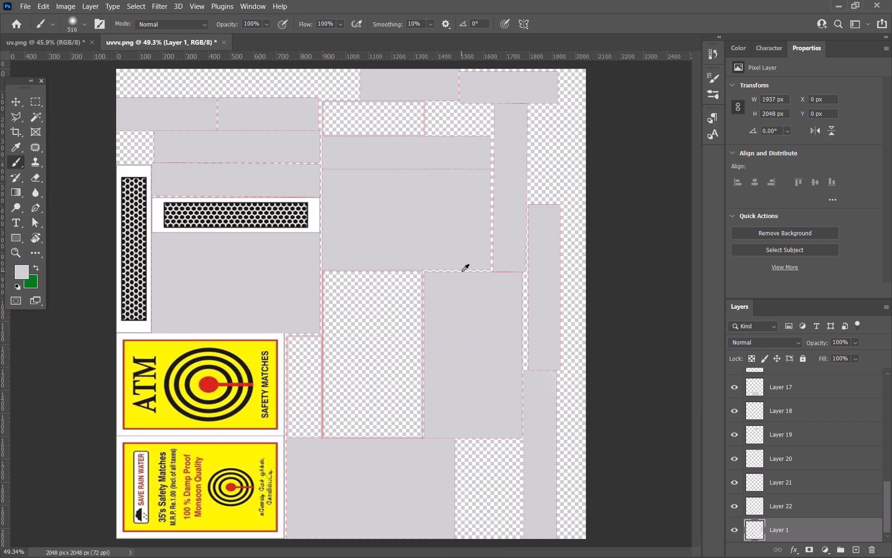
pyautogui.keyDown('alt'); pyautogui.scroll(-3, 424, 396); pyautogui.keyUp('alt')
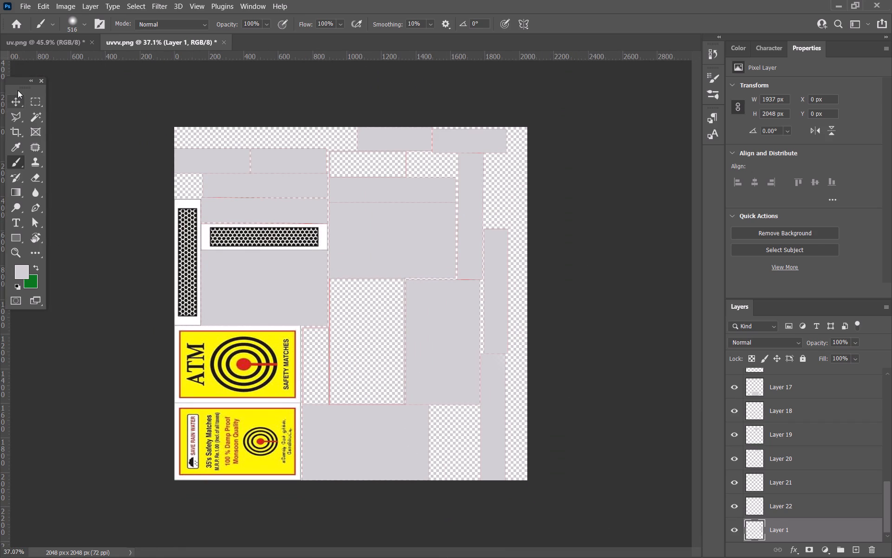
pyautogui.click(18, 90)
pyautogui.click(13, 97)
pyautogui.click(124, 276)
pyautogui.keyDown('alt'); pyautogui.scroll(3, 413, 295); pyautogui.keyUp('alt')
pyautogui.keyDown('alt'); pyautogui.scroll(-6, 413, 293); pyautogui.keyUp('alt')
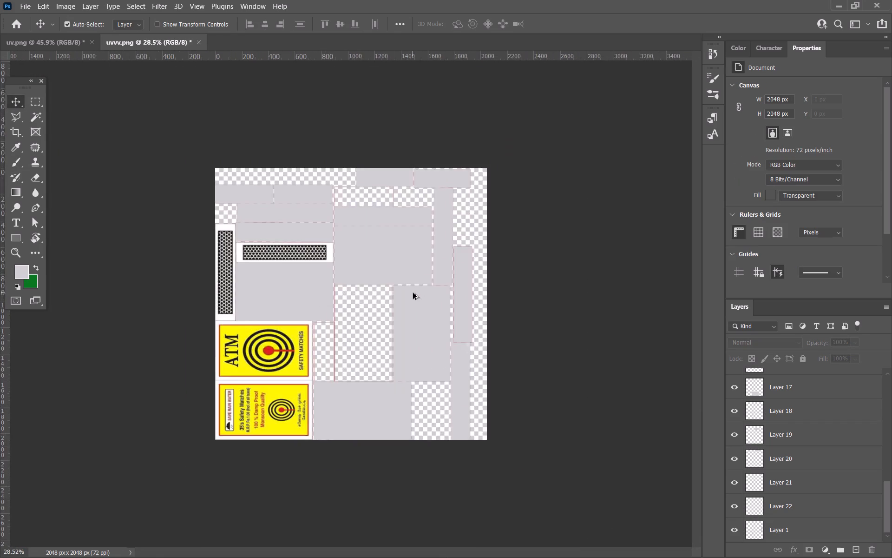
pyautogui.keyDown('alt'); pyautogui.scroll(3, 419, 301); pyautogui.keyUp('alt')
pyautogui.click(583, 298)
# Export the finished UV layout as a JPG named uvvv in the maya folder on the Desktop.
pyautogui.hotkey('ctrl', 's')
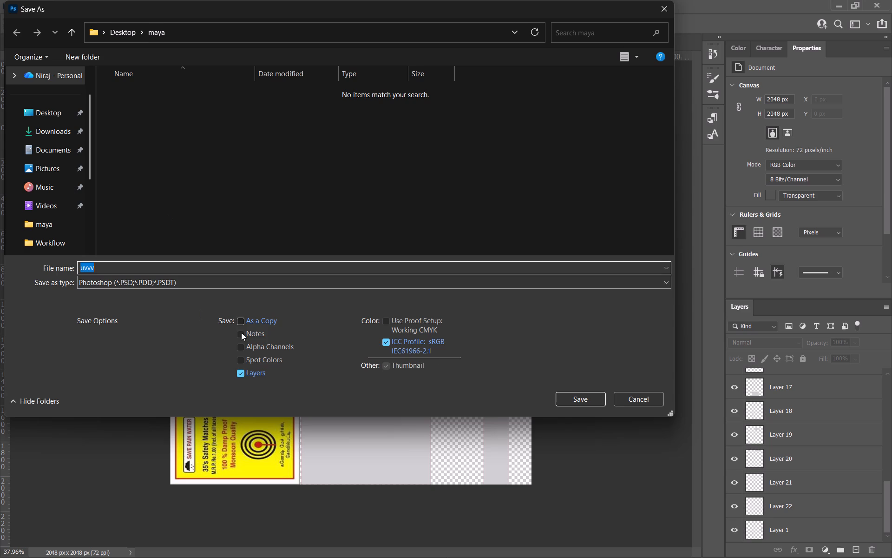
pyautogui.click(624, 399)
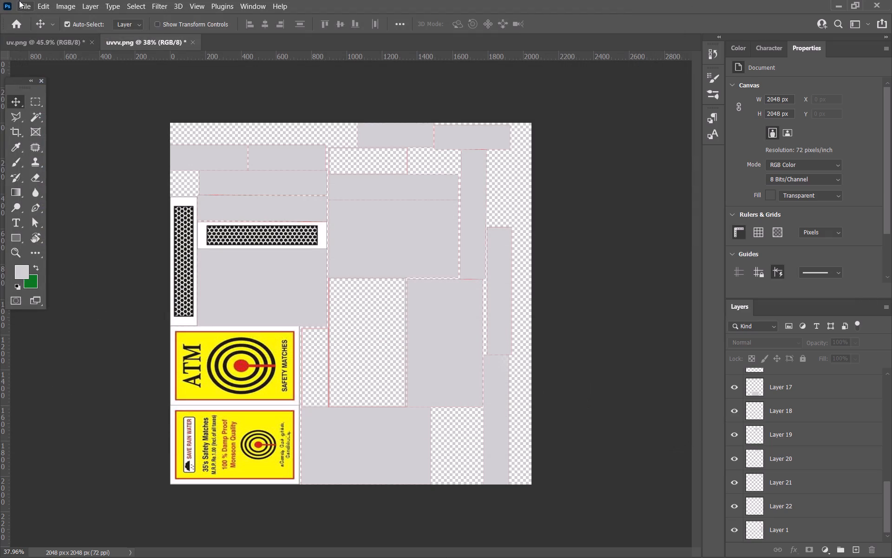
pyautogui.click(19, 0)
pyautogui.click(29, 166)
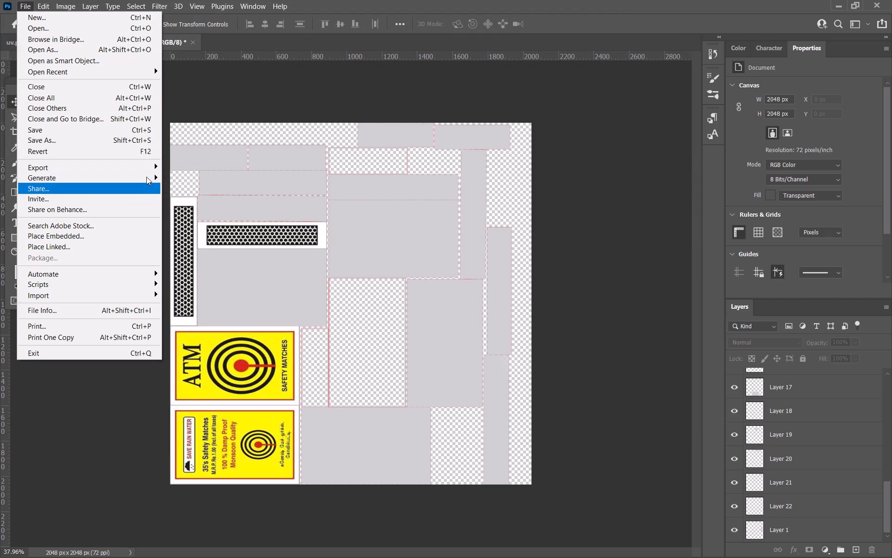
pyautogui.click(122, 168)
pyautogui.click(180, 179)
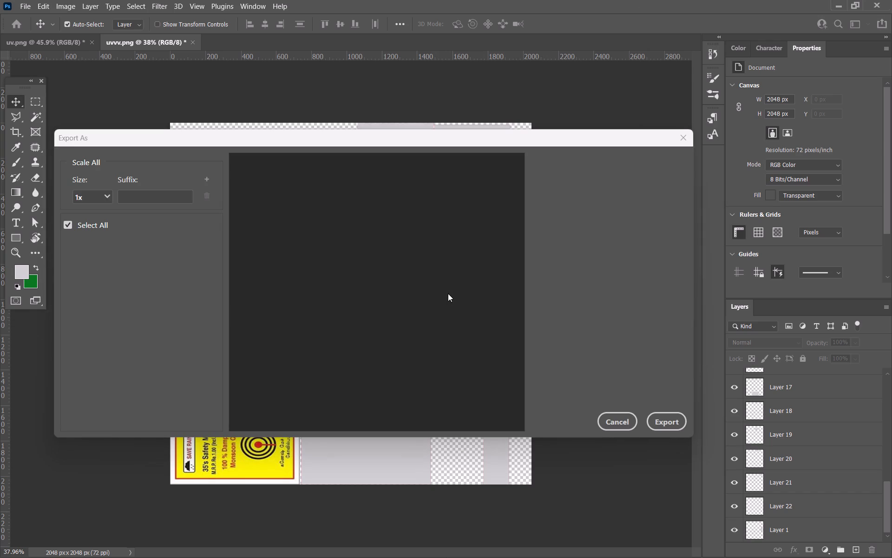
pyautogui.click(629, 183)
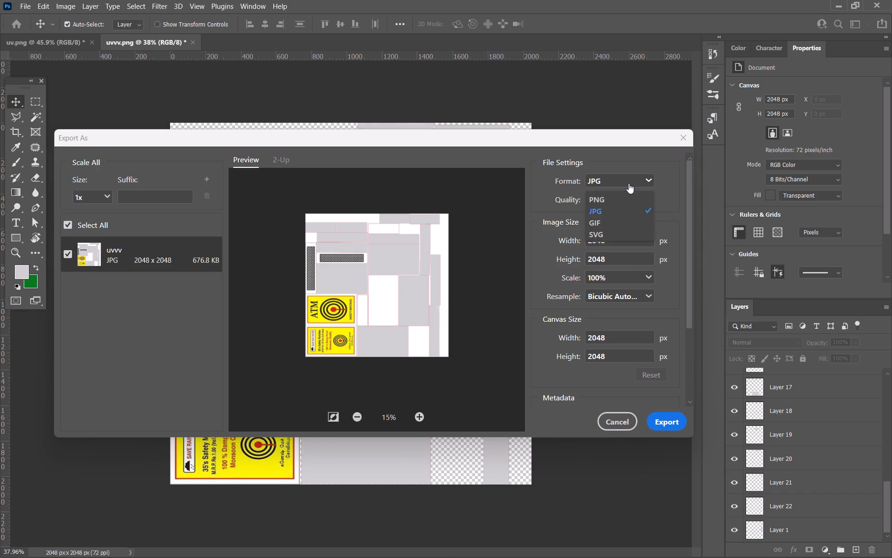
pyautogui.click(623, 204)
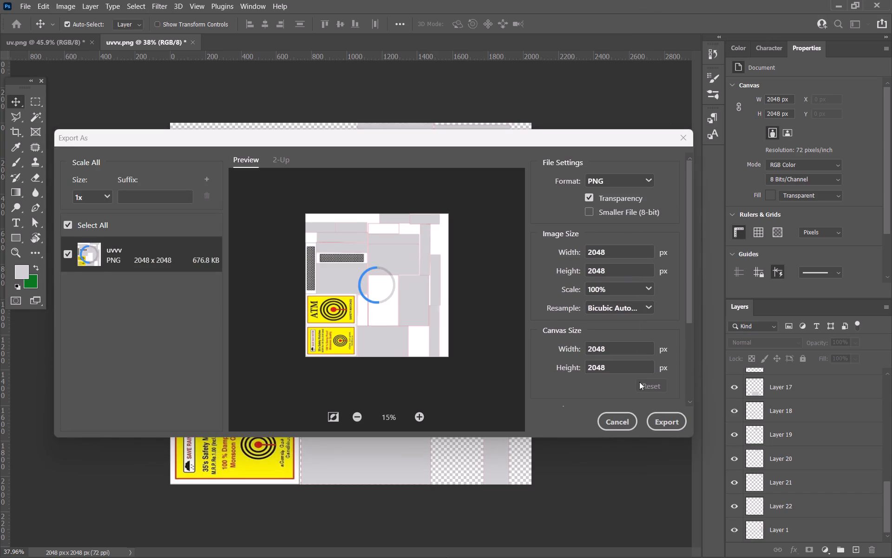
pyautogui.click(616, 180)
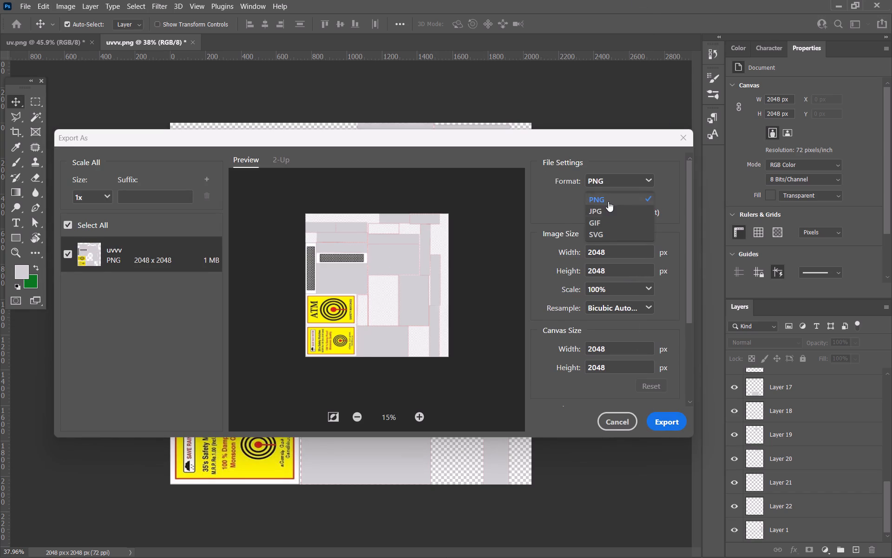
pyautogui.click(605, 214)
pyautogui.click(663, 422)
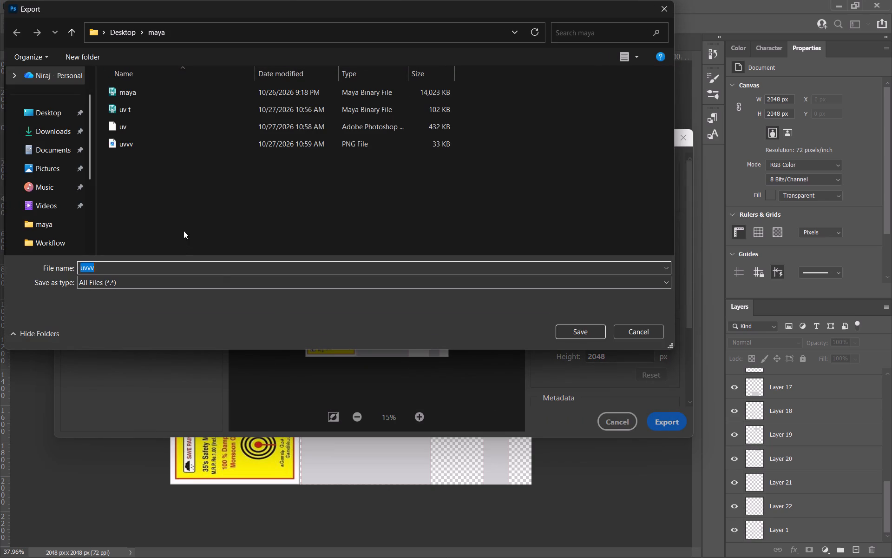
pyautogui.click(573, 330)
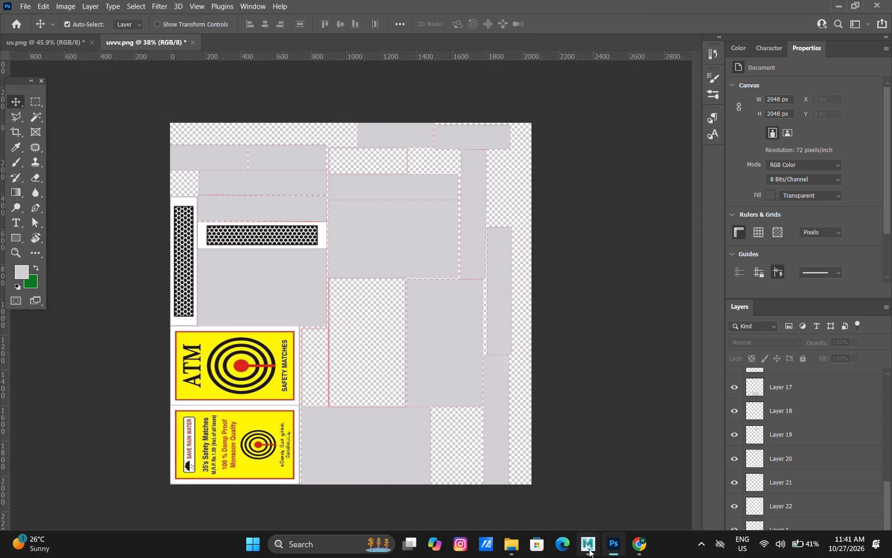
# Switch to Maya's untitled scene and check its matchbox mesh with isolation toggled off and on.
pyautogui.click(593, 545)
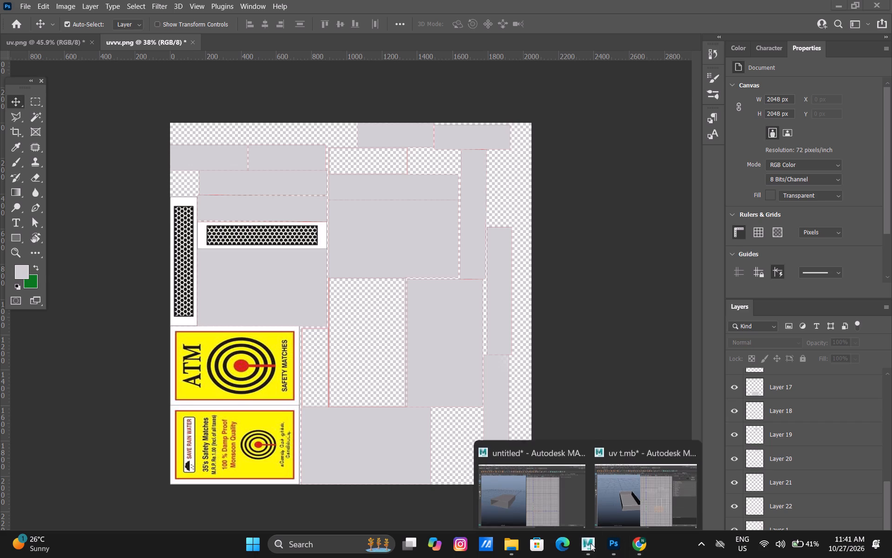
pyautogui.click(538, 496)
pyautogui.keyDown('alt'); pyautogui.scroll(-5, 289, 278); pyautogui.keyUp('alt')
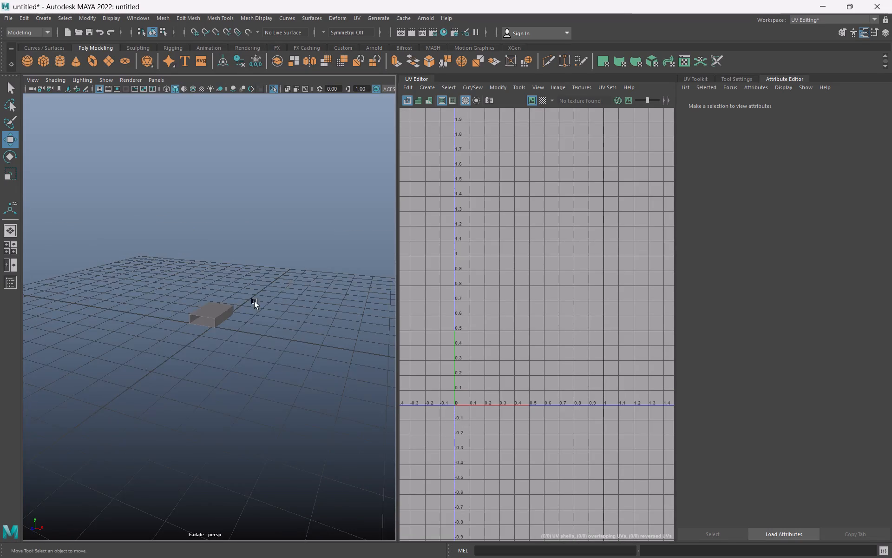
pyautogui.keyDown('alt'); pyautogui.scroll(5, 251, 305); pyautogui.keyUp('alt')
pyautogui.click(222, 308)
pyautogui.hotkey('ctrl', '1')
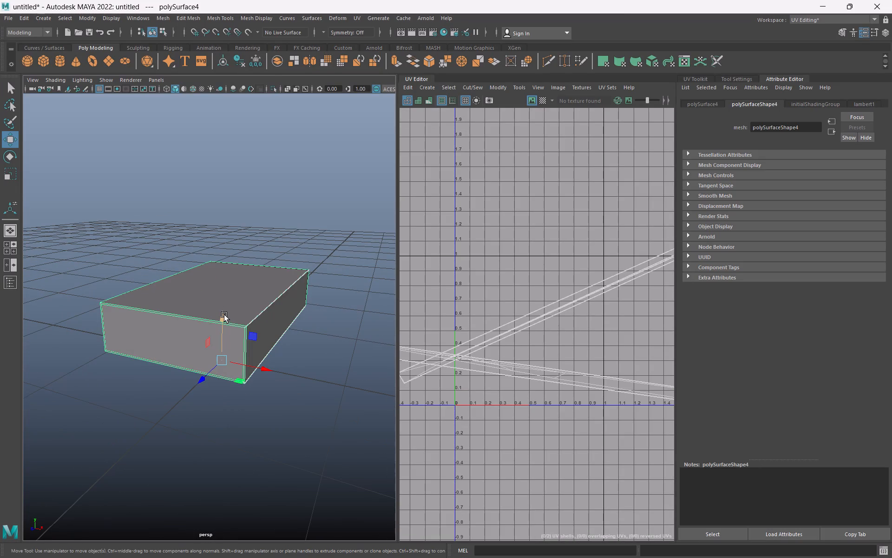
pyautogui.hotkey('ctrl', '1')
# Switch to the uv t Maya scene, return the tray to object mode and turn off isolation for the complete matchbox.
pyautogui.hotkey('alt', 'Tab')
pyautogui.hotkey('alt', 'Tab')
pyautogui.hotkey('alt', 'Tab')
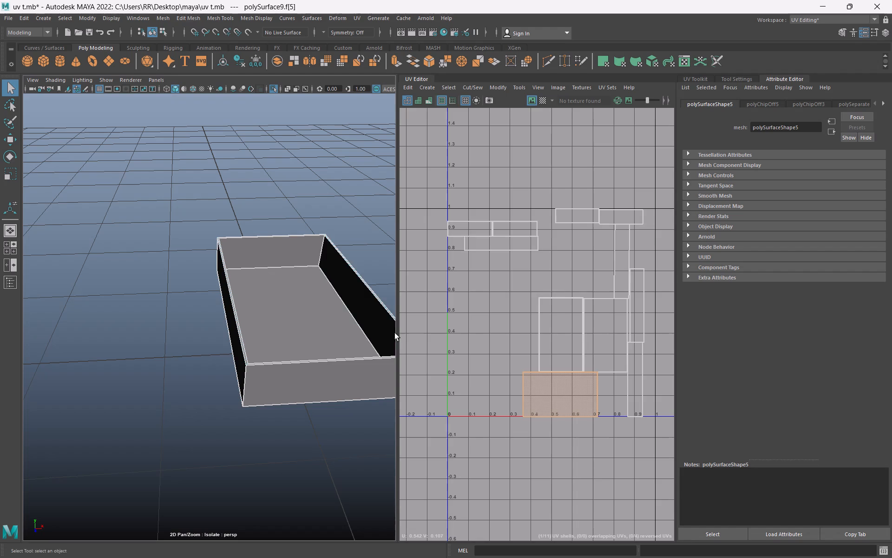
pyautogui.moveTo(285, 330); pyautogui.dragTo(328, 284, button='right')
pyautogui.keyDown('alt'); pyautogui.scroll(-2, 295, 312); pyautogui.keyUp('alt')
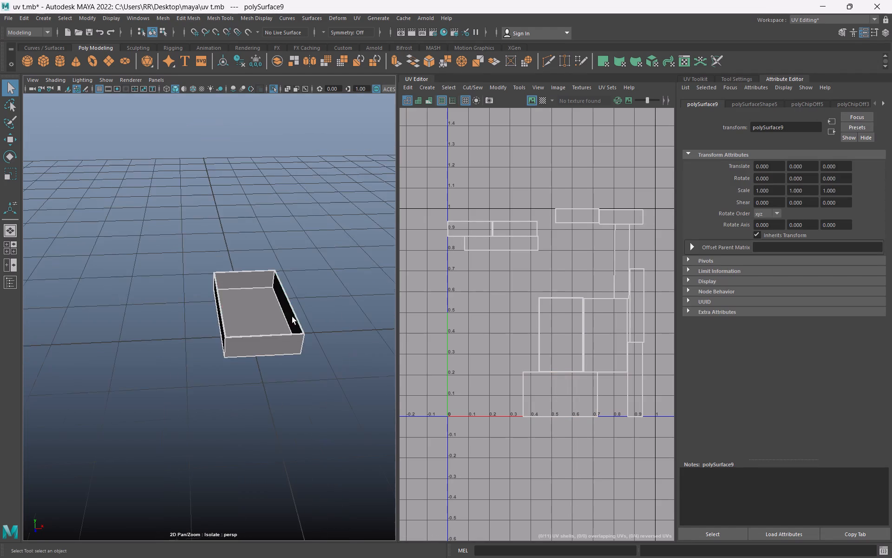
pyautogui.keyDown('alt'); pyautogui.moveTo(291, 322); pyautogui.dragTo(282, 325); pyautogui.keyUp('alt')
pyautogui.hotkey('ctrl', '1')
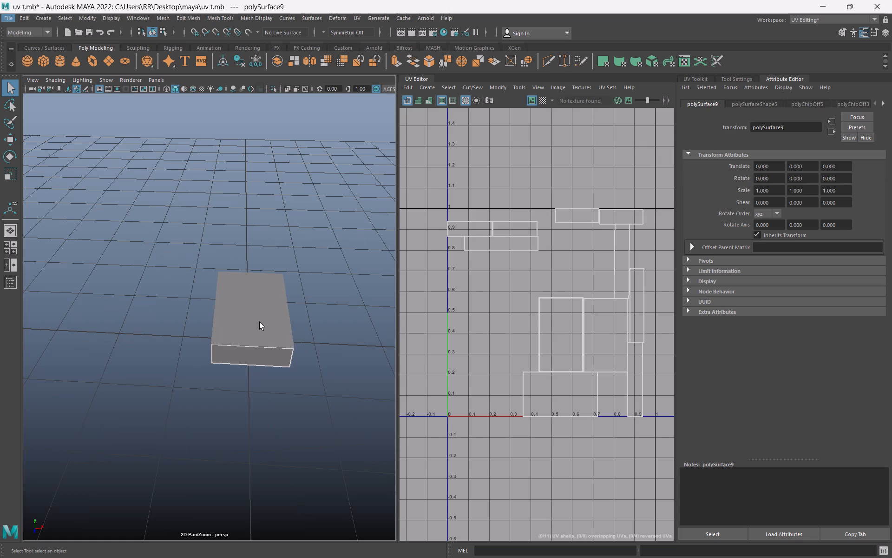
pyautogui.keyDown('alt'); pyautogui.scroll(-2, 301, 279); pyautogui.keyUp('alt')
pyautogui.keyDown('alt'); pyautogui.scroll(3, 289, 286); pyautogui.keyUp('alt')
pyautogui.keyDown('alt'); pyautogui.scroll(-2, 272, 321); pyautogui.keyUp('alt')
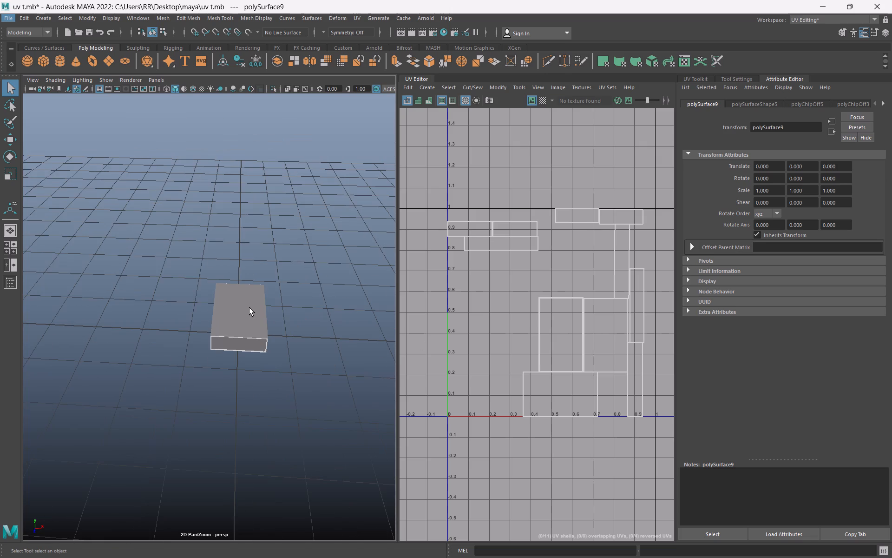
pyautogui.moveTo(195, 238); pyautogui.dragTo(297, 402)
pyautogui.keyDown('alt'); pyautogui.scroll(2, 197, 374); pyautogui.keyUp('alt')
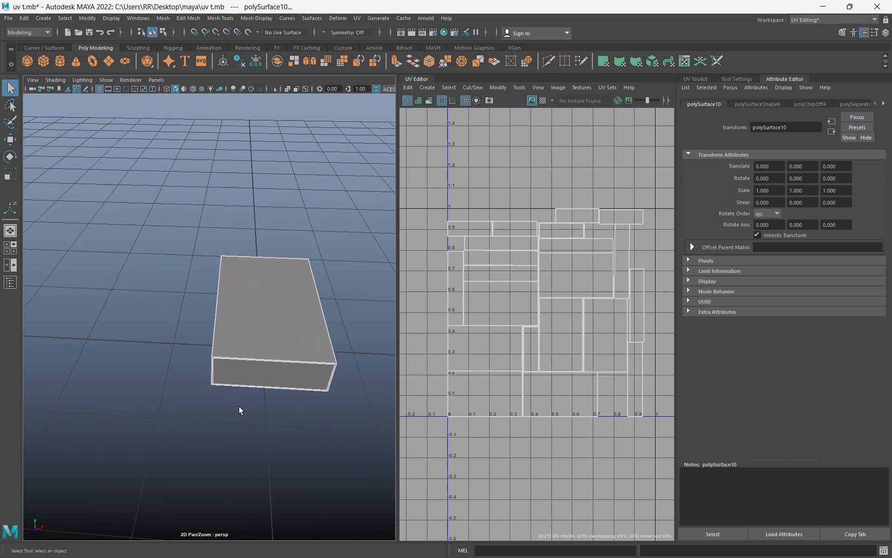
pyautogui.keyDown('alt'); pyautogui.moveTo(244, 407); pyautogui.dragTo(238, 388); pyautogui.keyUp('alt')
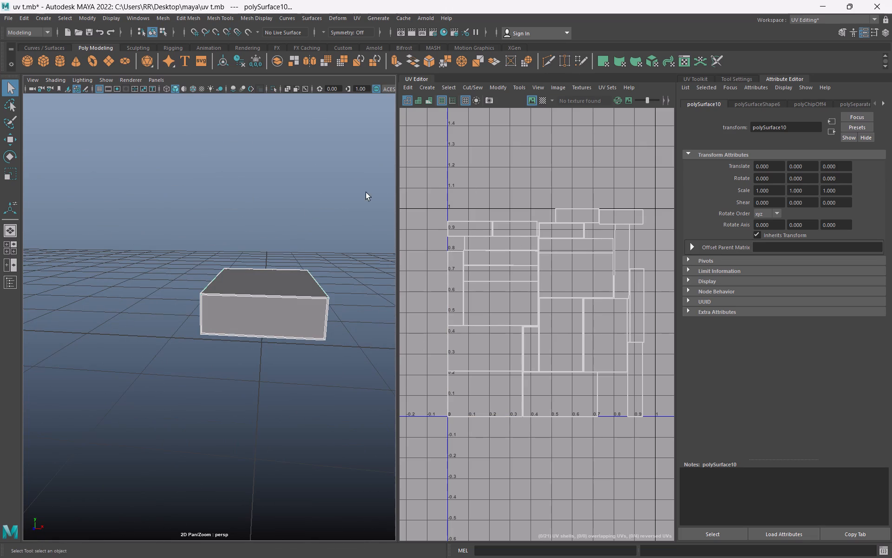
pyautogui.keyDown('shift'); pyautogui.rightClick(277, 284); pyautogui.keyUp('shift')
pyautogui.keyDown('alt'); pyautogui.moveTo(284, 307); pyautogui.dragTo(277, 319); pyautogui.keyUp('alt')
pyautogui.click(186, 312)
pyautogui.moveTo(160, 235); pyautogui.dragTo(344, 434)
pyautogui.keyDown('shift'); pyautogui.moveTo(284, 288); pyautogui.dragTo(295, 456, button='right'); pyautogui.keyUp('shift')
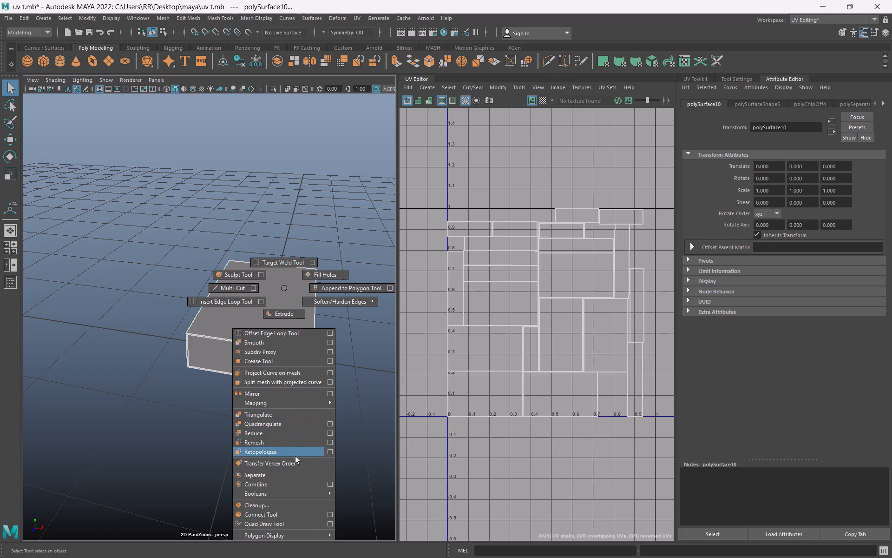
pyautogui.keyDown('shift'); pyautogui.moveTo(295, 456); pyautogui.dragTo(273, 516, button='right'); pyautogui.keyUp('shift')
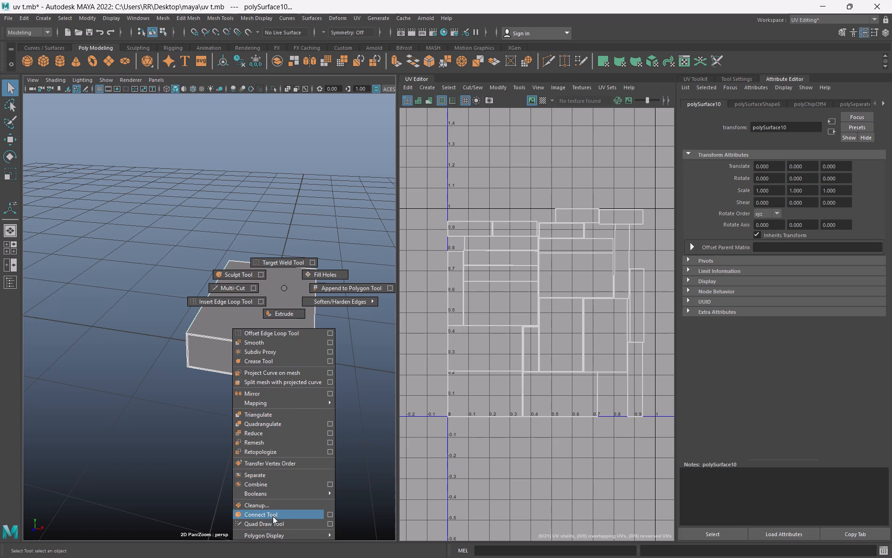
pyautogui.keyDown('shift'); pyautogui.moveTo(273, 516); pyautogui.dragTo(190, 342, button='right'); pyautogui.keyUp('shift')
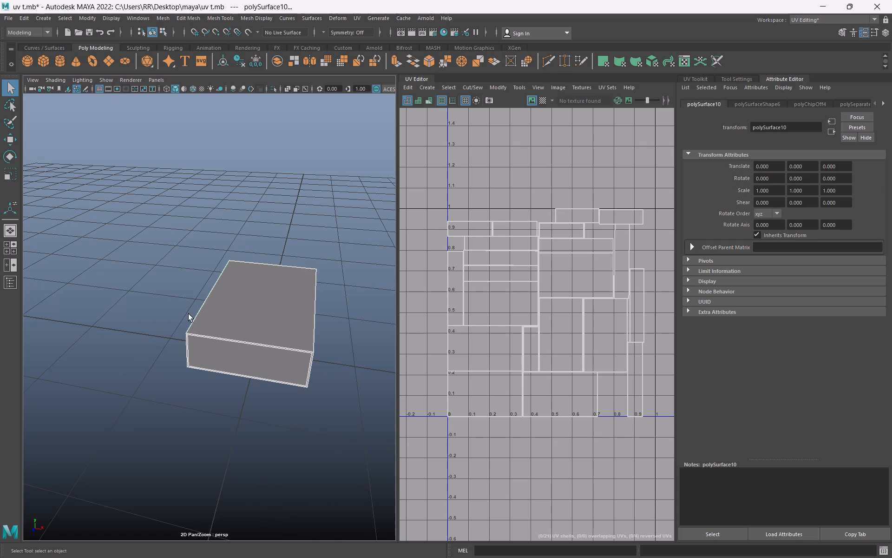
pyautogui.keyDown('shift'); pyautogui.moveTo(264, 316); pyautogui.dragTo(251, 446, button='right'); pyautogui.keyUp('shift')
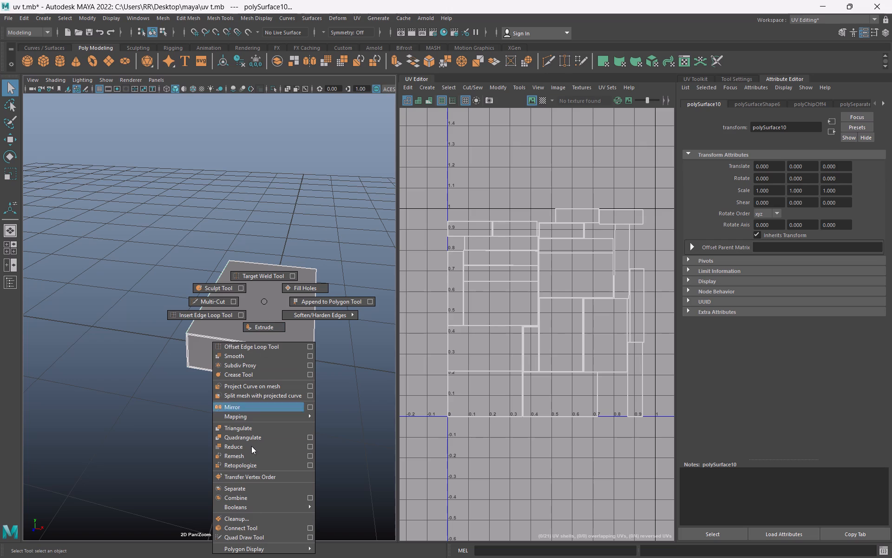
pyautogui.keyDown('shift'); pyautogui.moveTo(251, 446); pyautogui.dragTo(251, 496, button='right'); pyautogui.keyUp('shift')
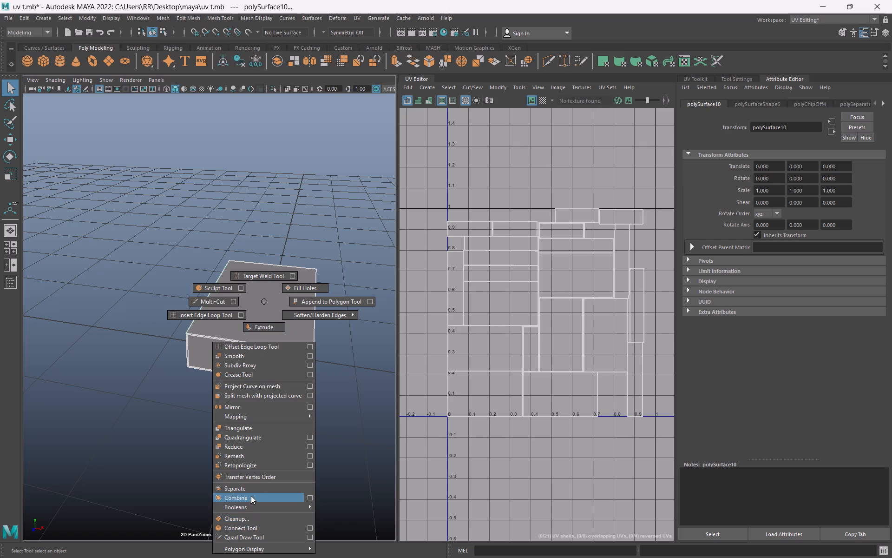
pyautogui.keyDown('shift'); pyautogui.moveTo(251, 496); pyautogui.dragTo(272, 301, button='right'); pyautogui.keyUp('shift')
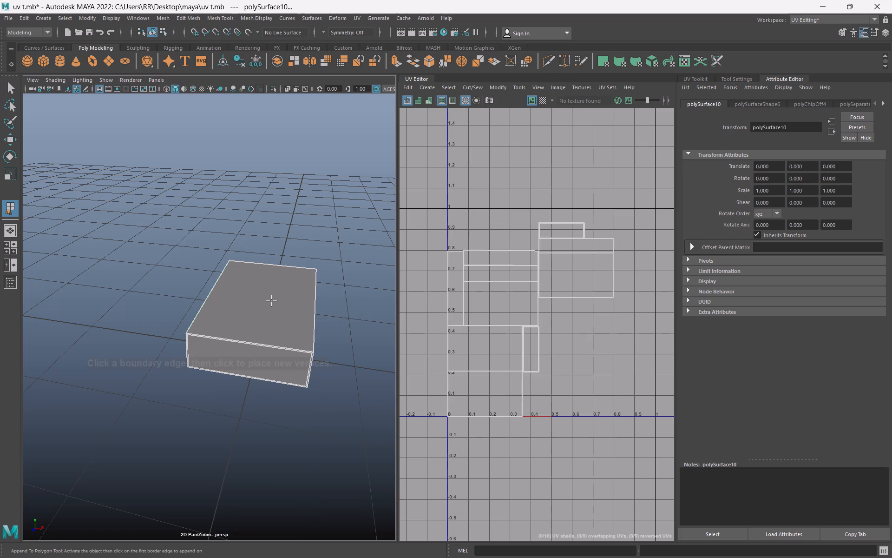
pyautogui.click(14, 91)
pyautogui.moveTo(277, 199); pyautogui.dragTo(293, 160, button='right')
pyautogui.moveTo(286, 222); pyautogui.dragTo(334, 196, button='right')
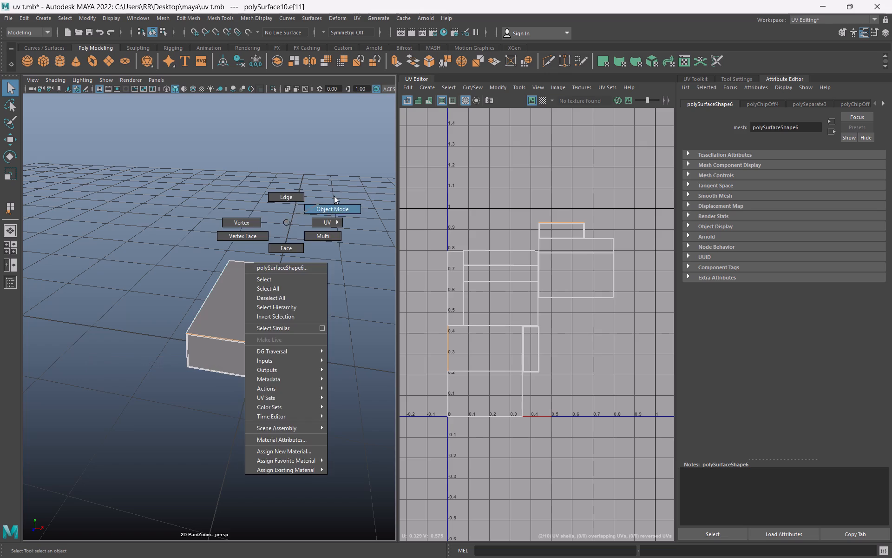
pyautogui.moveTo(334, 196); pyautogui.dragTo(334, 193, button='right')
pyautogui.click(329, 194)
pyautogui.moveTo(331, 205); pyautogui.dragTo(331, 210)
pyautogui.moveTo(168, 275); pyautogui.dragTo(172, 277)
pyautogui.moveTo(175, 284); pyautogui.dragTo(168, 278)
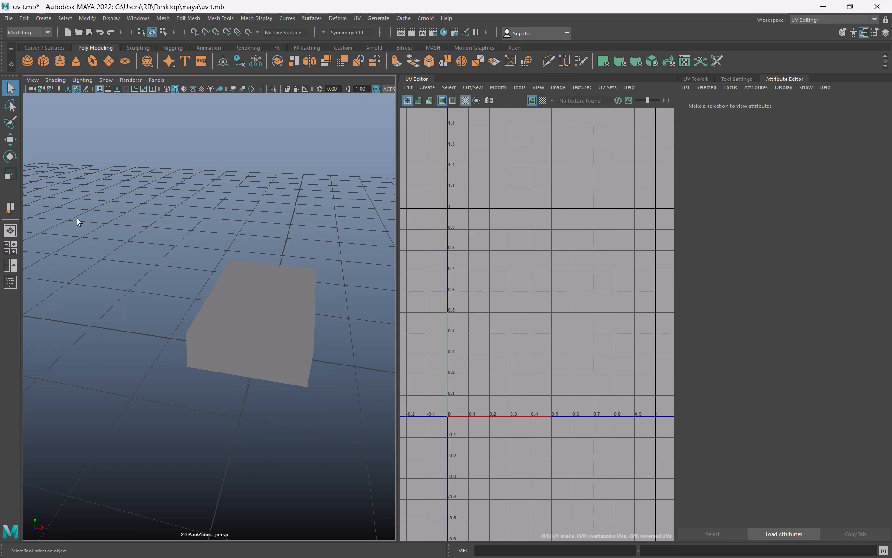
# Select the complete matchbox, sleeve and tray together, and assign it a new Lambert material.
pyautogui.moveTo(76, 219); pyautogui.dragTo(115, 256)
pyautogui.moveTo(154, 207); pyautogui.dragTo(183, 246)
pyautogui.moveTo(263, 345); pyautogui.dragTo(232, 424)
pyautogui.moveTo(260, 318); pyautogui.dragTo(284, 538, button='right')
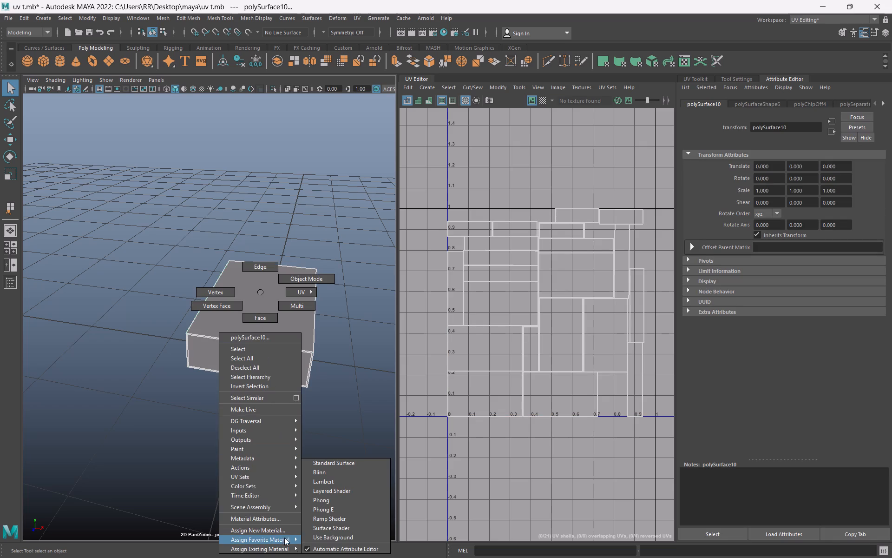
pyautogui.moveTo(284, 538); pyautogui.dragTo(319, 481, button='right')
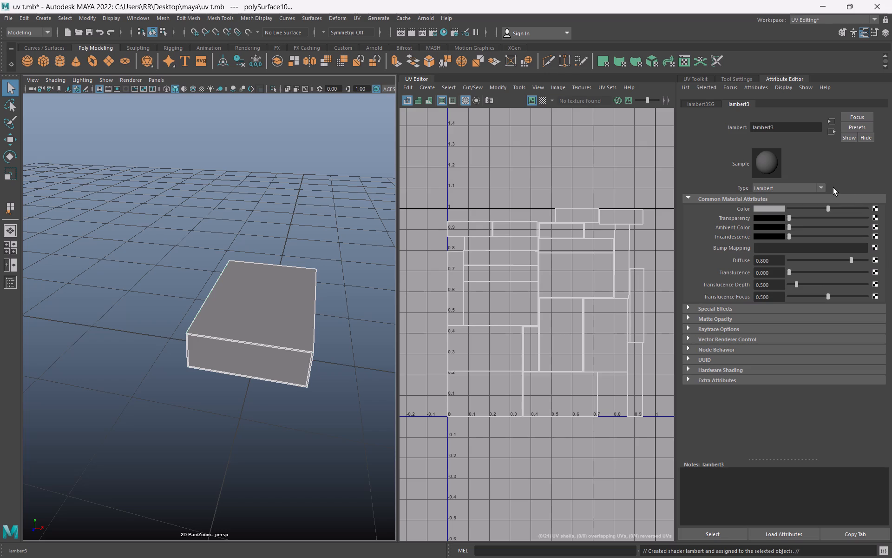
# Map the Lambert's Color to a File texture that loads uvvv.jpg from the maya folder on the Desktop.
pyautogui.click(876, 208)
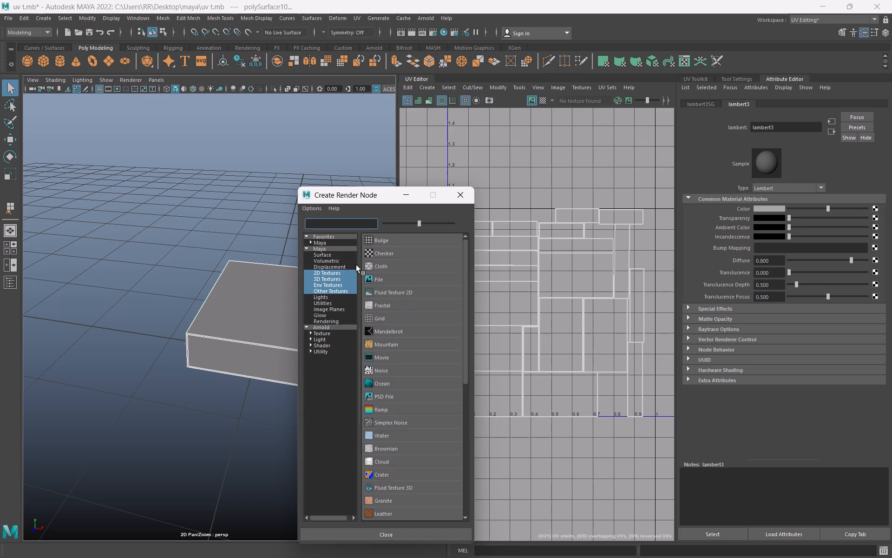
pyautogui.click(376, 280)
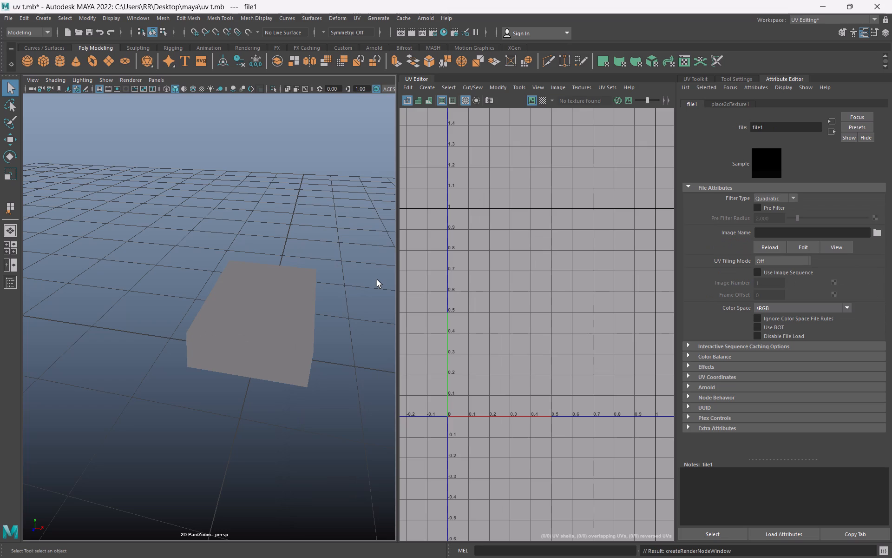
pyautogui.click(879, 231)
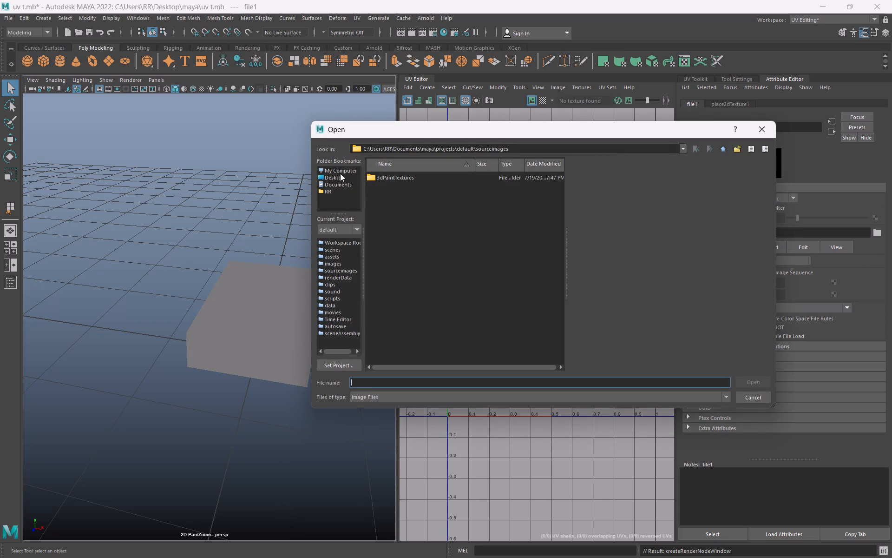
pyautogui.click(337, 178)
pyautogui.doubleClick(376, 177)
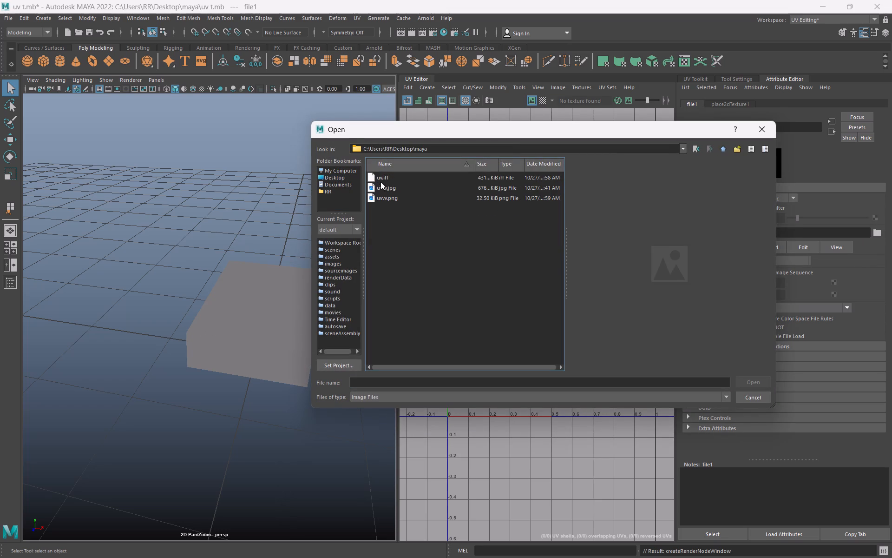
pyautogui.click(384, 198)
pyautogui.click(384, 185)
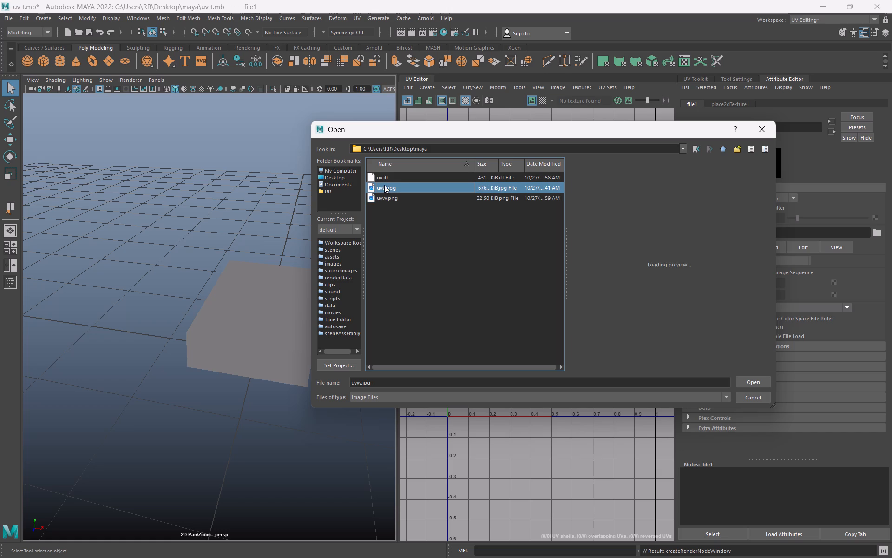
pyautogui.click(757, 383)
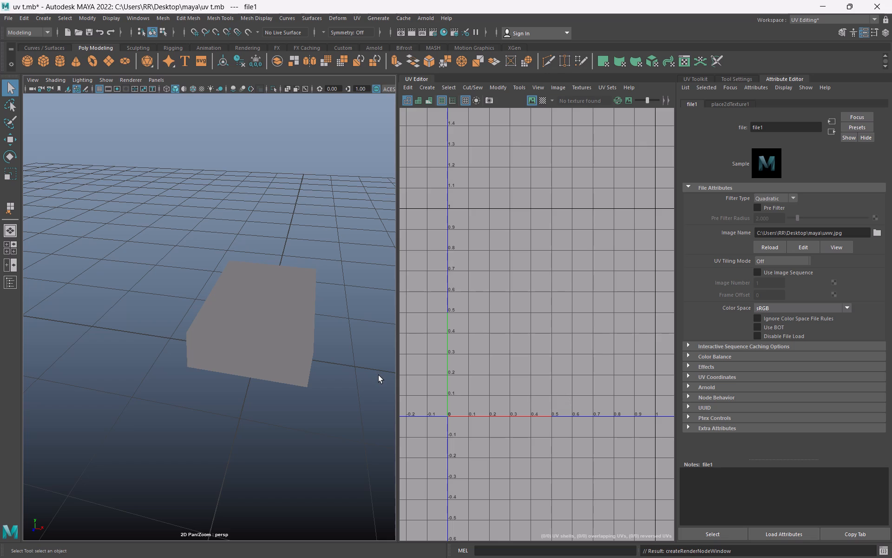
pyautogui.click(877, 232)
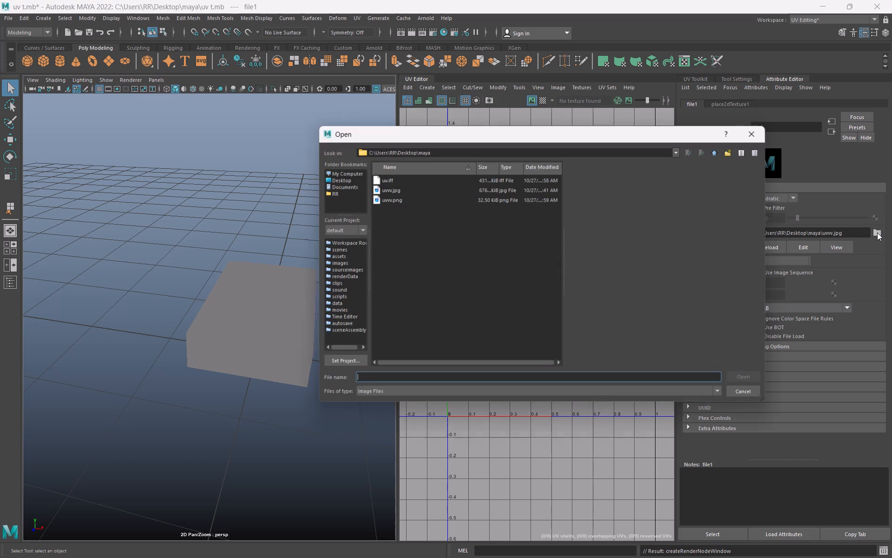
pyautogui.doubleClick(386, 186)
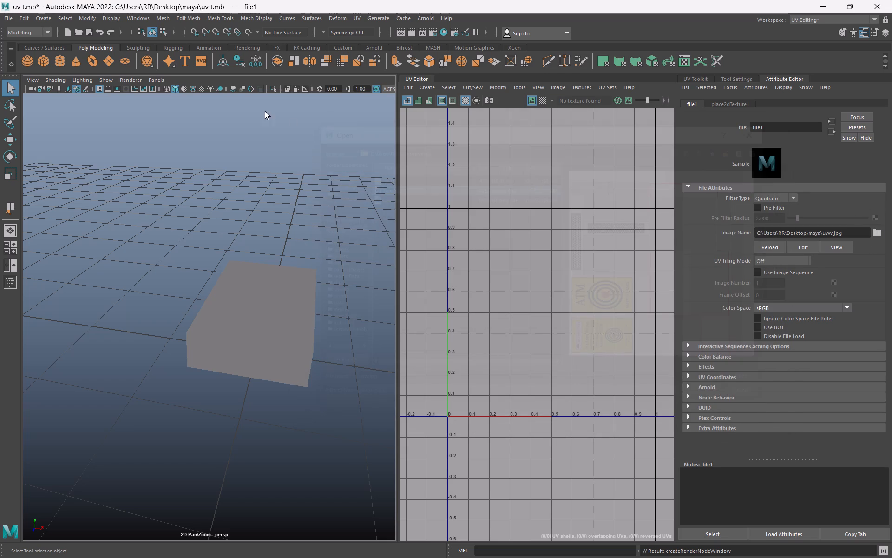
# Turn on textured display in the perspective viewport and select the whole matchbox to show its texture under the UVs.
pyautogui.click(201, 90)
pyautogui.click(200, 91)
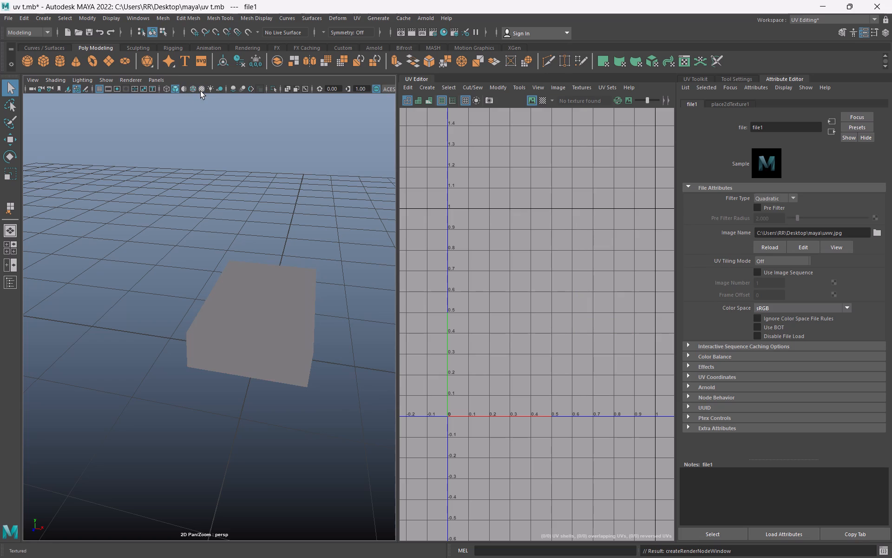
pyautogui.doubleClick(201, 89)
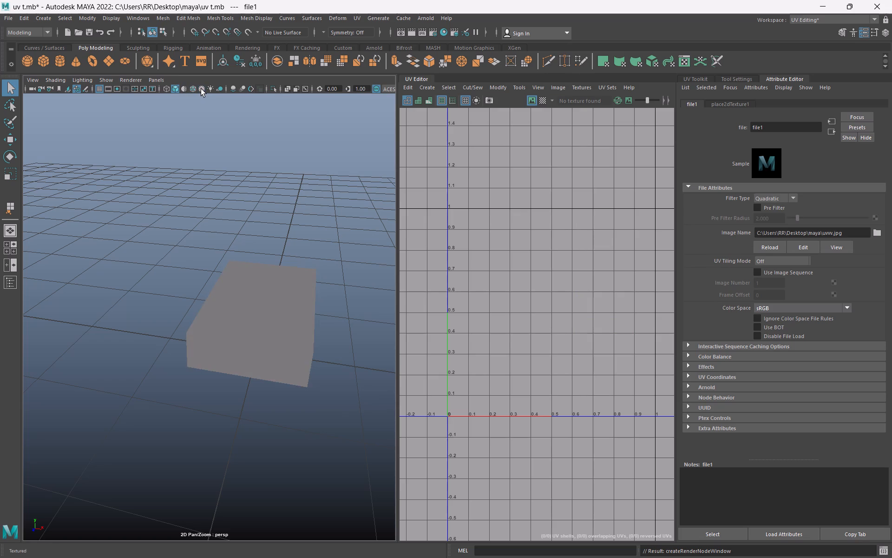
pyautogui.click(201, 89)
pyautogui.moveTo(167, 246); pyautogui.dragTo(403, 519)
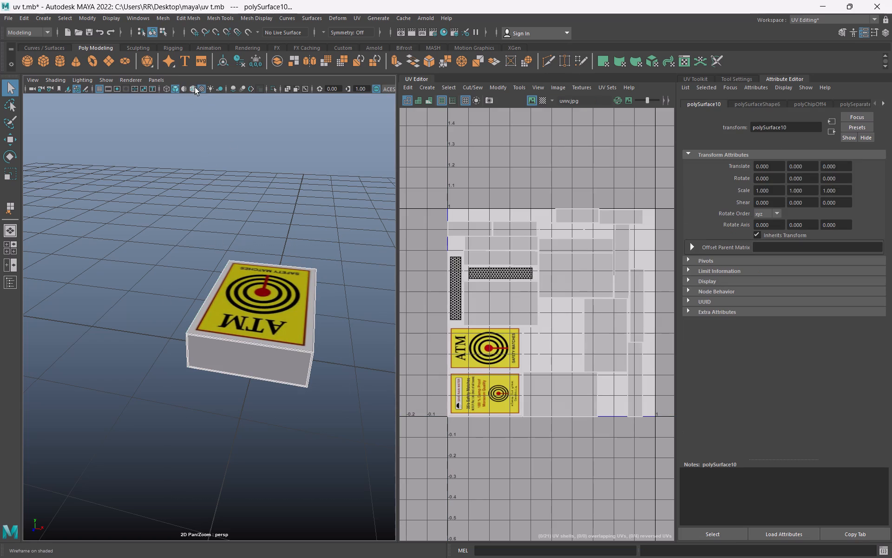
pyautogui.doubleClick(199, 89)
pyautogui.click(199, 89)
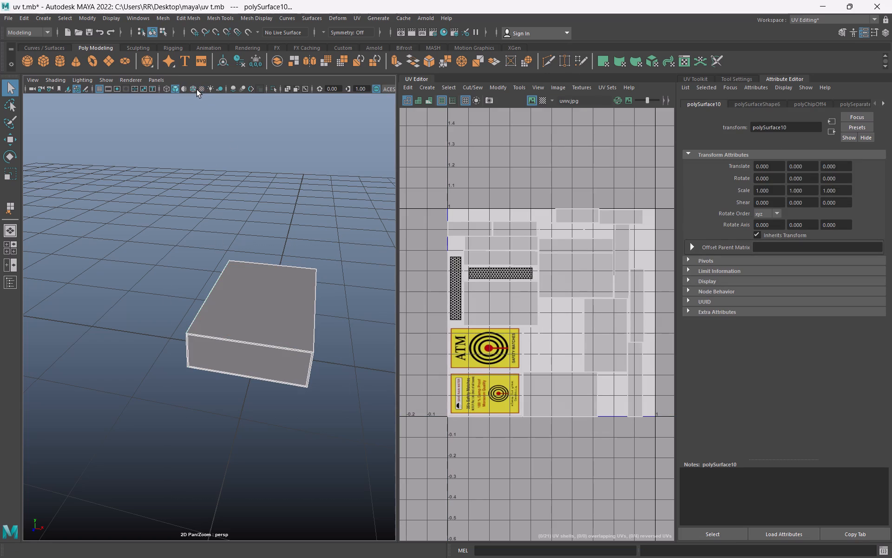
pyautogui.click(197, 90)
pyautogui.click(202, 89)
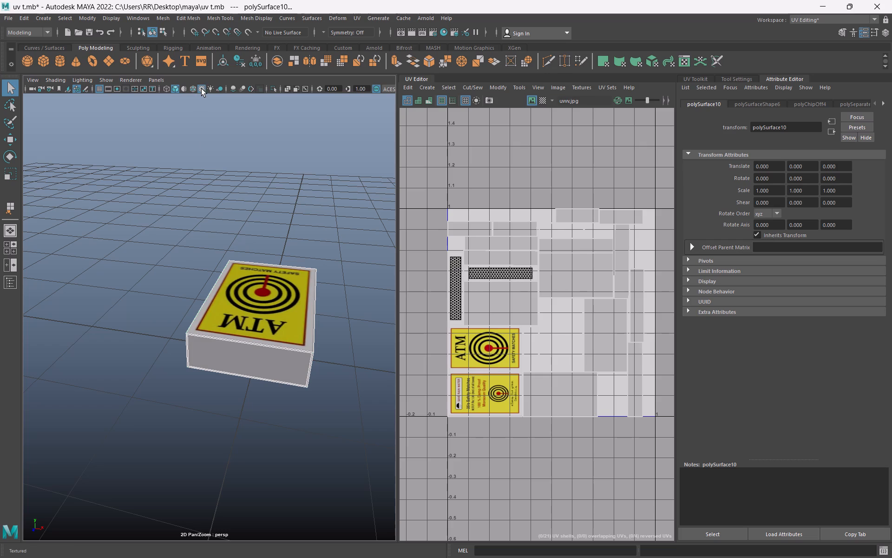
# Inspect the textured matchbox from several angles, checking the ATM label, striker strips, end faces and edges.
pyautogui.click(158, 306)
pyautogui.keyDown('alt'); pyautogui.moveTo(154, 353); pyautogui.dragTo(205, 356); pyautogui.keyUp('alt')
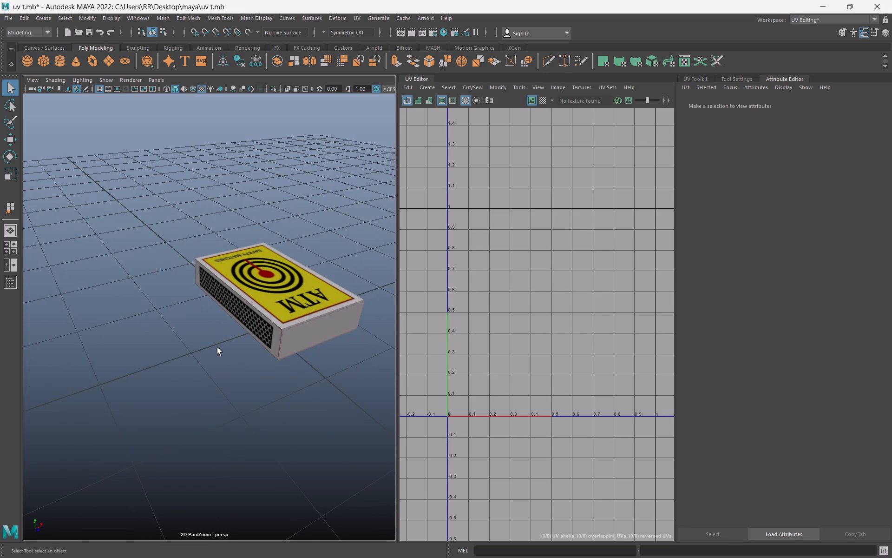
pyautogui.keyDown('alt'); pyautogui.scroll(1, 217, 347); pyautogui.keyUp('alt')
pyautogui.scroll(-5, 230, 333)
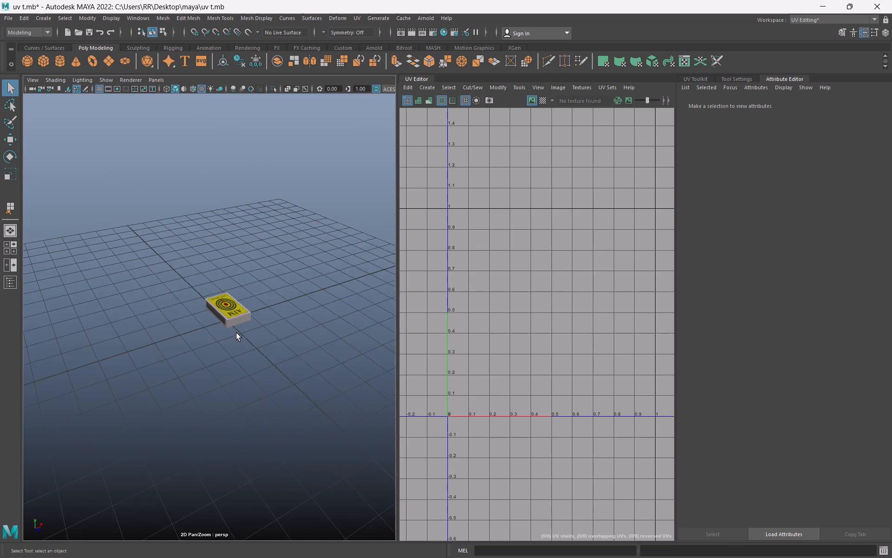
pyautogui.keyDown('alt'); pyautogui.scroll(8, 238, 333); pyautogui.keyUp('alt')
pyautogui.keyDown('alt'); pyautogui.moveTo(268, 329); pyautogui.dragTo(194, 320); pyautogui.keyUp('alt')
pyautogui.keyDown('alt'); pyautogui.scroll(-2, 227, 313); pyautogui.keyUp('alt')
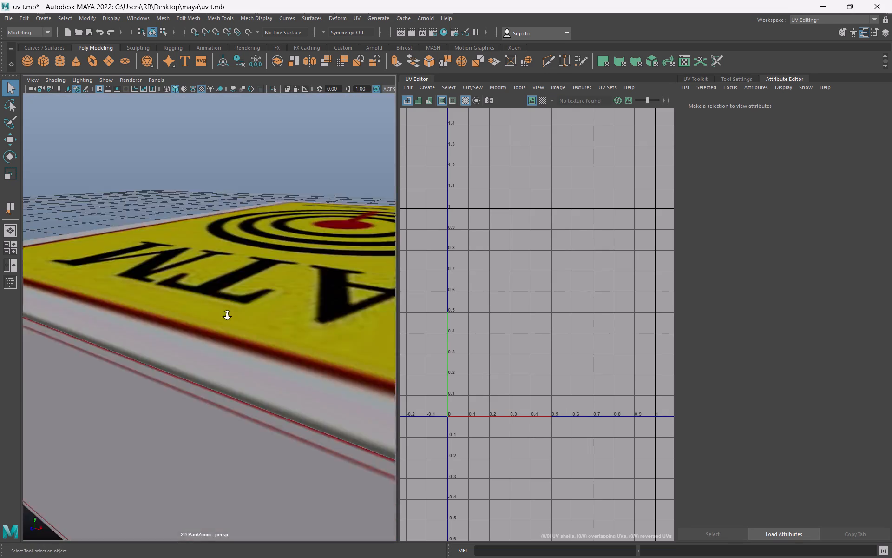
pyautogui.keyDown('alt'); pyautogui.scroll(-2, 227, 314); pyautogui.keyUp('alt')
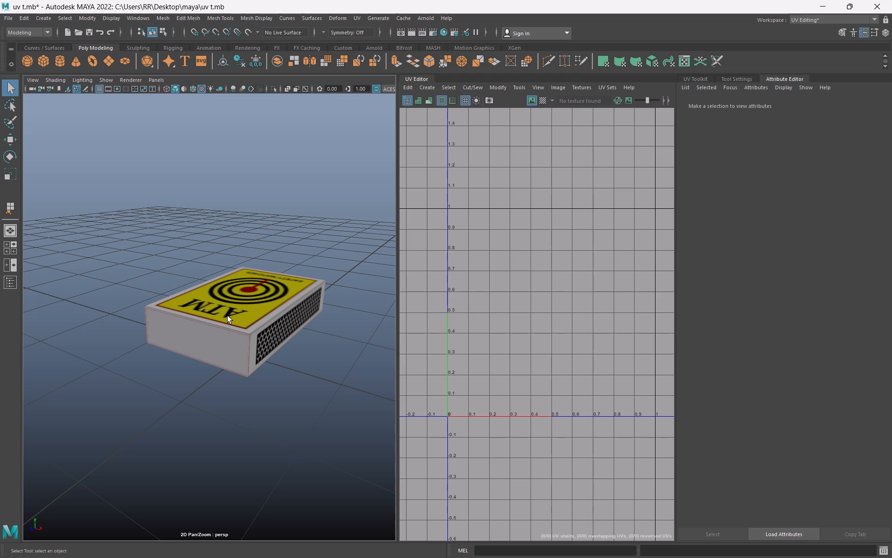
pyautogui.keyDown('alt'); pyautogui.scroll(3, 247, 345); pyautogui.keyUp('alt')
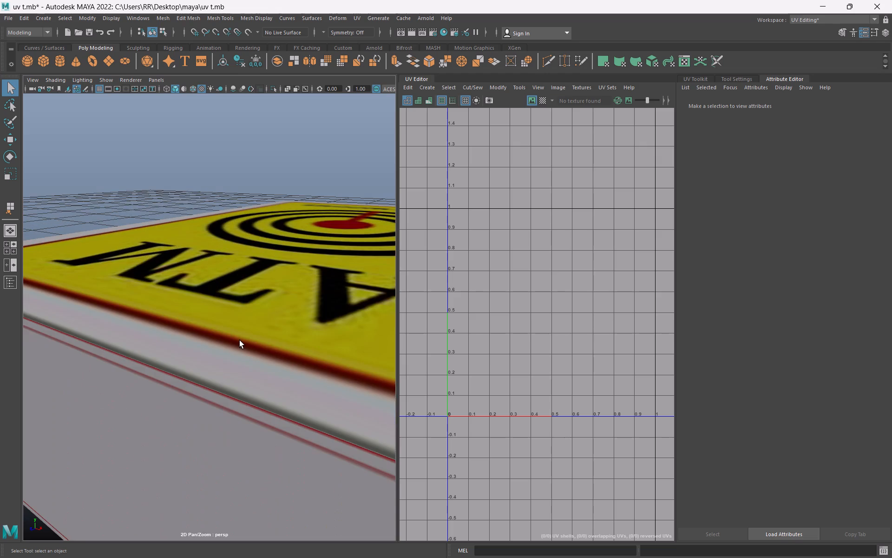
pyautogui.keyDown('alt'); pyautogui.scroll(-2, 237, 350); pyautogui.keyUp('alt')
pyautogui.keyDown('alt'); pyautogui.moveTo(244, 366); pyautogui.dragTo(275, 394); pyautogui.keyUp('alt')
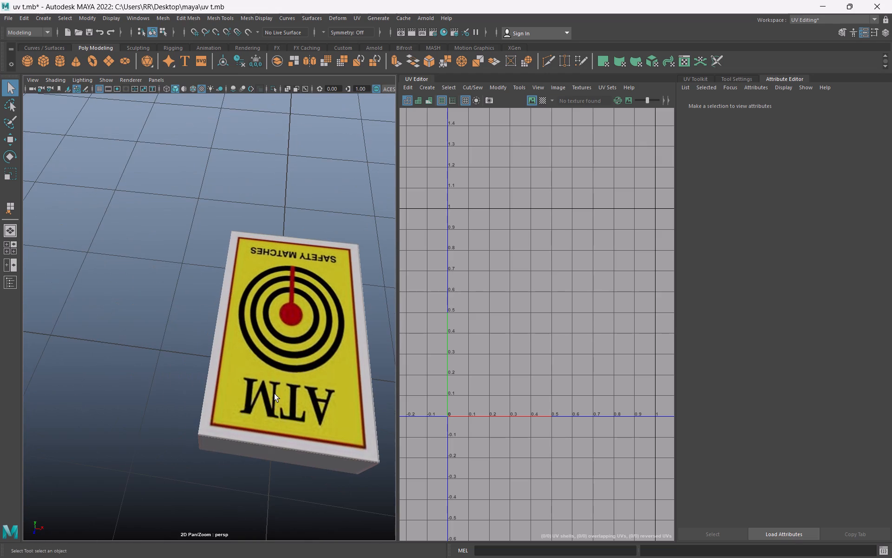
pyautogui.keyDown('alt'); pyautogui.scroll(-3, 292, 366); pyautogui.keyUp('alt')
pyautogui.keyDown('alt'); pyautogui.scroll(5, 294, 366); pyautogui.keyUp('alt')
pyautogui.keyDown('alt'); pyautogui.scroll(-3, 289, 371); pyautogui.keyUp('alt')
pyautogui.keyDown('alt'); pyautogui.moveTo(288, 376); pyautogui.dragTo(256, 345); pyautogui.keyUp('alt')
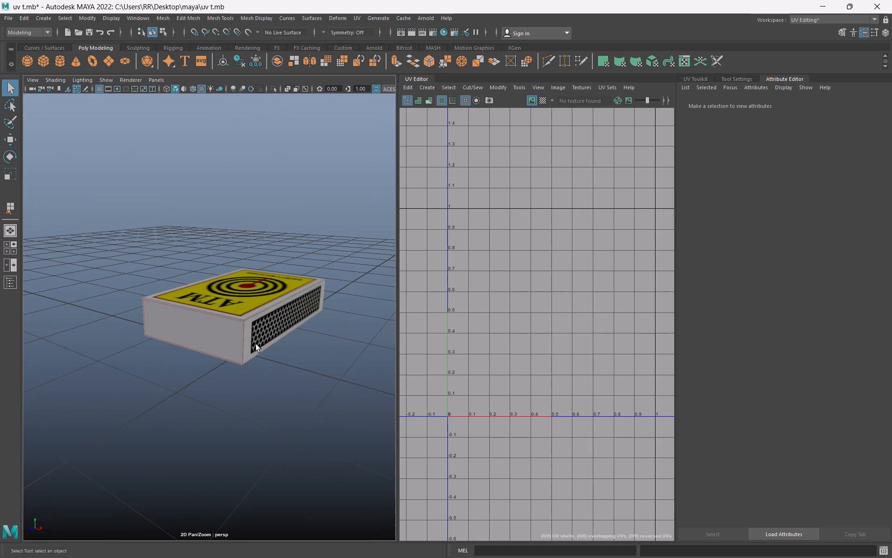
# Inspect the textured matchbox's ATM label, end face and striker side from opposite ends.
pyautogui.keyDown('alt'); pyautogui.scroll(-3, 248, 280); pyautogui.keyUp('alt')
pyautogui.keyDown('alt'); pyautogui.scroll(2, 243, 301); pyautogui.keyUp('alt')
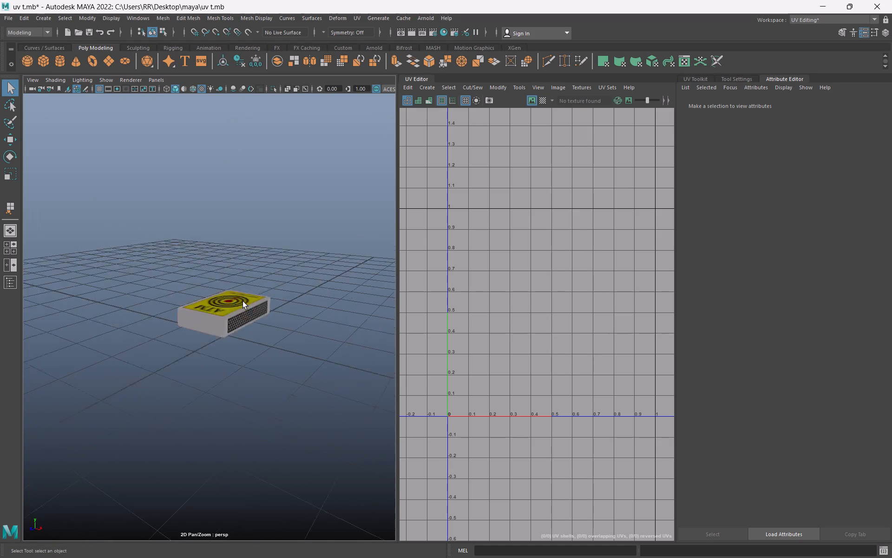
pyautogui.keyDown('alt'); pyautogui.scroll(1, 243, 301); pyautogui.keyUp('alt')
pyautogui.keyDown('alt'); pyautogui.moveTo(225, 331); pyautogui.dragTo(280, 344); pyautogui.keyUp('alt')
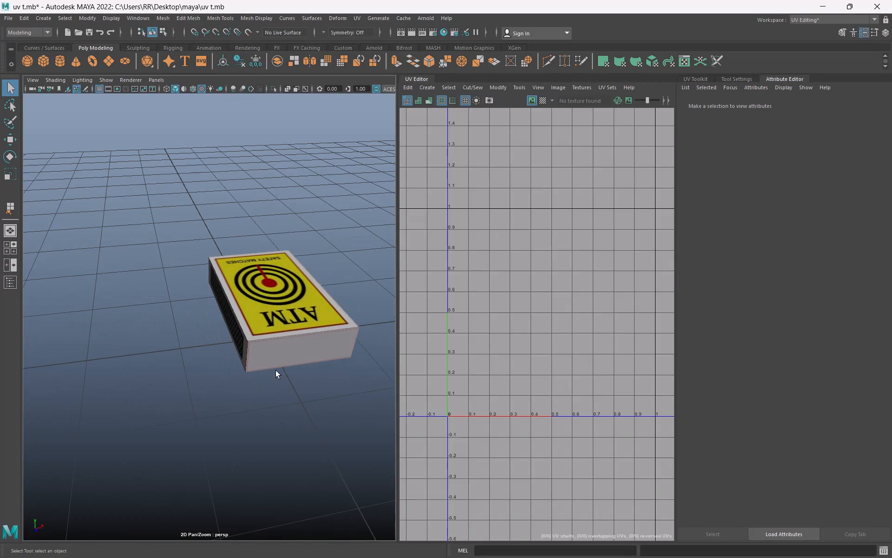
pyautogui.keyDown('alt'); pyautogui.scroll(-2, 272, 399); pyautogui.keyUp('alt')
pyautogui.keyDown('alt'); pyautogui.scroll(1, 204, 397); pyautogui.keyUp('alt')
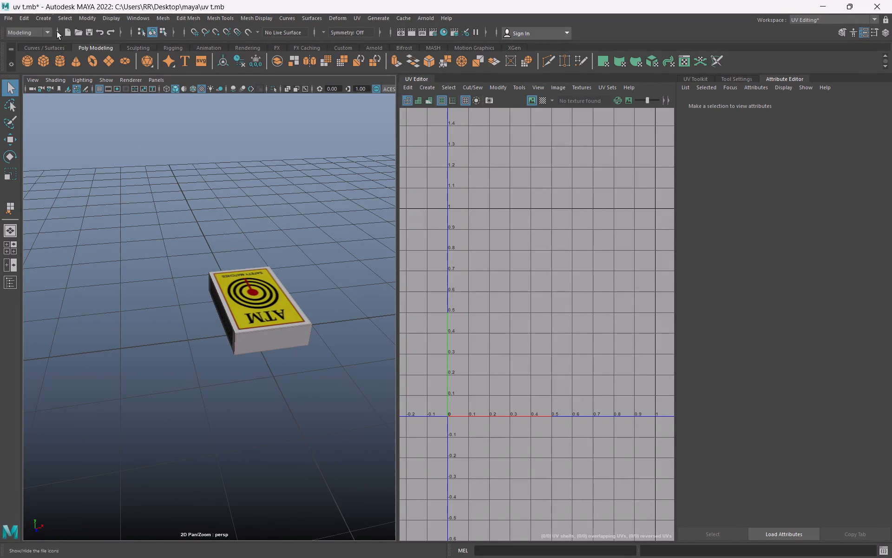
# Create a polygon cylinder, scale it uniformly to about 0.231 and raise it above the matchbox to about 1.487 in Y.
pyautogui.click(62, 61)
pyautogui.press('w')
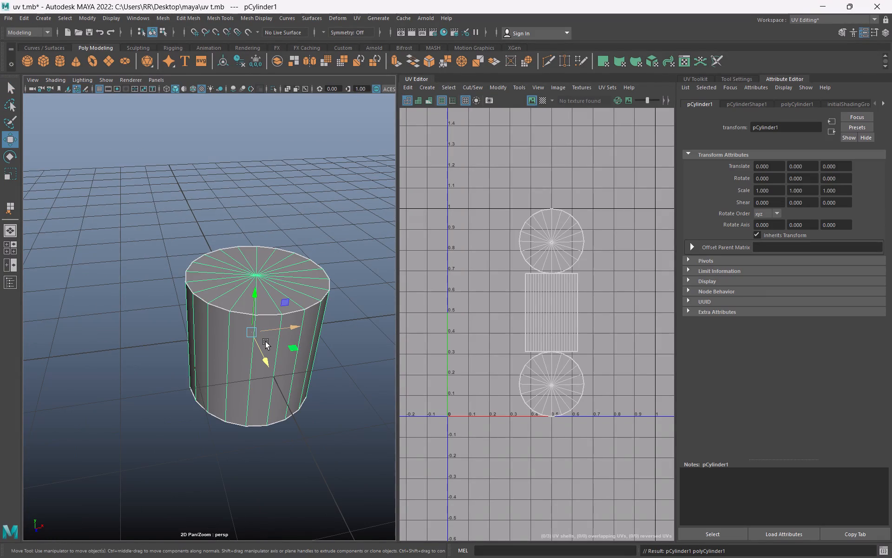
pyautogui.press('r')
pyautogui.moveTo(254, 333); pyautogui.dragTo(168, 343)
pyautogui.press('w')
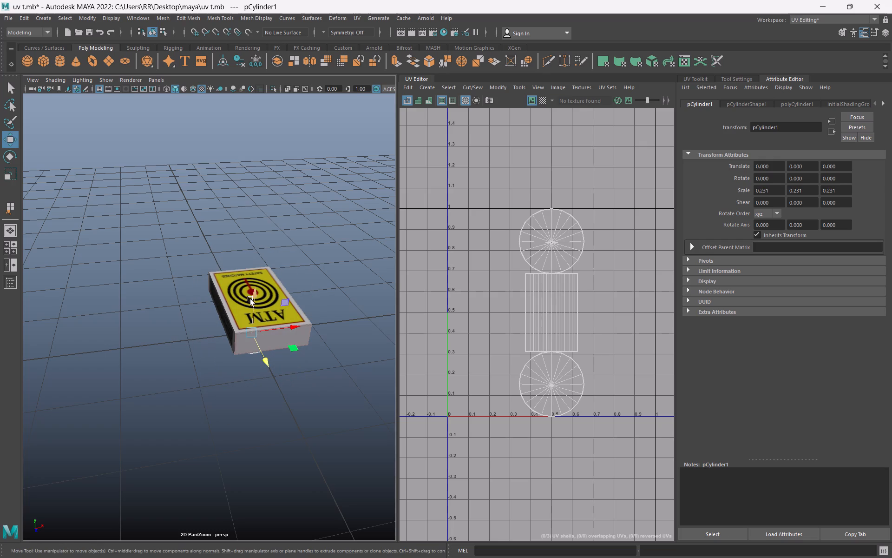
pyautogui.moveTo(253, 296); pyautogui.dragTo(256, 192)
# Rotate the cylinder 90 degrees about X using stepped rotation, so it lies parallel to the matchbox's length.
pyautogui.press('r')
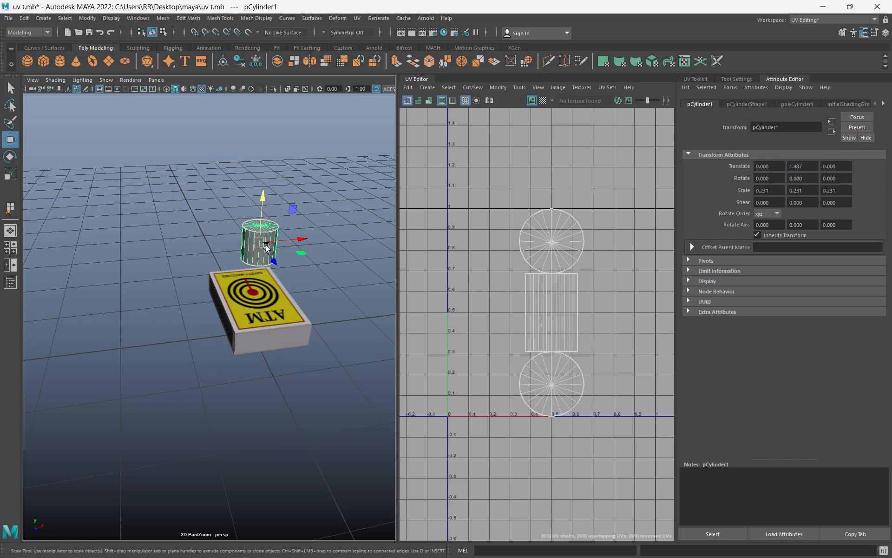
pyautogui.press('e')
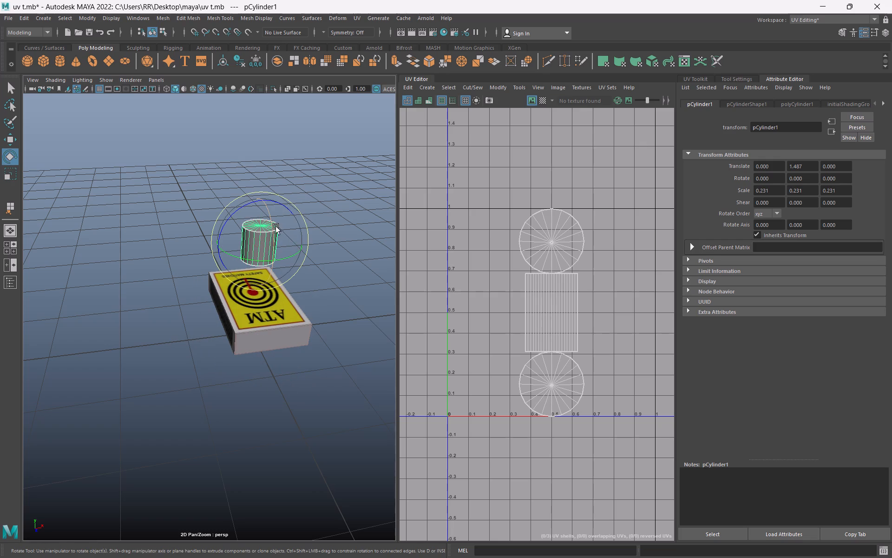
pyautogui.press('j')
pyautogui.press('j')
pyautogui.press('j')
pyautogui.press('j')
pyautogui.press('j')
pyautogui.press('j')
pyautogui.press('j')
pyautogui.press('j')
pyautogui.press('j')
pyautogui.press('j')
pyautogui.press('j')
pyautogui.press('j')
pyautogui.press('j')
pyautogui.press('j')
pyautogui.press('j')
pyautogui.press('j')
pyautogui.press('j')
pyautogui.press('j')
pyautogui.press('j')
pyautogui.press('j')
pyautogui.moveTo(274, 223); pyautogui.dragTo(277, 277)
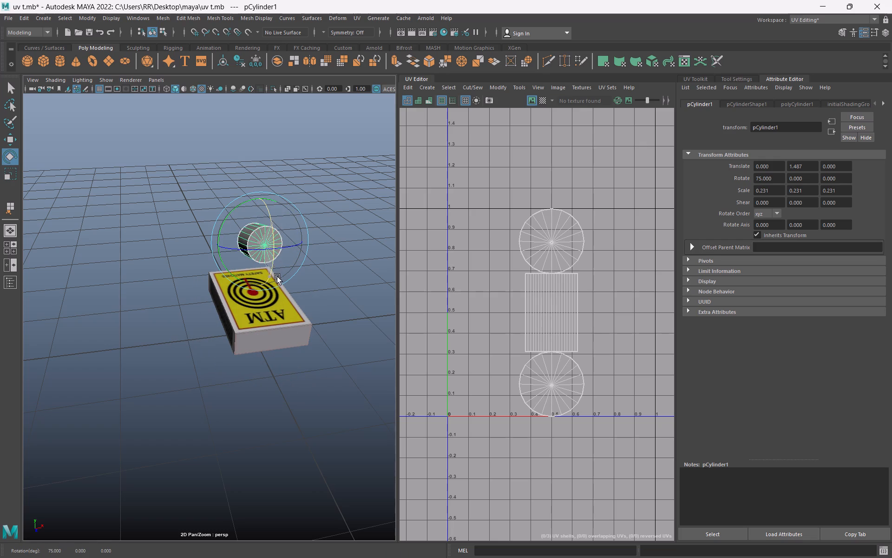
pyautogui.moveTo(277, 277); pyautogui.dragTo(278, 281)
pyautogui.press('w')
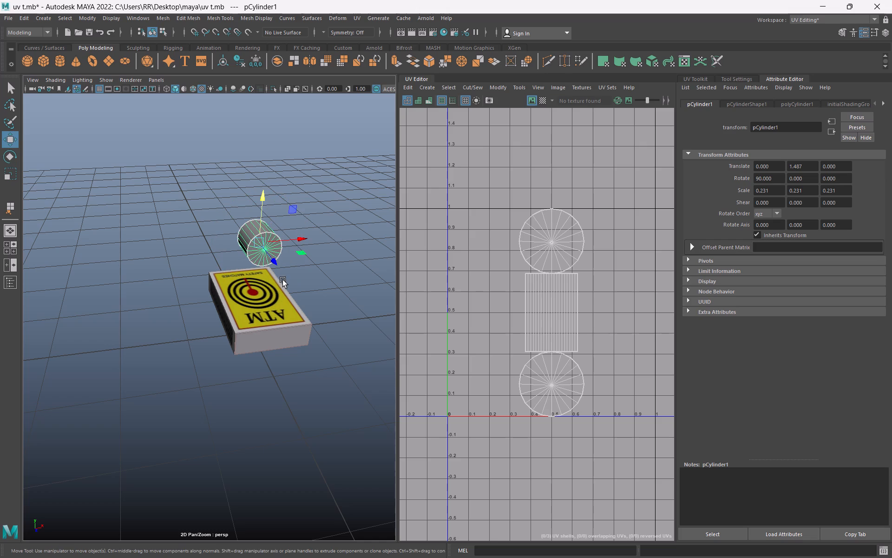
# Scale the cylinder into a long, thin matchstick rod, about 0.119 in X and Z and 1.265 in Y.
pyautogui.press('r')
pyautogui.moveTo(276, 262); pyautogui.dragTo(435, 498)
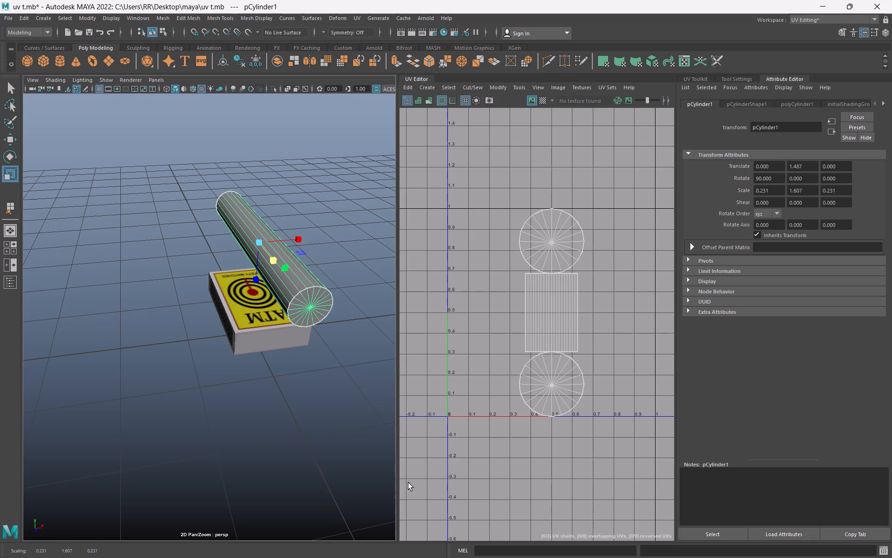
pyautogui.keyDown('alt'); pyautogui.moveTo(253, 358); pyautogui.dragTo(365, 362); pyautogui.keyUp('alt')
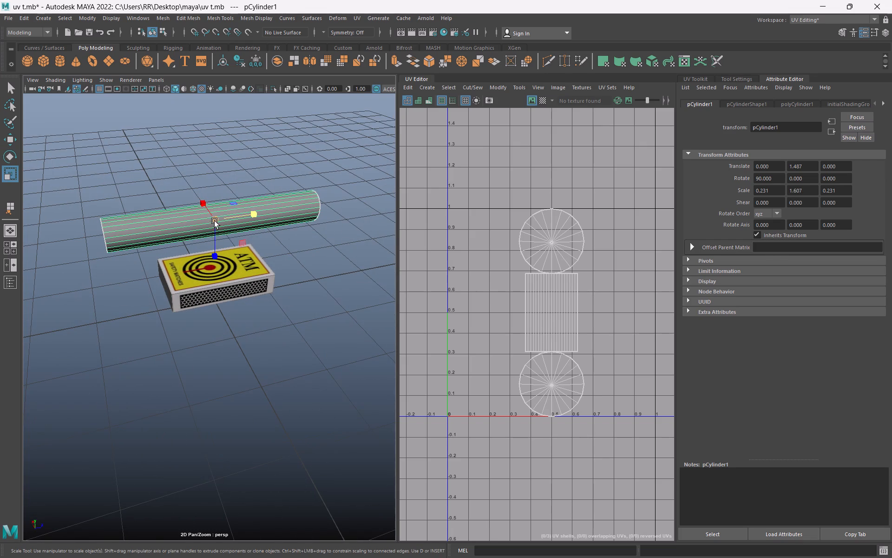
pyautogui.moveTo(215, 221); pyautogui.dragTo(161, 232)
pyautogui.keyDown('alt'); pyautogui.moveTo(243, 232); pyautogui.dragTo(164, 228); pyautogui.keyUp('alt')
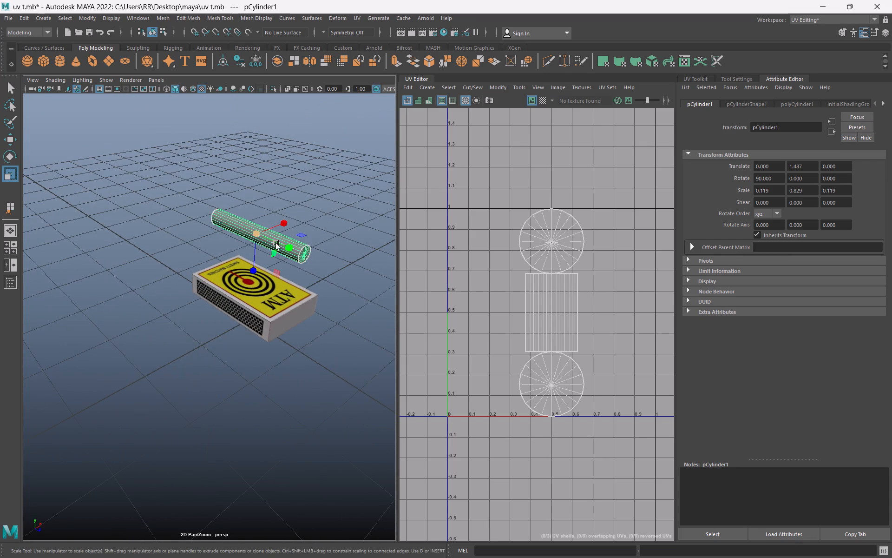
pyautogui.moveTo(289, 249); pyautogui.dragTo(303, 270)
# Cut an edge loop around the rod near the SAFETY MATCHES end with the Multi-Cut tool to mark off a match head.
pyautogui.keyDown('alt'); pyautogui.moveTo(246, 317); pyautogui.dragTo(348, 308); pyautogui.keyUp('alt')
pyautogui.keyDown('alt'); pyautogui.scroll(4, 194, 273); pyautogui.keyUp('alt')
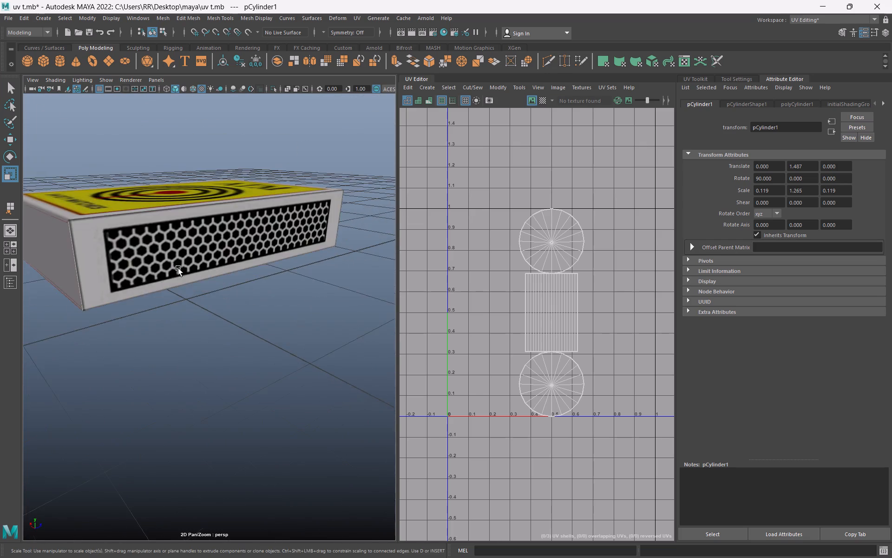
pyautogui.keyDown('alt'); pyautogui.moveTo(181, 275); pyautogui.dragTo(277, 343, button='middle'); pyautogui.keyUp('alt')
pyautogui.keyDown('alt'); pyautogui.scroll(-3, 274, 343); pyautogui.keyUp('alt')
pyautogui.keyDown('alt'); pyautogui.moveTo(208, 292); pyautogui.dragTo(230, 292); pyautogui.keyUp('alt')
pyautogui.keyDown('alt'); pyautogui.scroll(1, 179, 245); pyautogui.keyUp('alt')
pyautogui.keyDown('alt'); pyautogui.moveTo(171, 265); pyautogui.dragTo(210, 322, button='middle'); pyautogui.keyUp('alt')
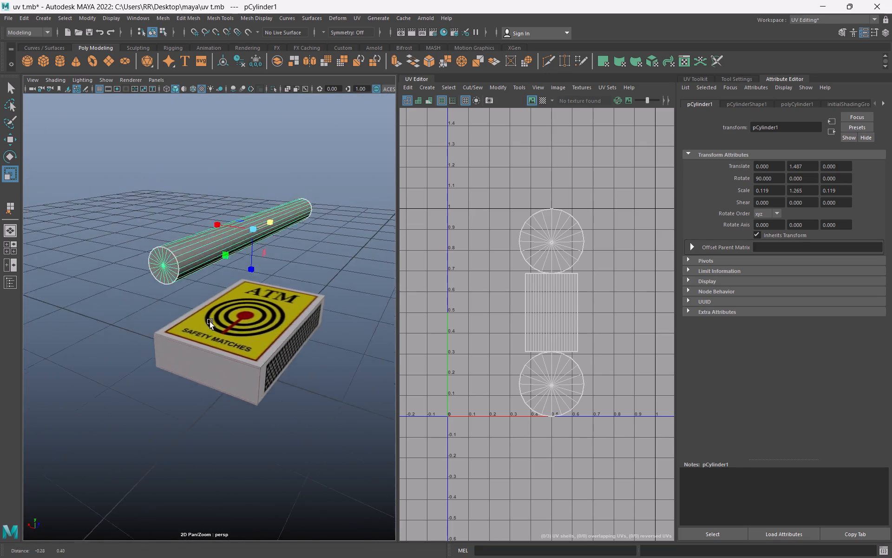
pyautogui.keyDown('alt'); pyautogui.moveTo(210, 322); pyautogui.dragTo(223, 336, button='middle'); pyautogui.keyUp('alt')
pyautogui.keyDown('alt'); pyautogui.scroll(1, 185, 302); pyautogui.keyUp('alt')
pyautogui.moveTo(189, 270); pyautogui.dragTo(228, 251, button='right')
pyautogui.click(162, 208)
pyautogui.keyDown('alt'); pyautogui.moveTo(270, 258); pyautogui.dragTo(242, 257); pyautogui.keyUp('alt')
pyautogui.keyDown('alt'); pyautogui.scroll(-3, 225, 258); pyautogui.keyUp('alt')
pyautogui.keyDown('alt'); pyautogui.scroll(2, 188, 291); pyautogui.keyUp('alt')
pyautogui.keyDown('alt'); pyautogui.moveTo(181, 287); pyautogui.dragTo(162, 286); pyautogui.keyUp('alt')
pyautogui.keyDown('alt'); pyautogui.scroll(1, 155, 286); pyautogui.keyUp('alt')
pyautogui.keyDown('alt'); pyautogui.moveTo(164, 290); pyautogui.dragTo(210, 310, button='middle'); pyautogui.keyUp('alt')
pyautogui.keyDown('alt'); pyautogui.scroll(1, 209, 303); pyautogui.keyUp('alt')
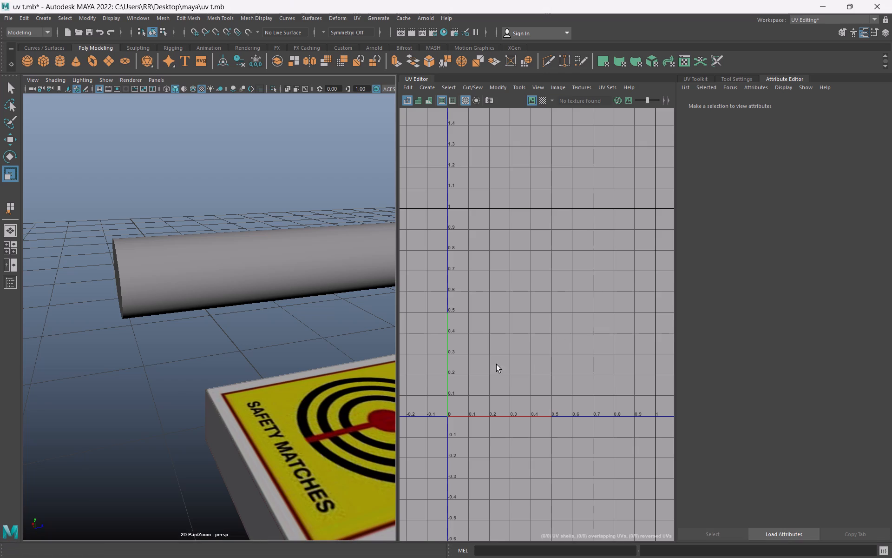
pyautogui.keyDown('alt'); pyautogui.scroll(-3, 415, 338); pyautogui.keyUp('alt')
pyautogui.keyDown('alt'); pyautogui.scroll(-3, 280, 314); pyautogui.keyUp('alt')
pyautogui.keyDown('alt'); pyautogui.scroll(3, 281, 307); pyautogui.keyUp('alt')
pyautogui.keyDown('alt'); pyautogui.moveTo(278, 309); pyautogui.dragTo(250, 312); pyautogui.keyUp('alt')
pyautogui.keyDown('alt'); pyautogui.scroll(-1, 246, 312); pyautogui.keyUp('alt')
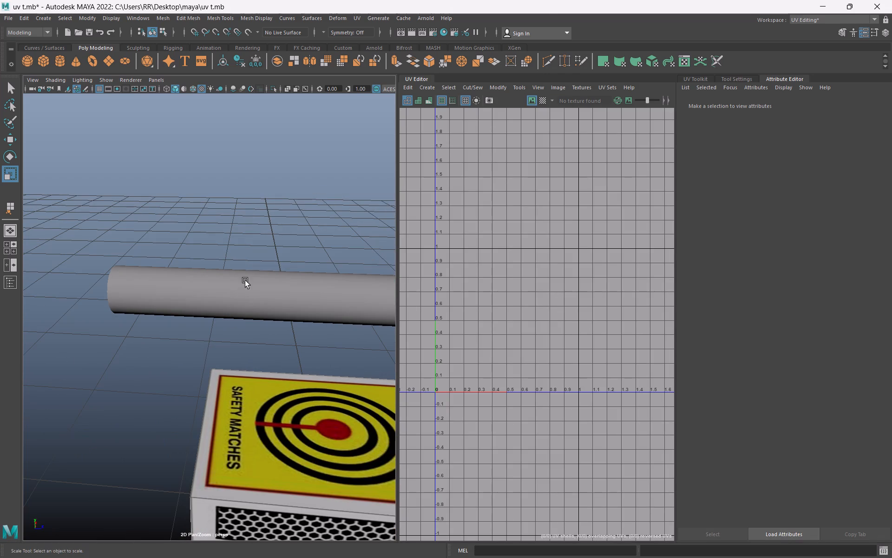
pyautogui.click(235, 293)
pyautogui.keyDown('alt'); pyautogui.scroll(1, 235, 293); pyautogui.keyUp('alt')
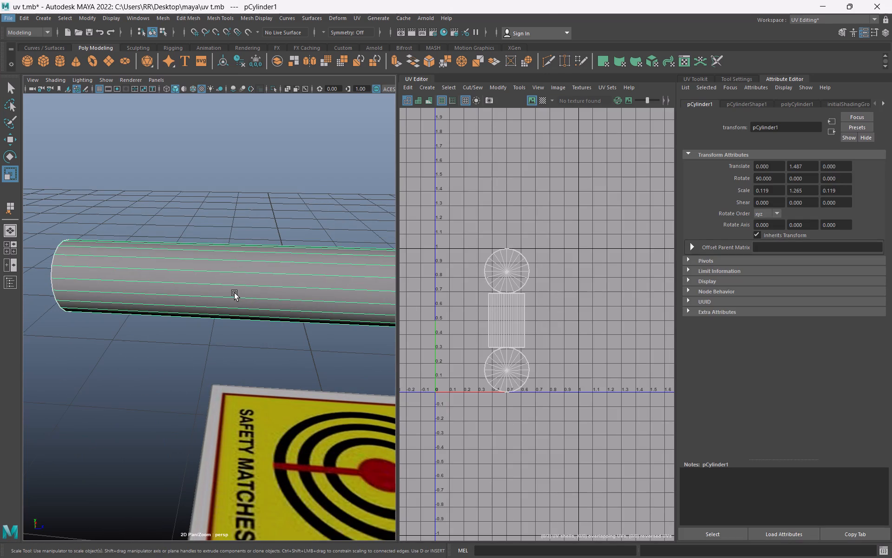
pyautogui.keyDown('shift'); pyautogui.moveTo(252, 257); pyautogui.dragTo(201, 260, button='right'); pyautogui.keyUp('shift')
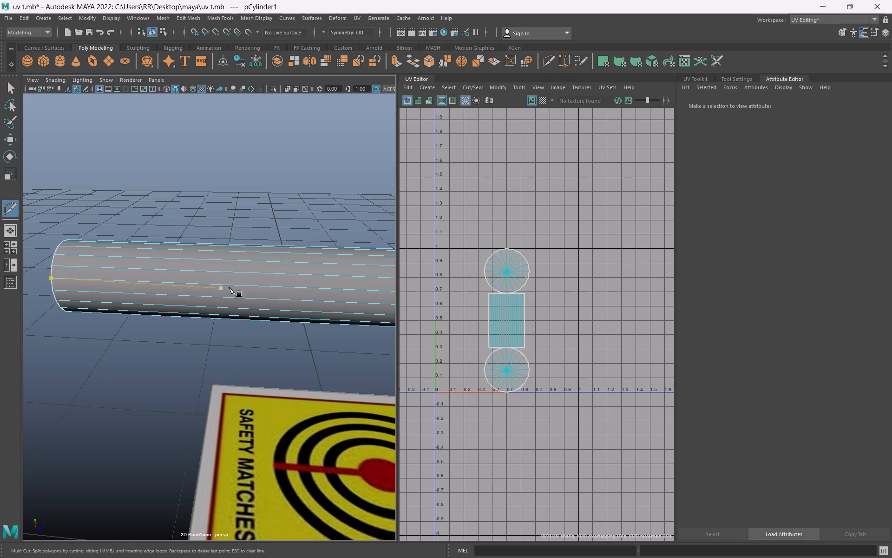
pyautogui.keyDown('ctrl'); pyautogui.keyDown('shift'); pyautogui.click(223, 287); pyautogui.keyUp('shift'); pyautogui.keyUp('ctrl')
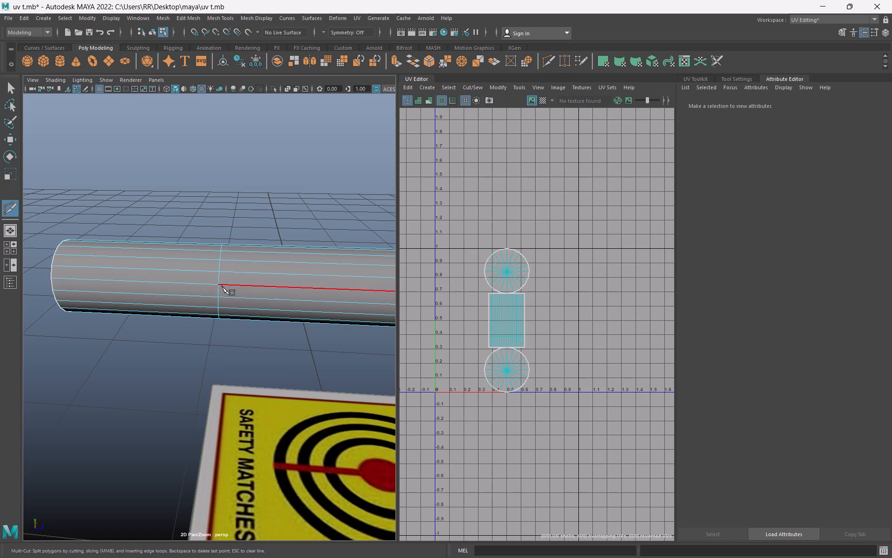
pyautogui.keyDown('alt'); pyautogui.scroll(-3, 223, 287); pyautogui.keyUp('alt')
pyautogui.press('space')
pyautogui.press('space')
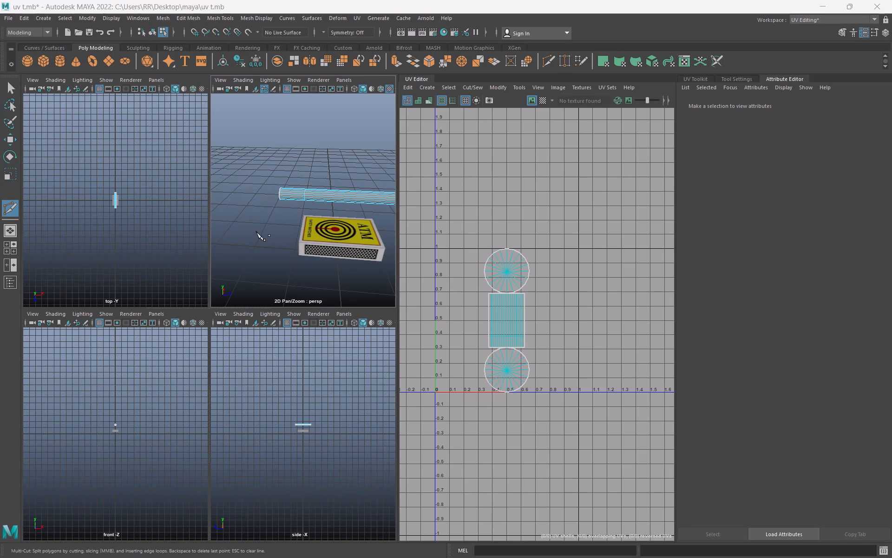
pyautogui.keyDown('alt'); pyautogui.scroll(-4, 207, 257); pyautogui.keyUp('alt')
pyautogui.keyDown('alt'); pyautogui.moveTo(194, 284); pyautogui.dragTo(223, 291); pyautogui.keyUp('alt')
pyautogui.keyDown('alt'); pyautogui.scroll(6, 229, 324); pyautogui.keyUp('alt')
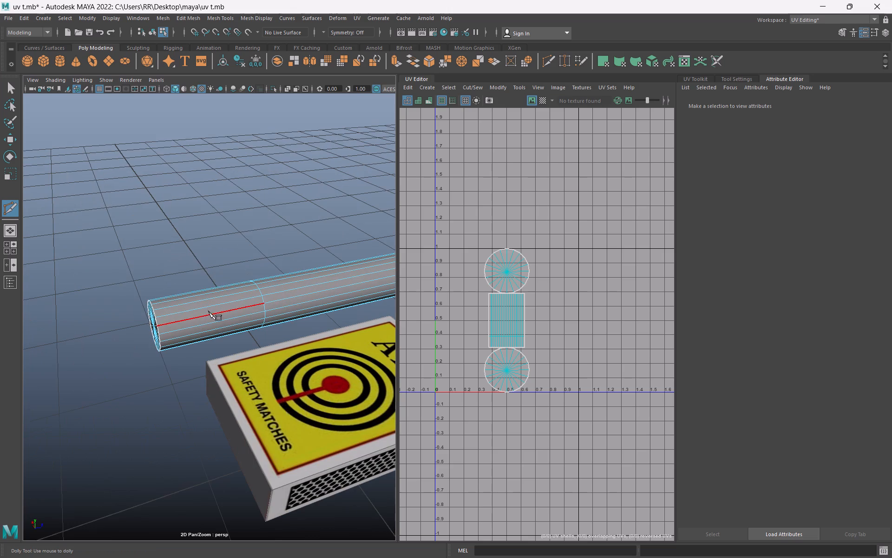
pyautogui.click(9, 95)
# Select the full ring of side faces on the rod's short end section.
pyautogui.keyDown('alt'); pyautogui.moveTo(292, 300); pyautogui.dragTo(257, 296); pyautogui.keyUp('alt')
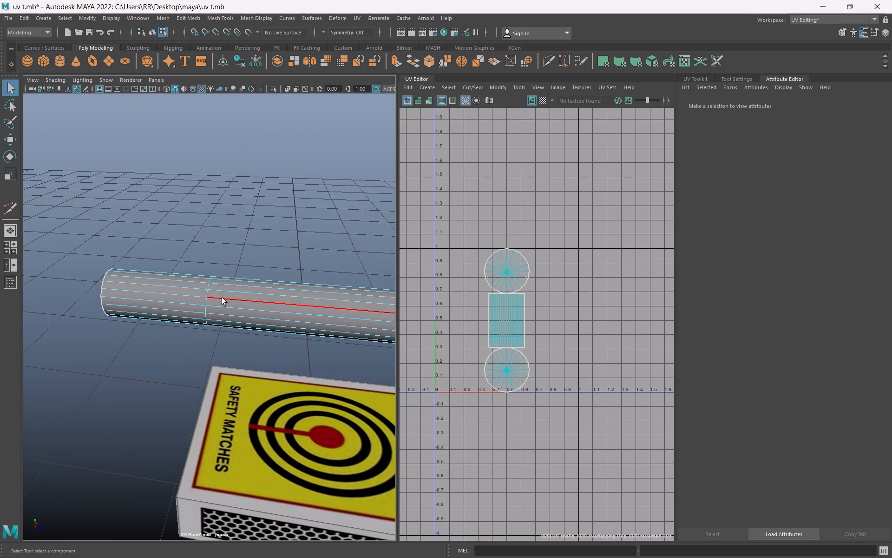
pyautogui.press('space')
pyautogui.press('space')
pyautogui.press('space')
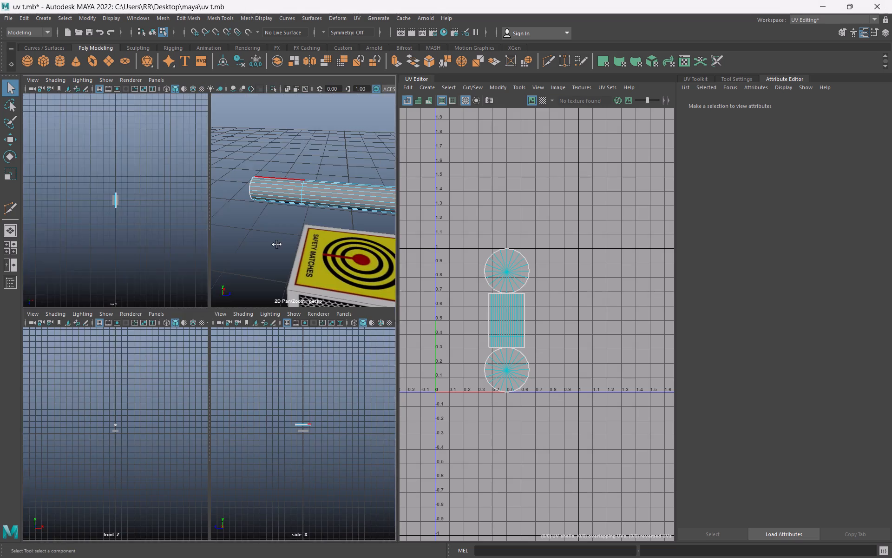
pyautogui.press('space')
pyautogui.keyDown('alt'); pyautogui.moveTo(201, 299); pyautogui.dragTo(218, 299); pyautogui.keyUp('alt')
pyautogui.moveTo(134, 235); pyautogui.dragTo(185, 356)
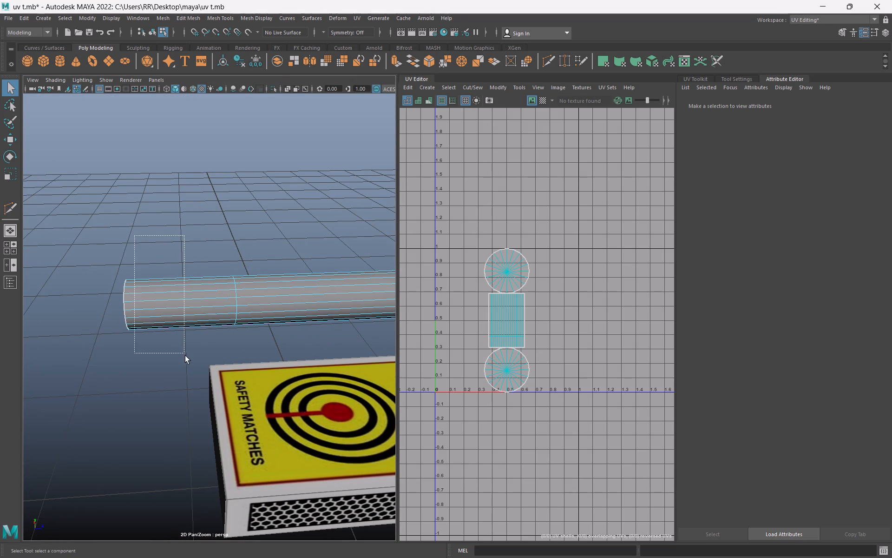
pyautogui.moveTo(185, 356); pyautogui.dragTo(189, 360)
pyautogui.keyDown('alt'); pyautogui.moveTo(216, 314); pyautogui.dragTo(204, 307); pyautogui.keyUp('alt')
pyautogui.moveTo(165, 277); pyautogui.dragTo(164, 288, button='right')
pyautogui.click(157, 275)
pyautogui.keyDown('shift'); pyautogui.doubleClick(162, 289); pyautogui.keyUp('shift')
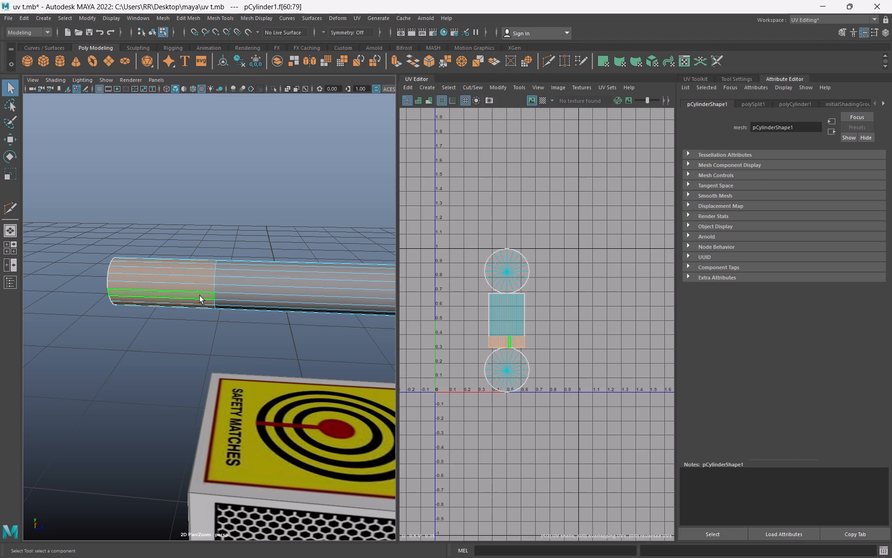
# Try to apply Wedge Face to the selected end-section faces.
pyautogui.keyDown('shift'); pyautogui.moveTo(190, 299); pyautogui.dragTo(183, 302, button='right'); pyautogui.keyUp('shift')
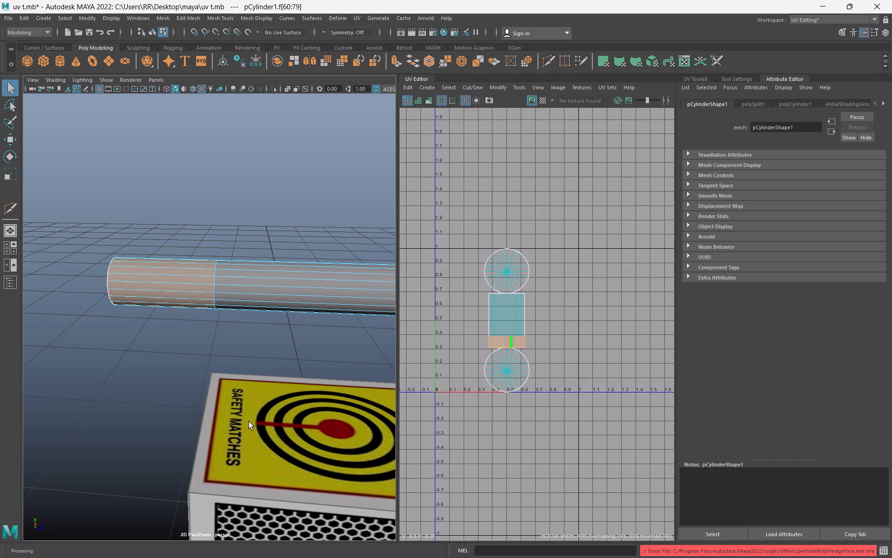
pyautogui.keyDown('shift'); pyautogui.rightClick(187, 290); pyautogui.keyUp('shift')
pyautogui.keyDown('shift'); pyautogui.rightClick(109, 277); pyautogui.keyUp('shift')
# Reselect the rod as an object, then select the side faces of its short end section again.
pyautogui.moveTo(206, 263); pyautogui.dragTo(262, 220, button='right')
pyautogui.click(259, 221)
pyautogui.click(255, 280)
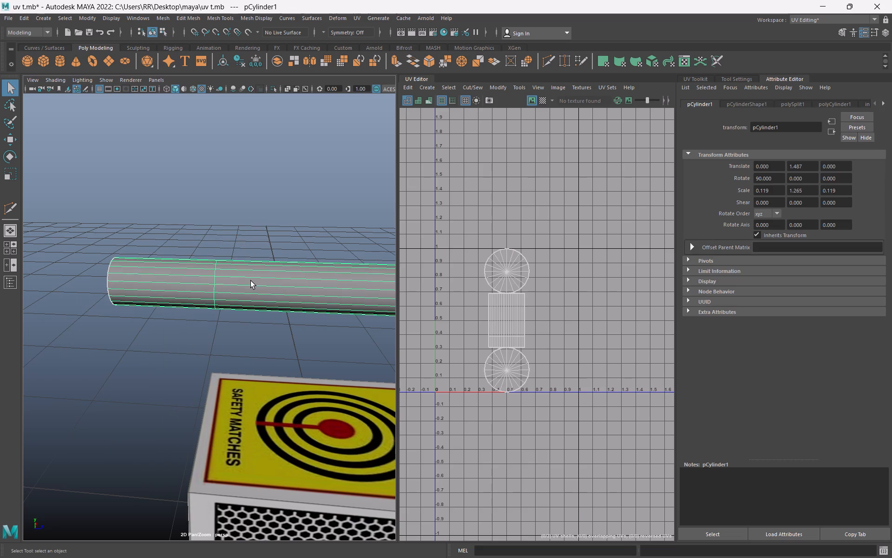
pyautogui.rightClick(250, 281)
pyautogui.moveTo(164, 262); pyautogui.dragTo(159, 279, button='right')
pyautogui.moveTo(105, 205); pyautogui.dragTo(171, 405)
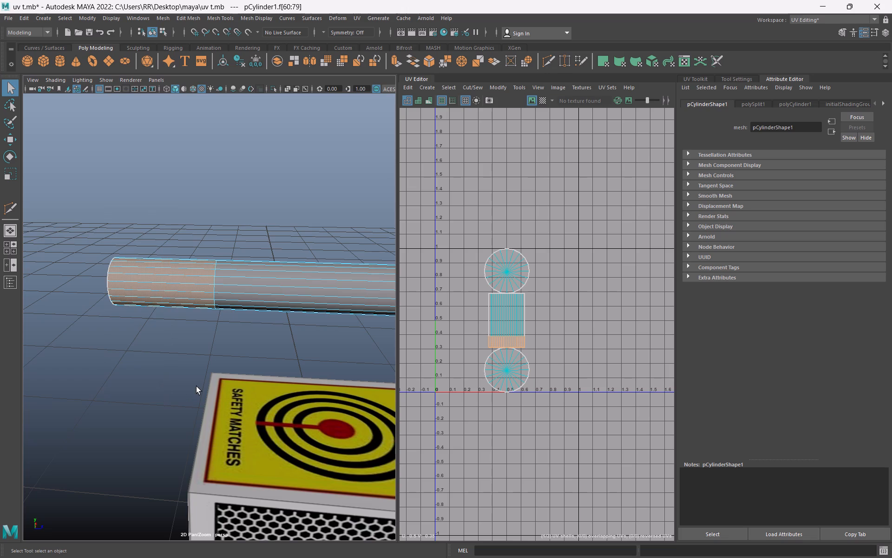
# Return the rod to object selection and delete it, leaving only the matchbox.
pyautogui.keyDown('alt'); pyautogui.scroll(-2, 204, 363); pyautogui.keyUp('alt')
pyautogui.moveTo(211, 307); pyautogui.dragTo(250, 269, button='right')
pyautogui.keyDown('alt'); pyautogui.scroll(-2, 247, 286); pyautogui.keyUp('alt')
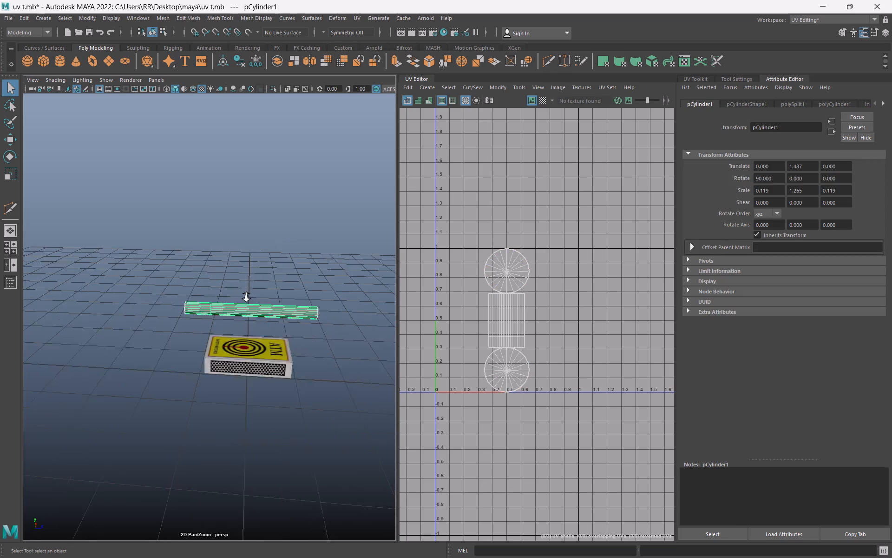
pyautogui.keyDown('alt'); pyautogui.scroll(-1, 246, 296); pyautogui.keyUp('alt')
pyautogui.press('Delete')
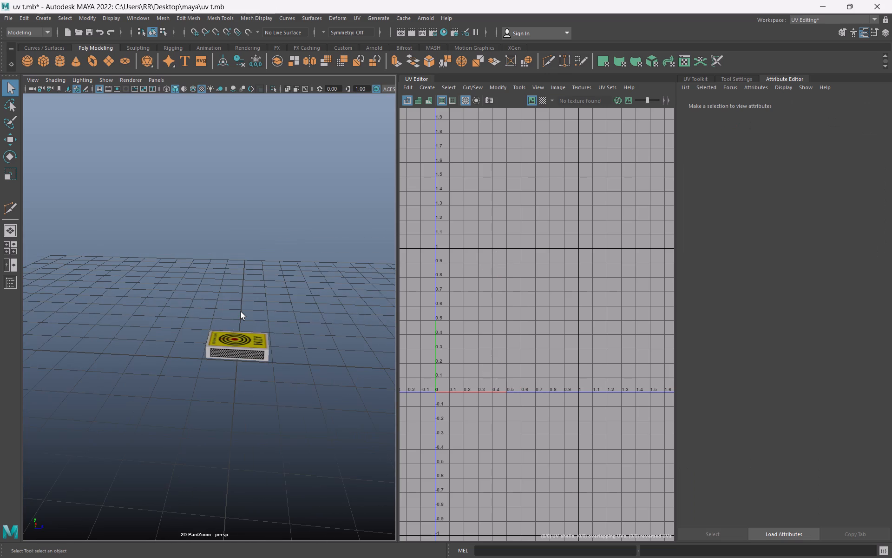
# Inspect the finished matchbox from all around, examining the top label, striker strips, underside label and plain end face.
pyautogui.keyDown('alt'); pyautogui.scroll(2, 243, 324); pyautogui.keyUp('alt')
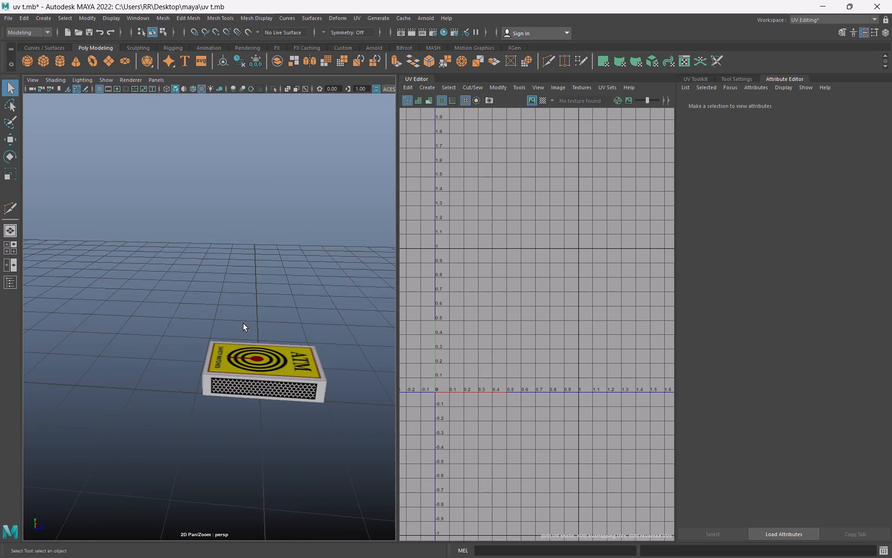
pyautogui.keyDown('alt'); pyautogui.scroll(2, 243, 324); pyautogui.keyUp('alt')
pyautogui.keyDown('alt'); pyautogui.moveTo(276, 387); pyautogui.dragTo(198, 351); pyautogui.keyUp('alt')
pyautogui.keyDown('alt'); pyautogui.scroll(-3, 206, 363); pyautogui.keyUp('alt')
pyautogui.keyDown('alt'); pyautogui.moveTo(204, 379); pyautogui.dragTo(265, 415); pyautogui.keyUp('alt')
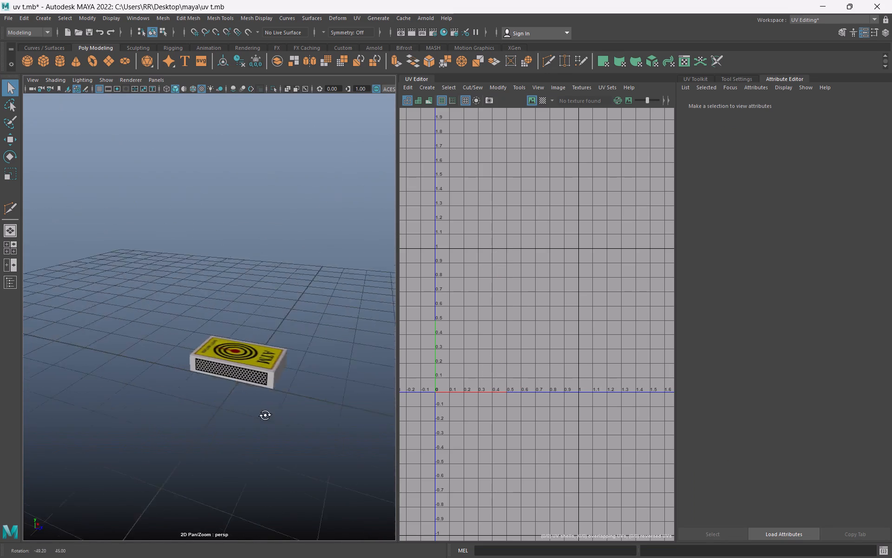
pyautogui.keyDown('alt'); pyautogui.moveTo(265, 415); pyautogui.dragTo(355, 423); pyautogui.keyUp('alt')
pyautogui.keyDown('alt'); pyautogui.scroll(4, 282, 404); pyautogui.keyUp('alt')
pyautogui.keyDown('alt'); pyautogui.moveTo(316, 348); pyautogui.dragTo(202, 285, button='middle'); pyautogui.keyUp('alt')
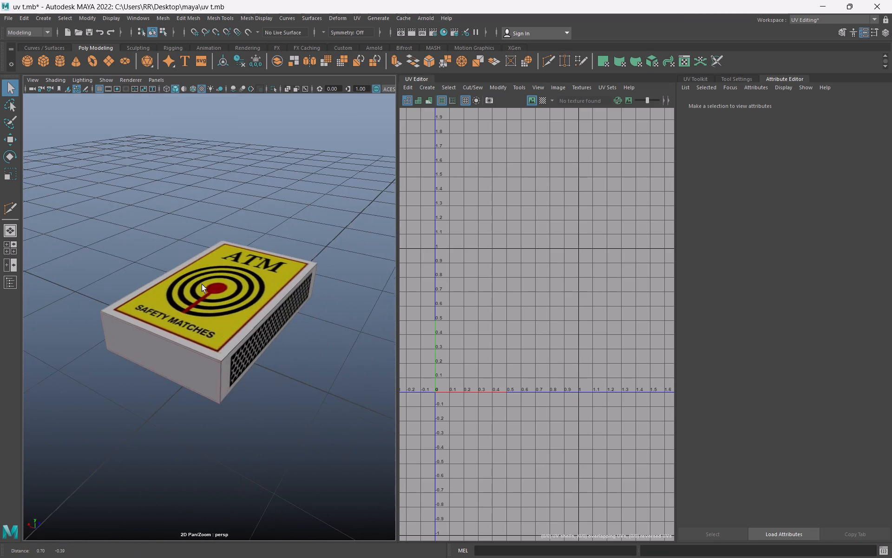
pyautogui.keyDown('alt'); pyautogui.moveTo(246, 374); pyautogui.dragTo(109, 287); pyautogui.keyUp('alt')
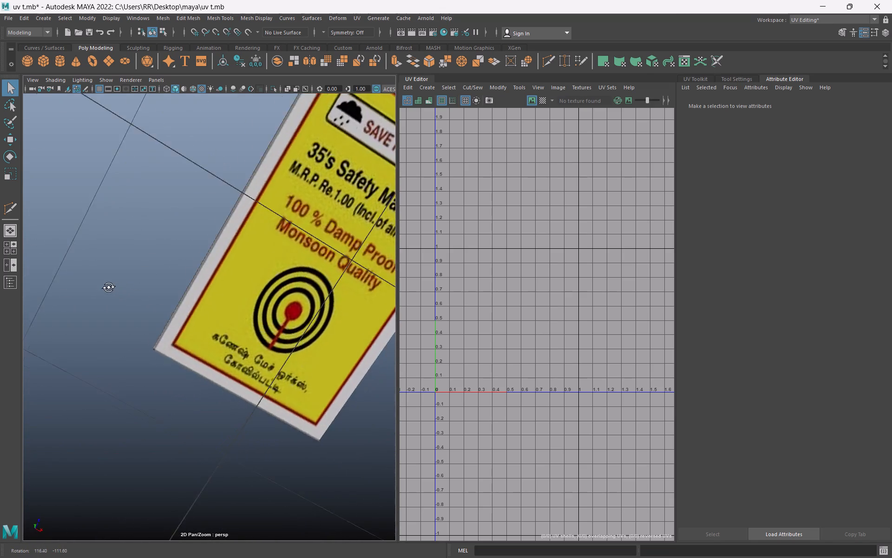
pyautogui.keyDown('alt'); pyautogui.moveTo(109, 287); pyautogui.dragTo(296, 349); pyautogui.keyUp('alt')
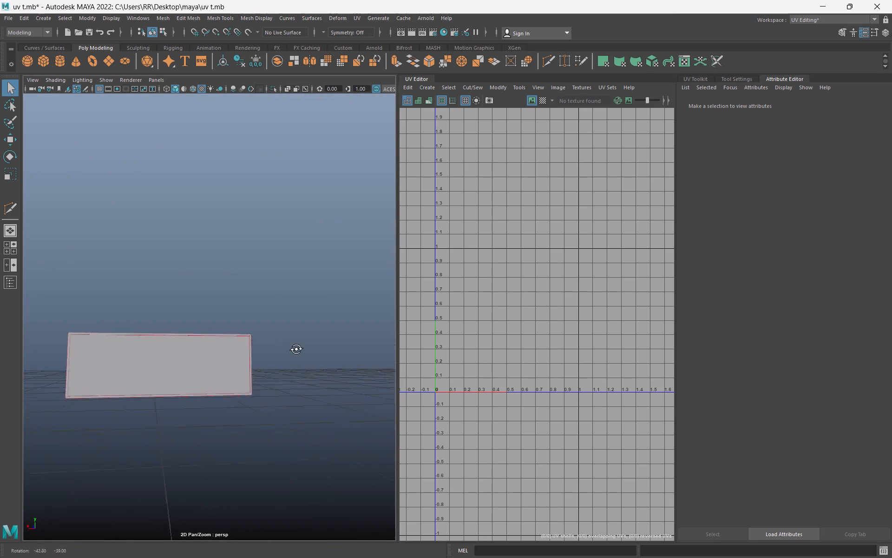
# Save the finished matchbox scene to the existing file uv t.mb.
pyautogui.keyDown('alt'); pyautogui.moveTo(296, 349); pyautogui.dragTo(300, 380); pyautogui.keyUp('alt')
pyautogui.hotkey('ctrl', 's')
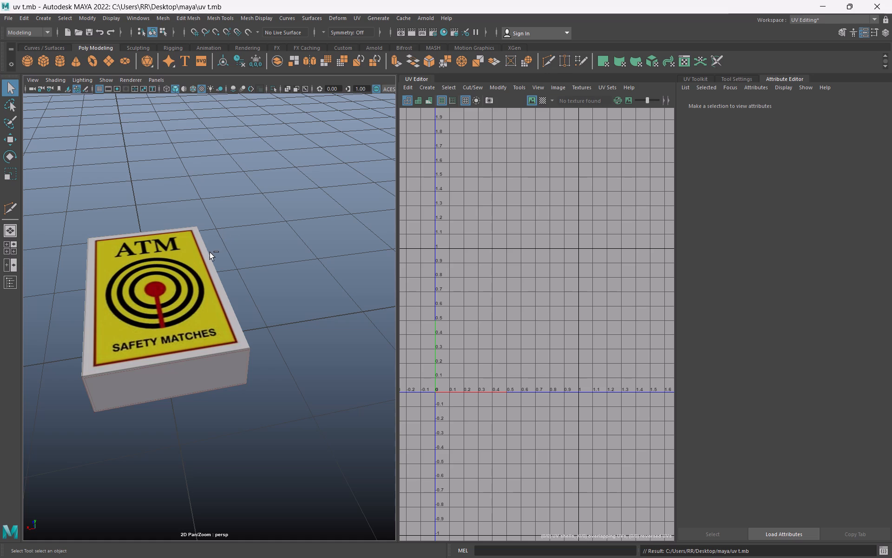
pyautogui.hotkey('ctrl', 's')
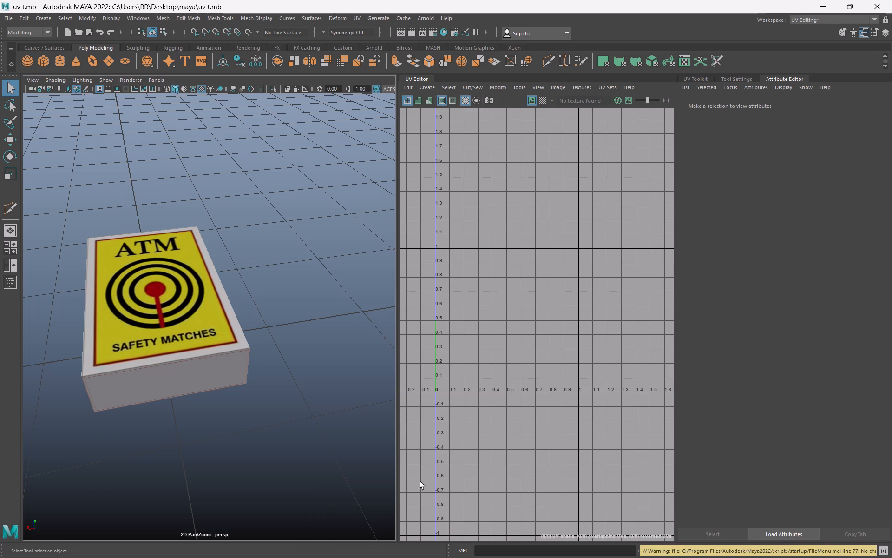
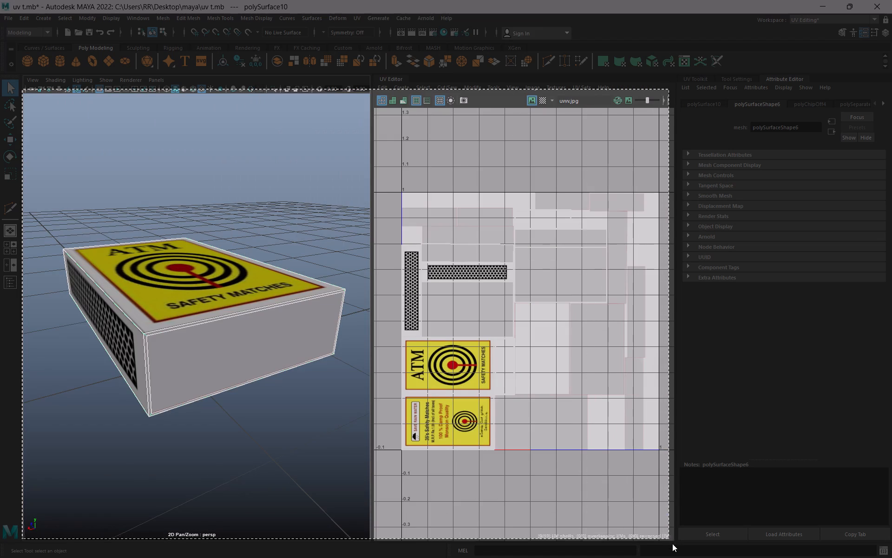
pyautogui.moveTo(672, 544); pyautogui.dragTo(674, 541)
# Switch from Maya to the Photoshop window containing uvvv.png.
pyautogui.hotkey('alt', 'Tab')
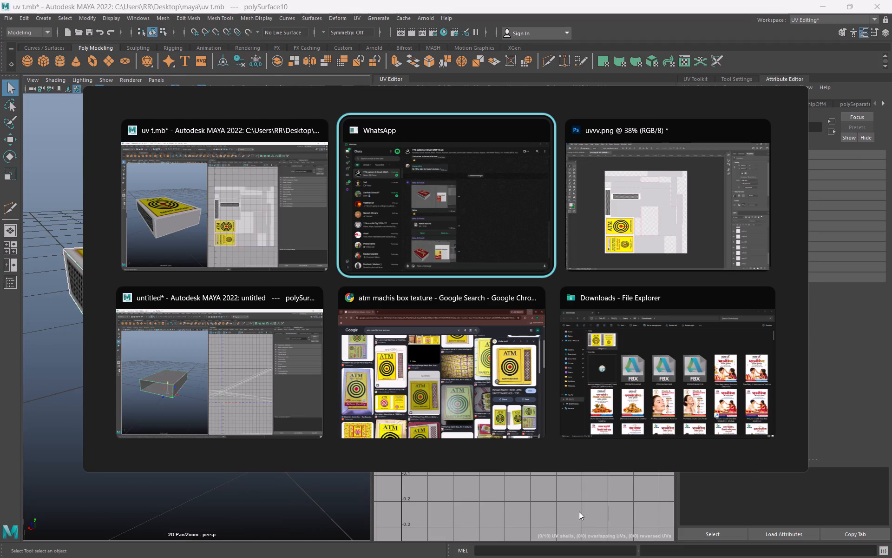
pyautogui.hotkey('alt', 'Tab')
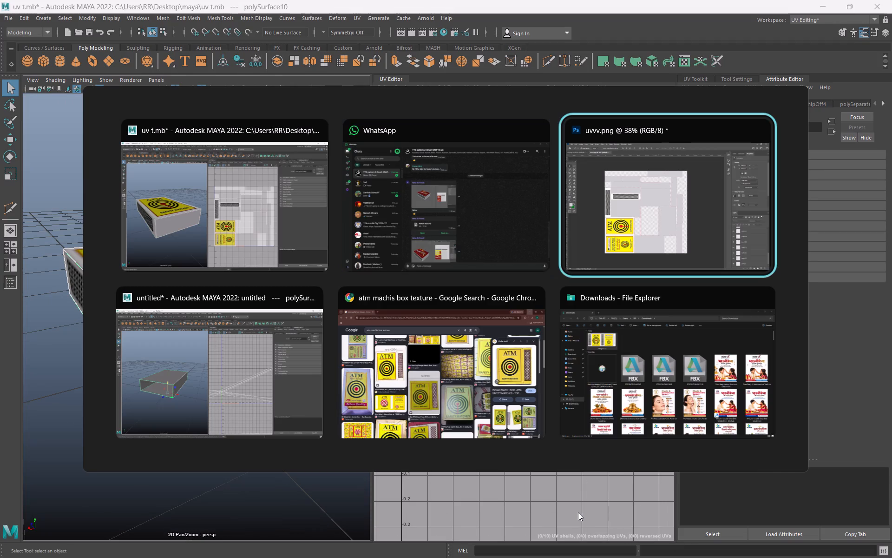
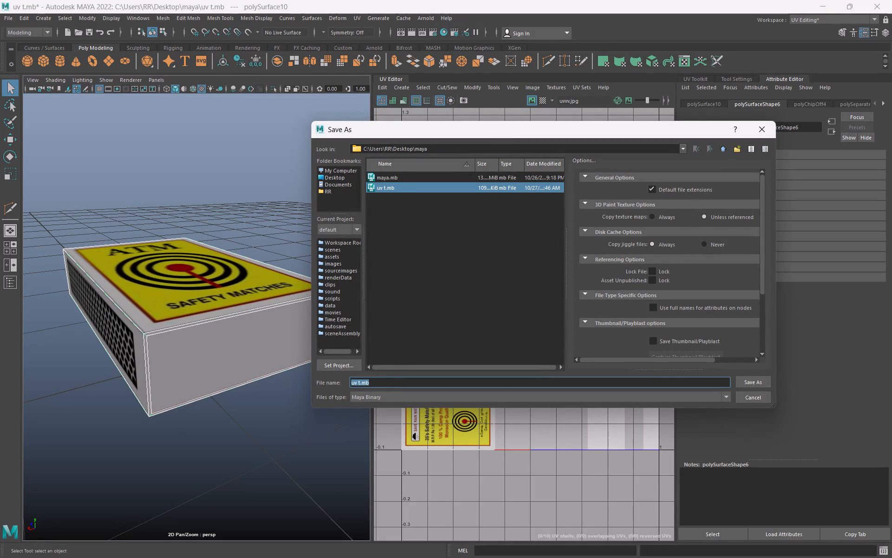
# Save the matchbox scene as uv t.mb in the Desktop maya folder, replacing the existing file.
pyautogui.keyDown('alt'); pyautogui.click(744, 385); pyautogui.keyUp('alt')
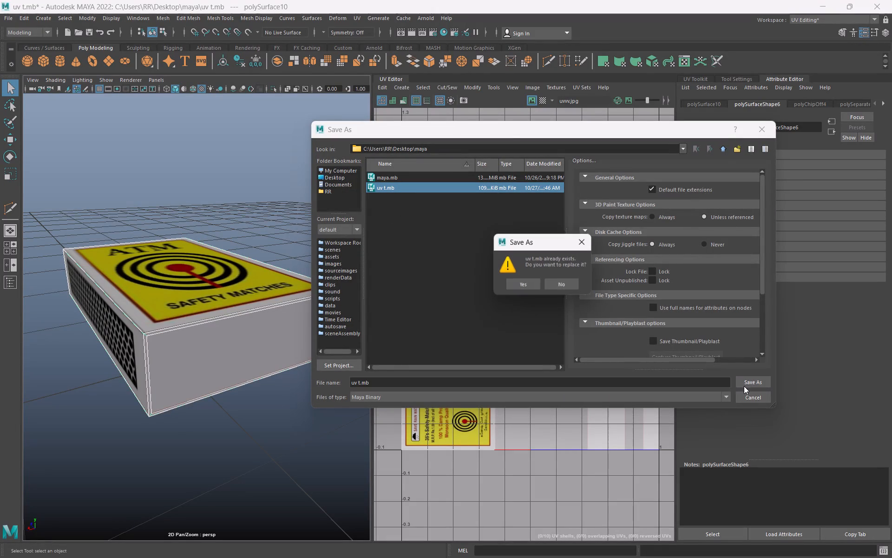
pyautogui.keyDown('alt'); pyautogui.click(537, 283); pyautogui.keyUp('alt')
pyautogui.keyDown('alt'); pyautogui.scroll(-3, 221, 318); pyautogui.keyUp('alt')
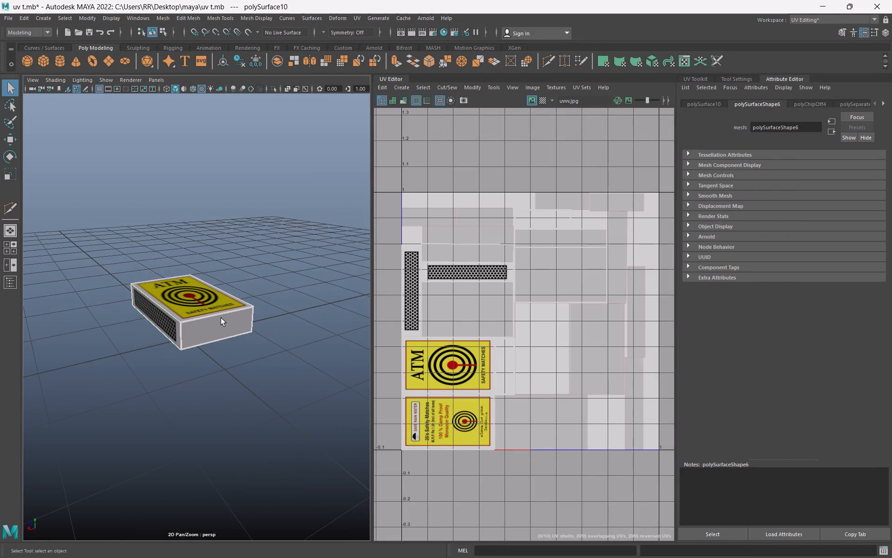